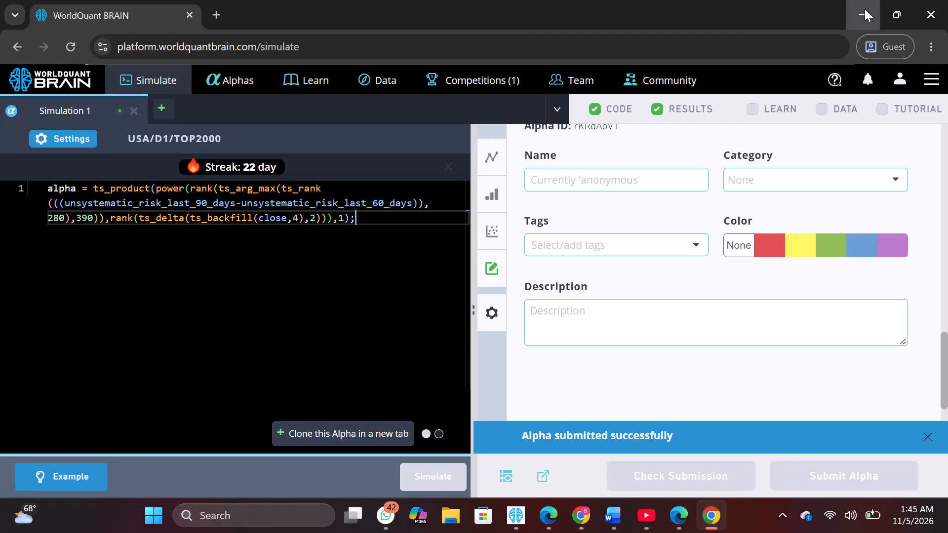
Minimize the open browser windows to reveal the desktop and launch Kuro from its desktop shortcut.
click(865, 9)
click(865, 9)
click(865, 9)
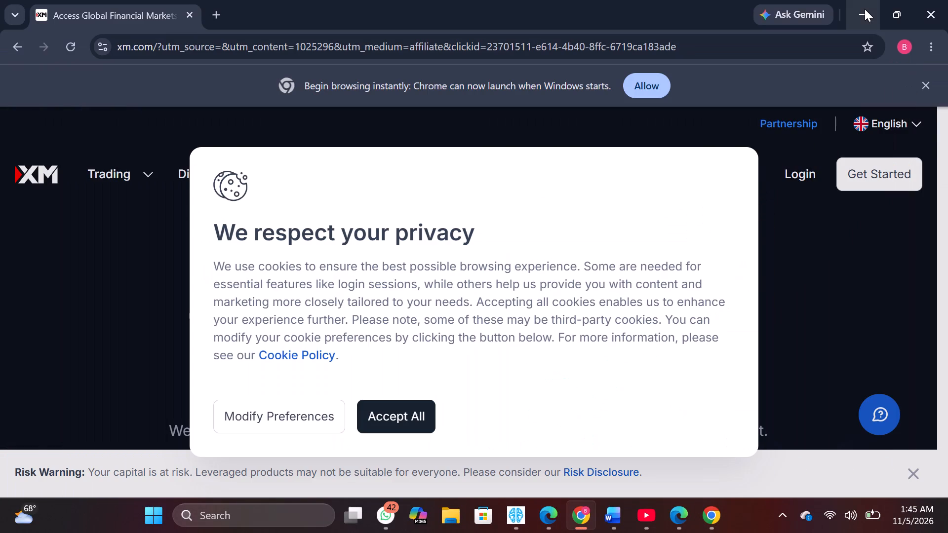
click(865, 9)
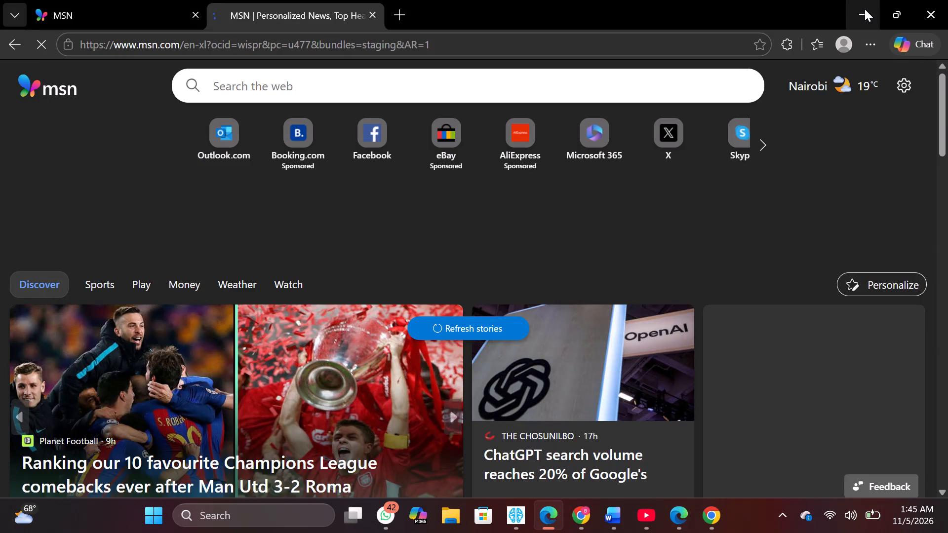
click(865, 9)
double_click(100, 425)
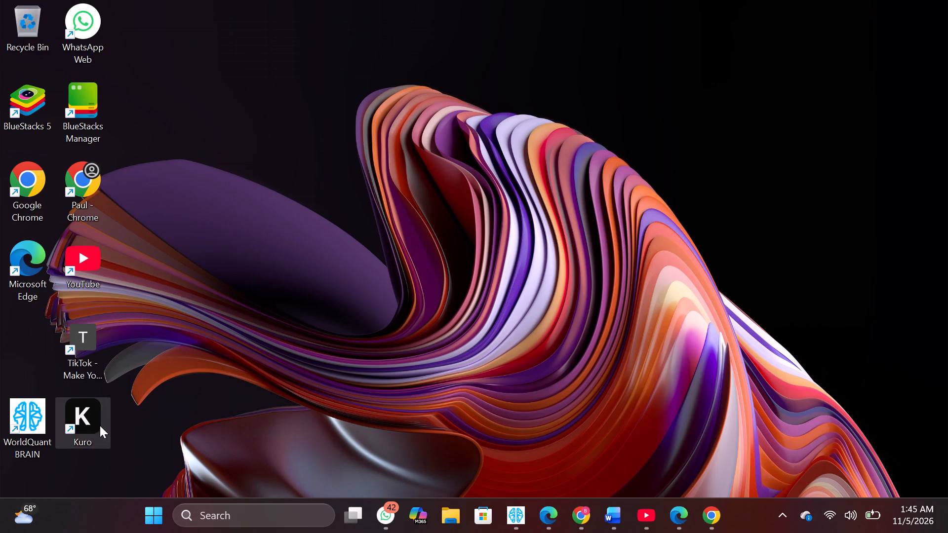
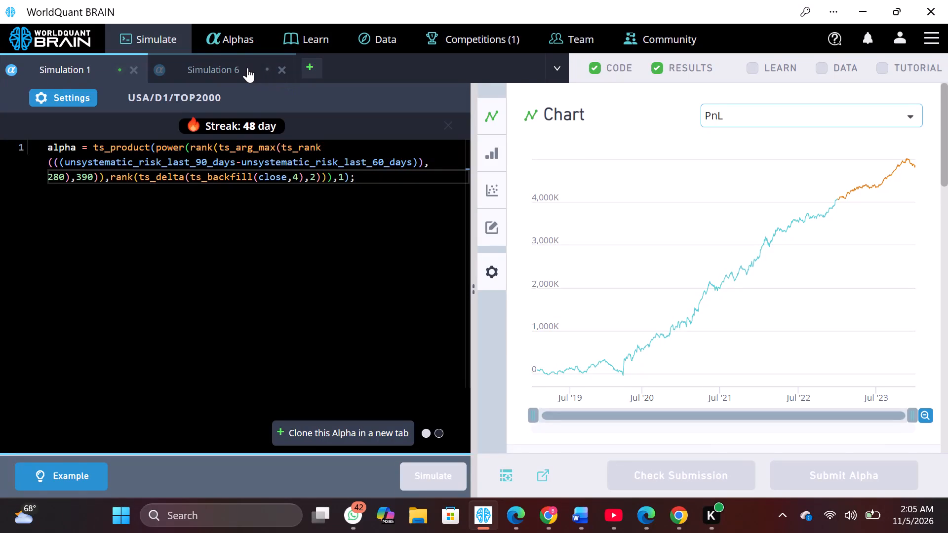
Run the simulation of the ts_product alpha in the Simulation 6 tab.
scroll(608, 399, down, 3)
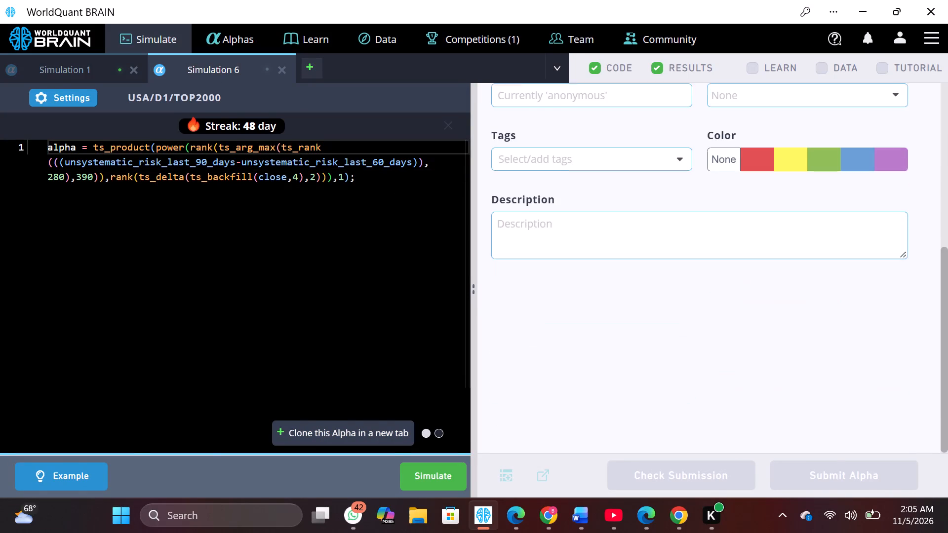
scroll(608, 399, down, 4)
click(432, 470)
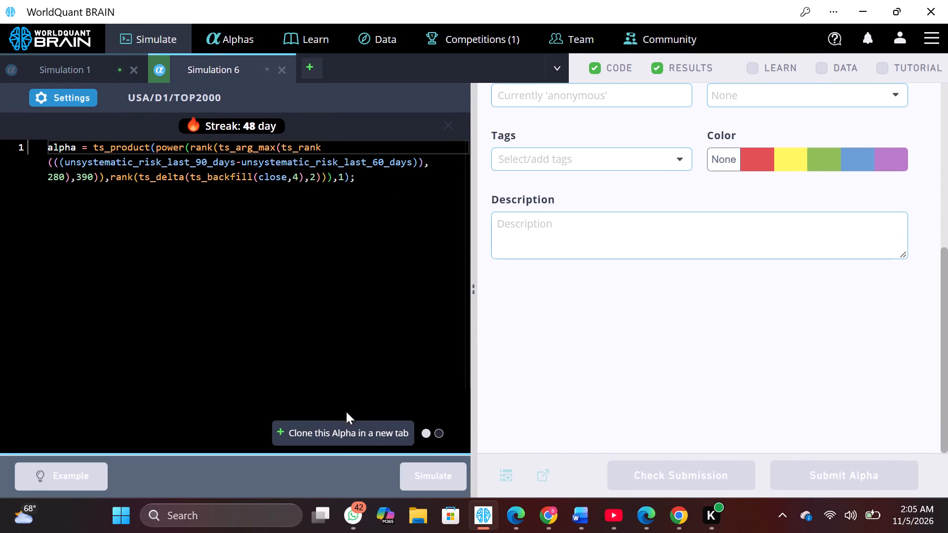
Clone the alpha into new tabs and run the simulation on two of the copies, Simulation 8 and Simulation 9.
click(350, 432)
click(350, 432)
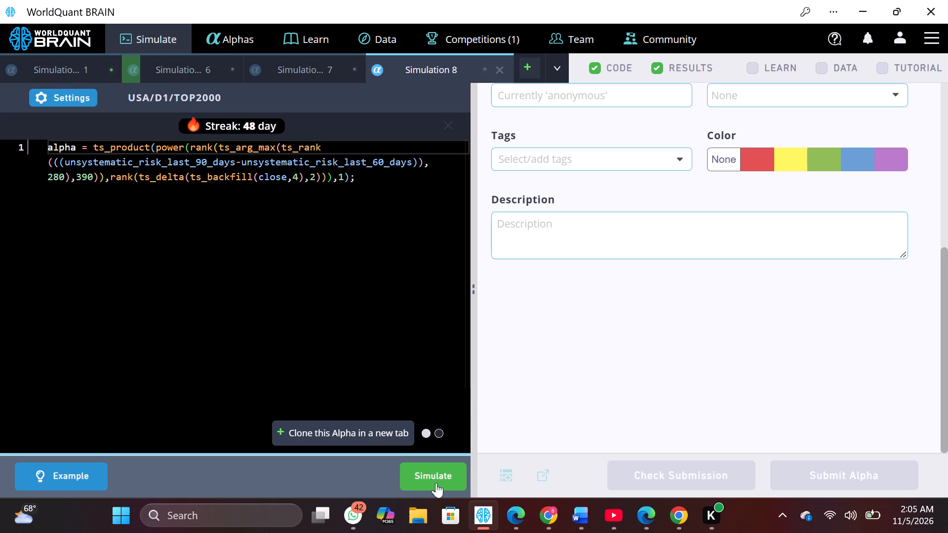
click(436, 483)
click(383, 430)
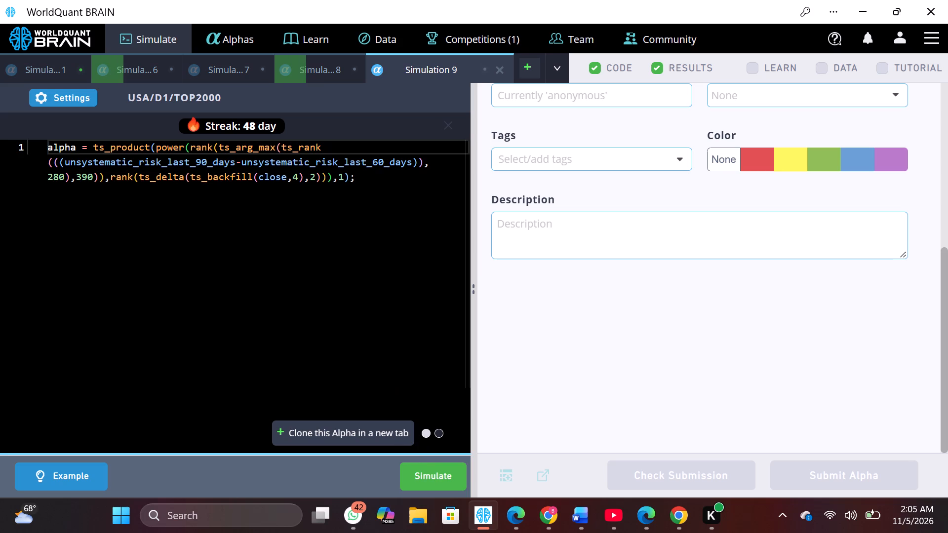
click(420, 477)
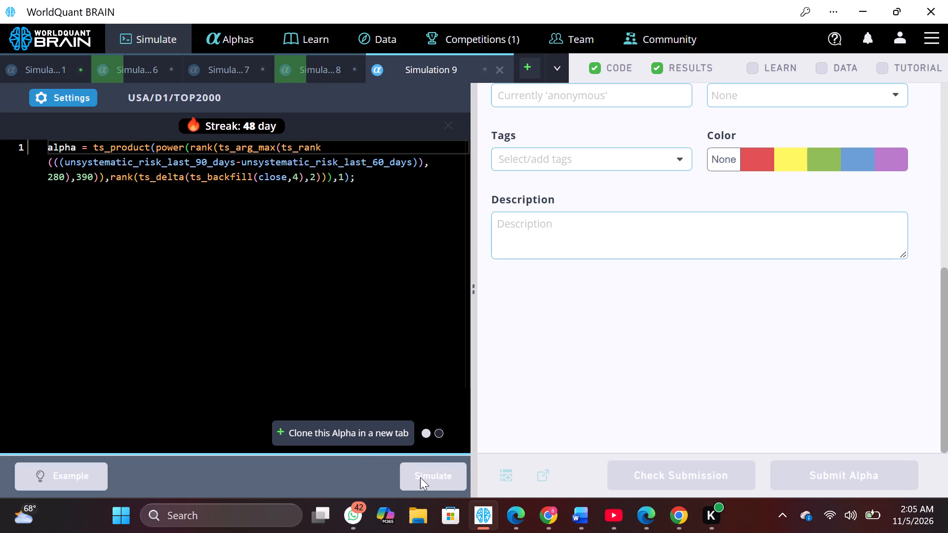
Close the surplus Simulation 7 tab, discarding its unsimulated code.
click(240, 68)
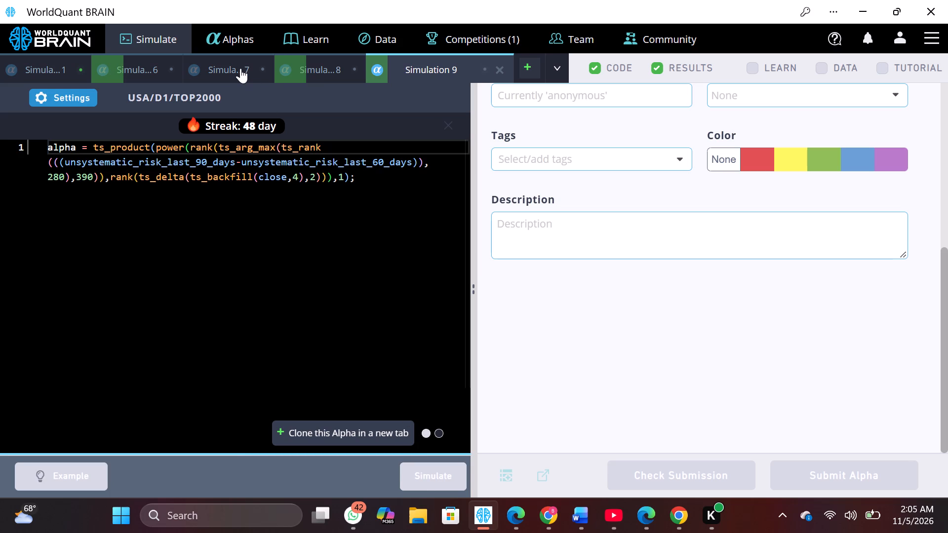
click(316, 75)
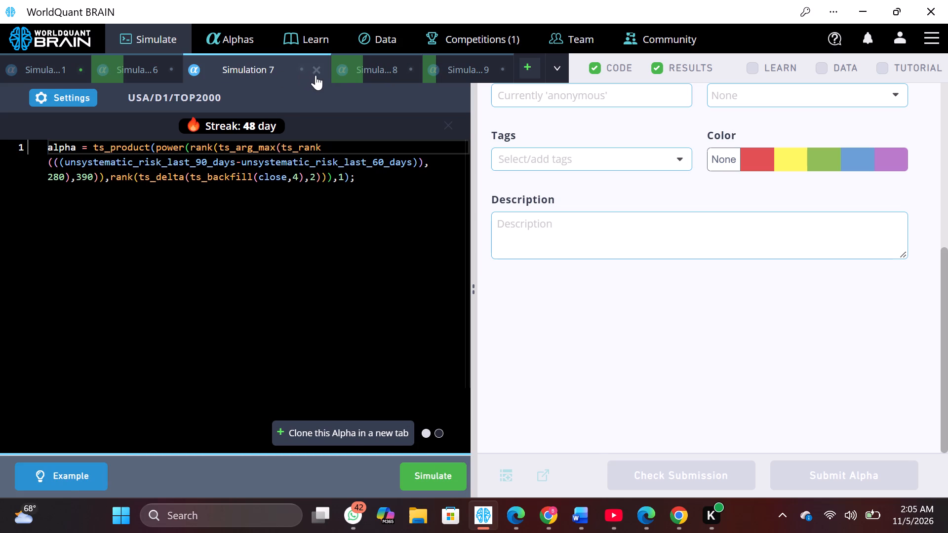
click(478, 326)
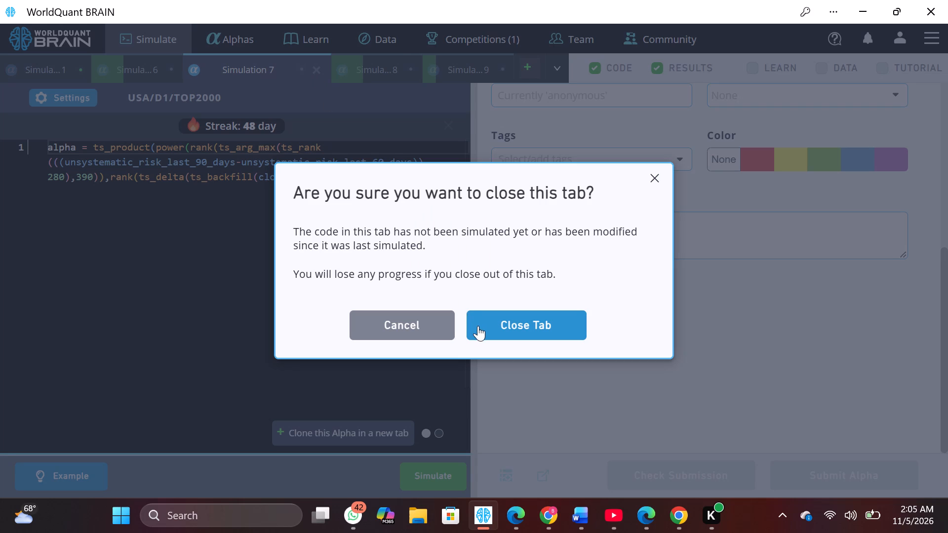
Check the Edge guest window's WorldQuant BRAIN page and switch to the Chrome guest window with its simulation page.
click(637, 515)
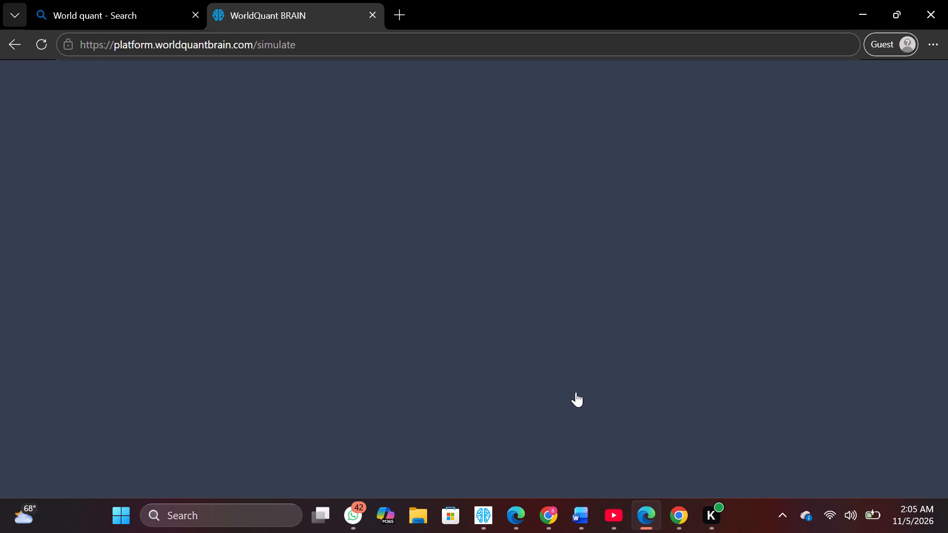
click(668, 516)
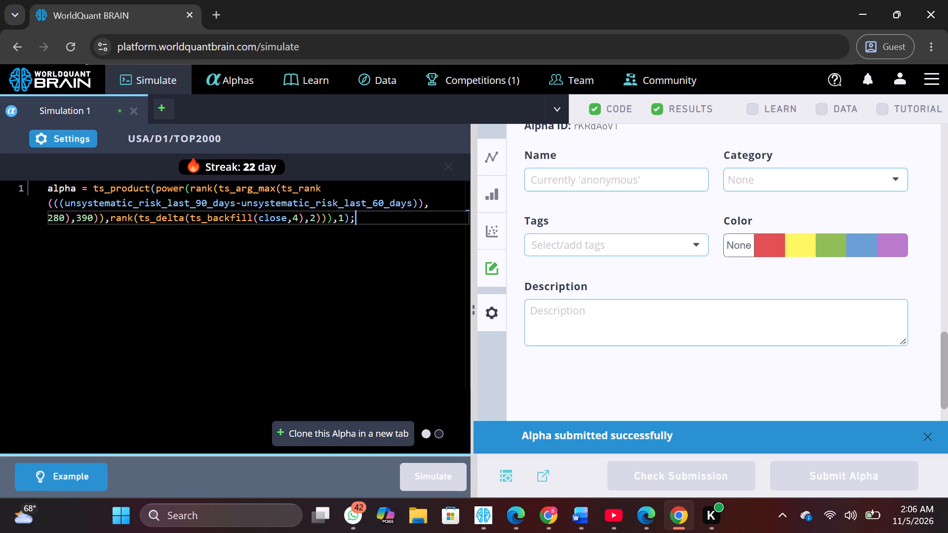
Set the ts_rank lookback window in the Simulation 1 alpha expression to 480.
click(64, 220)
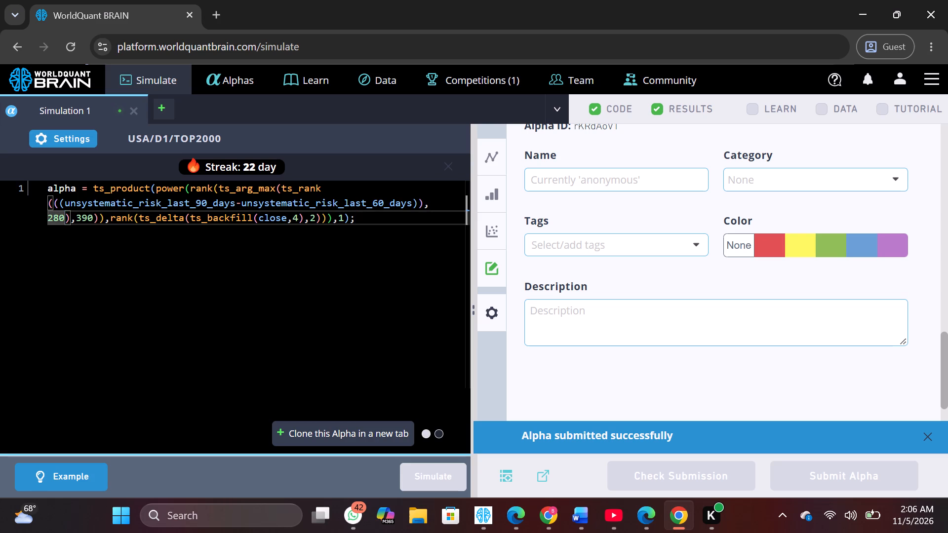
key(BackSpace)
key(BackSpace)
key(BackSpace)
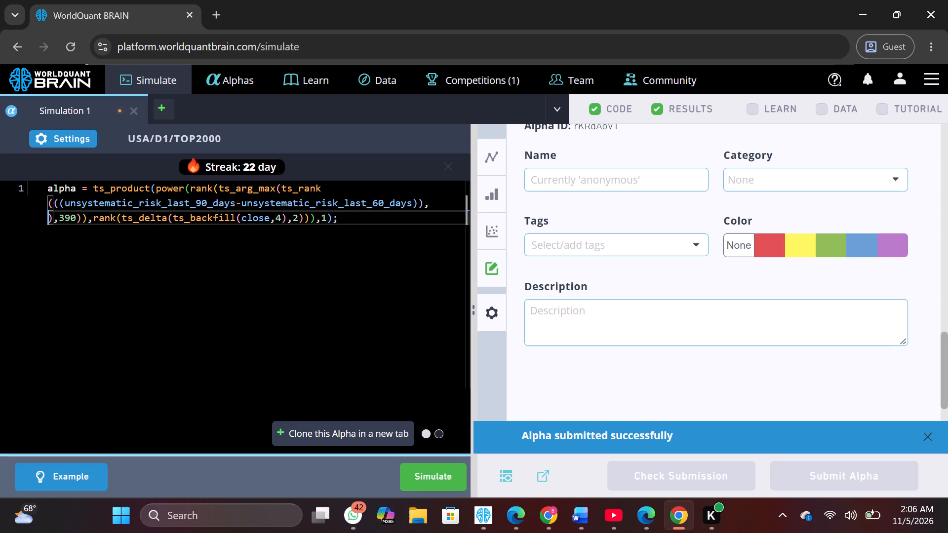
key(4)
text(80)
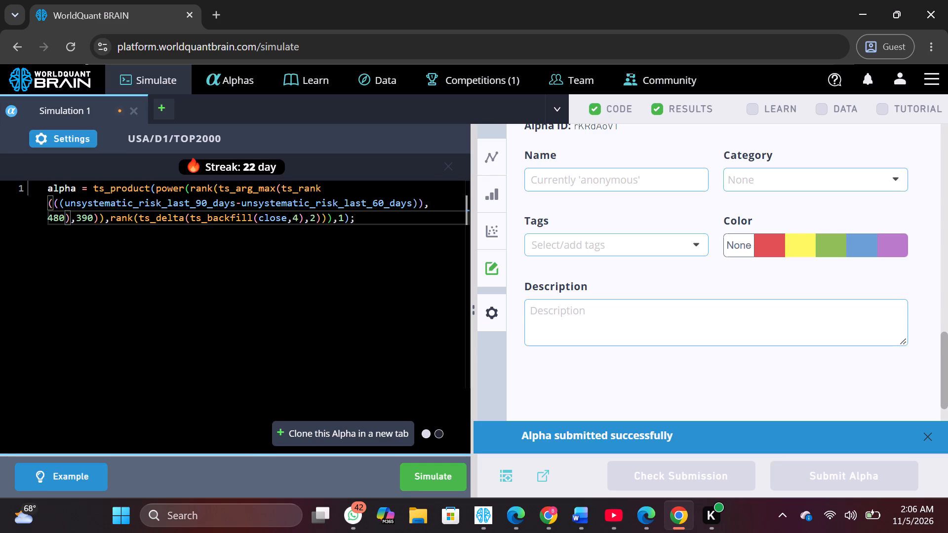
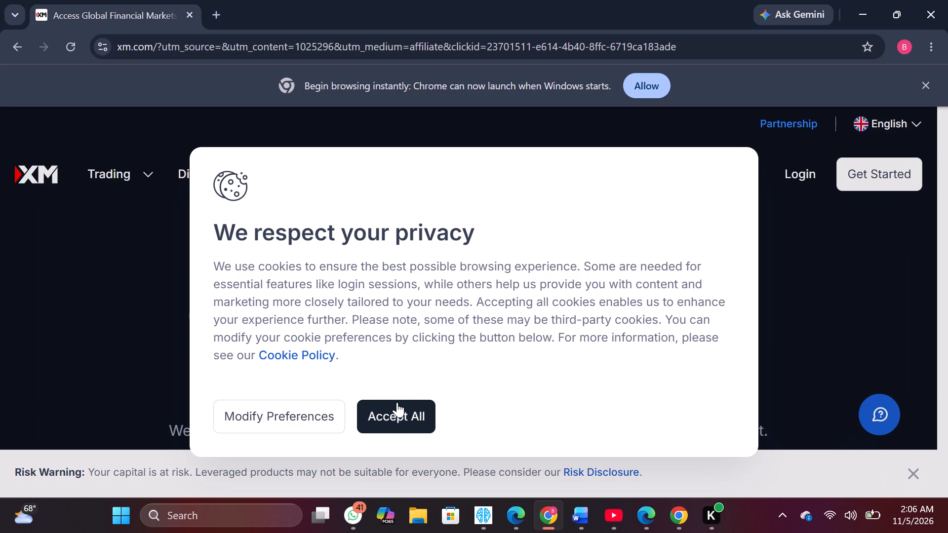
Accept all cookies on the XM website.
click(397, 405)
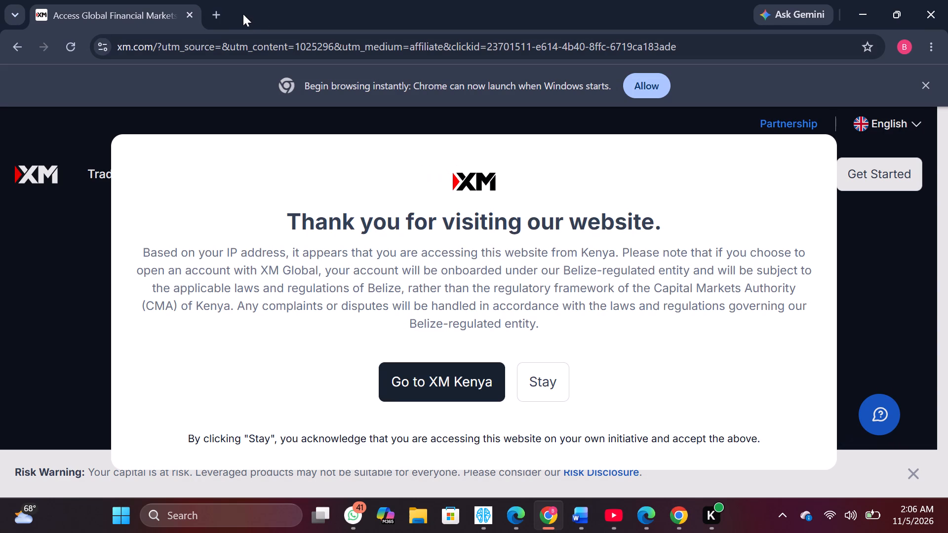
Open a new browser tab alongside the XM page.
click(219, 14)
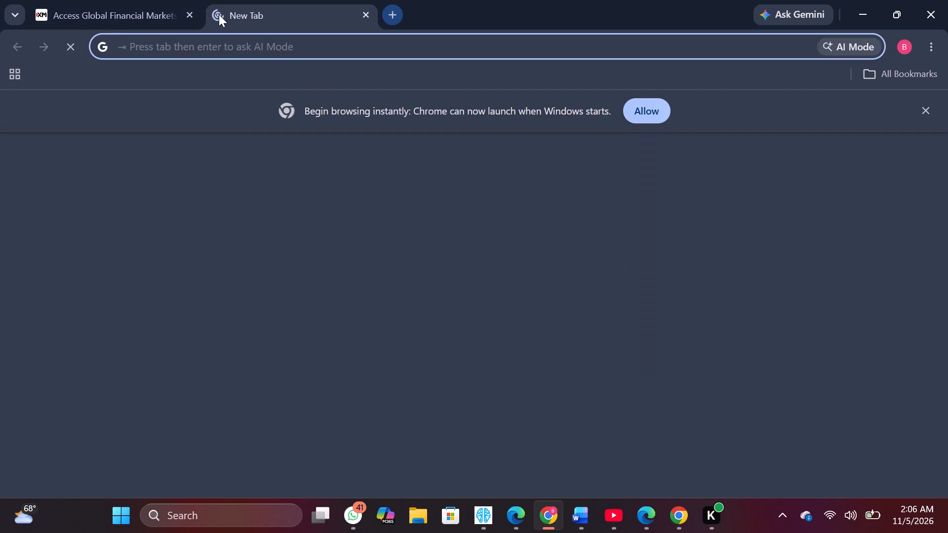
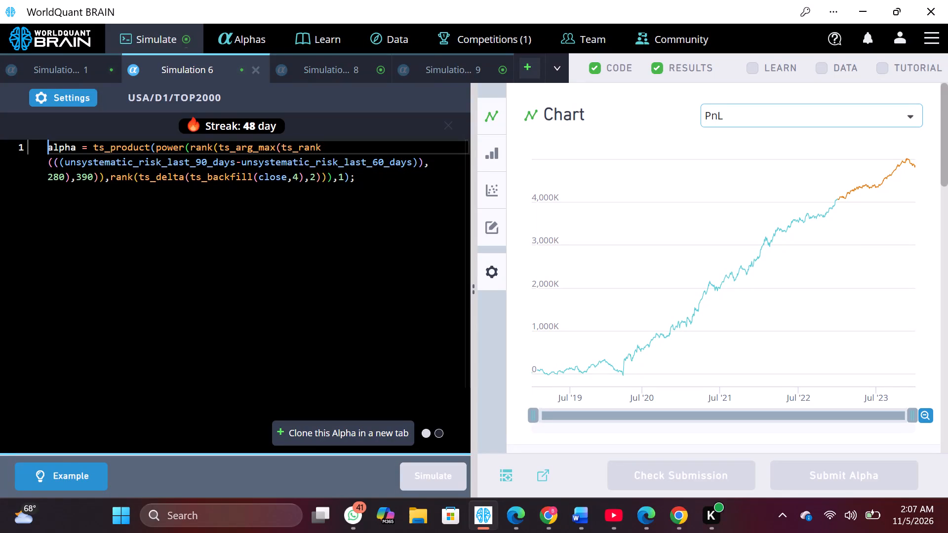
Raise the decay in Simulation 1's settings by one, apply it, and run the simulation.
click(73, 73)
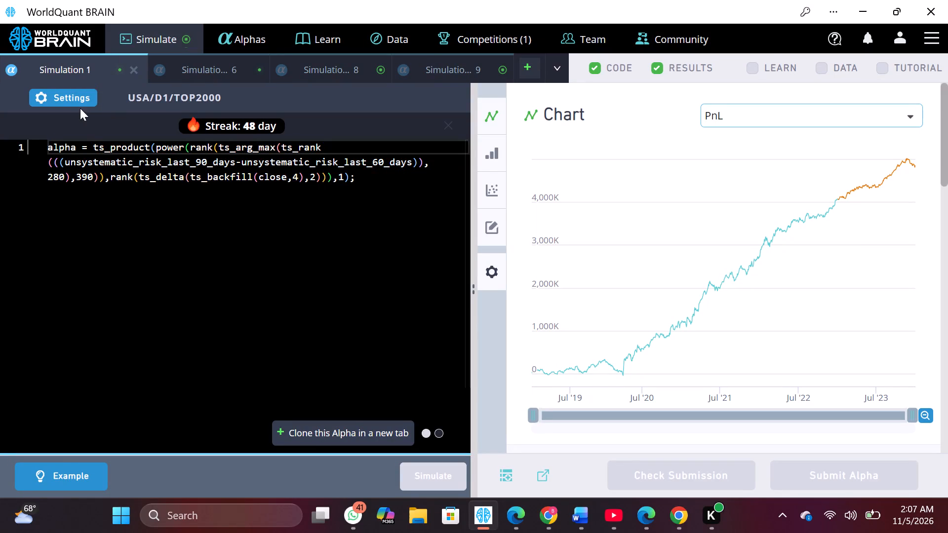
click(75, 92)
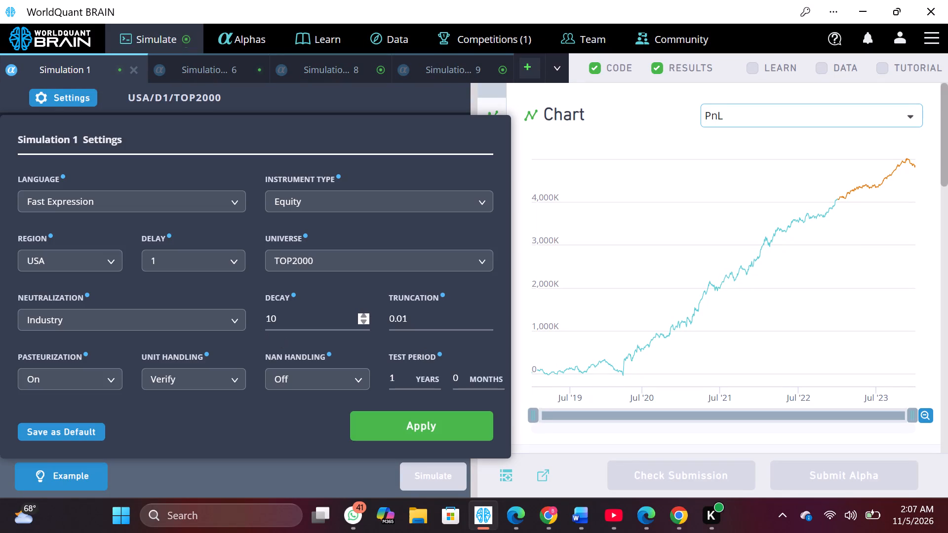
click(360, 315)
click(386, 427)
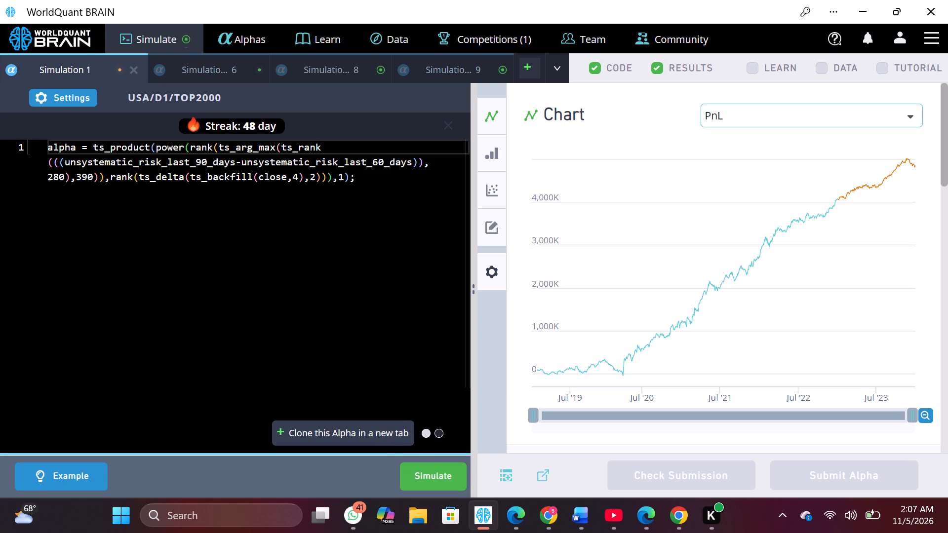
click(427, 468)
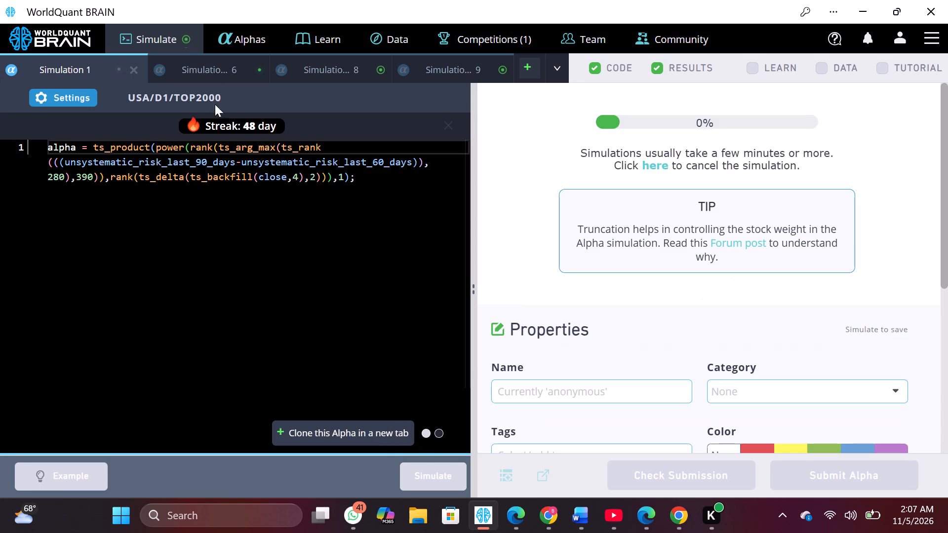
Set Simulation 6's decay to 11, apply the settings, and run the simulation.
click(206, 65)
click(89, 103)
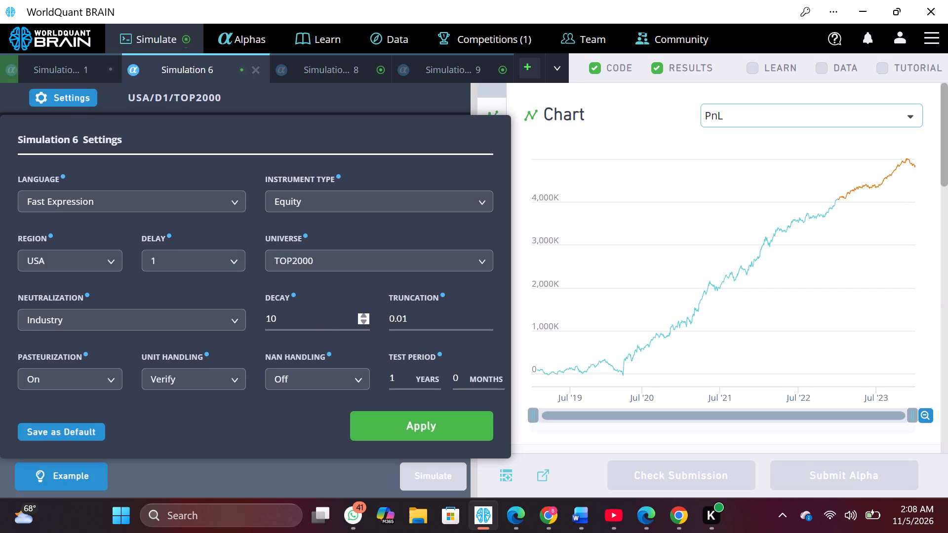
click(359, 315)
click(410, 429)
click(436, 474)
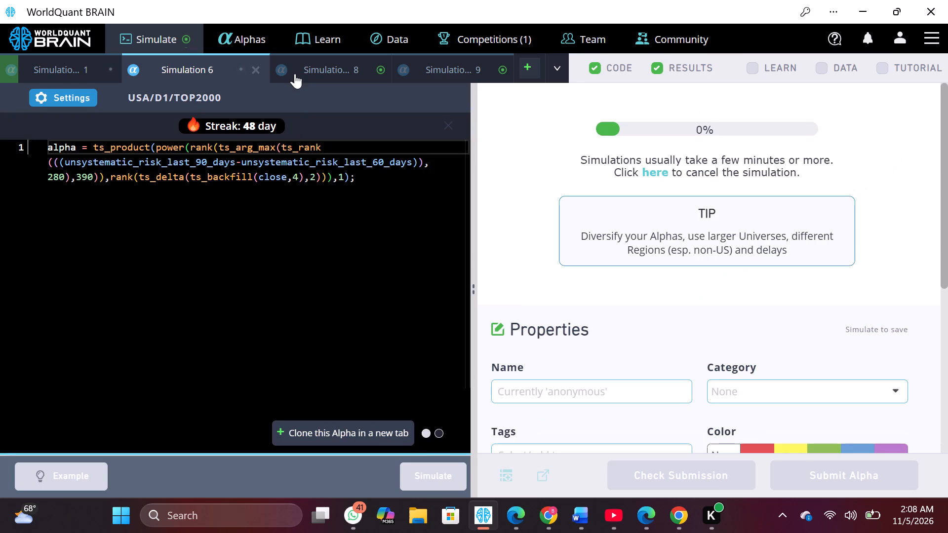
Set Simulation 8's decay to 11, apply the settings, and run the simulation.
click(294, 66)
click(66, 96)
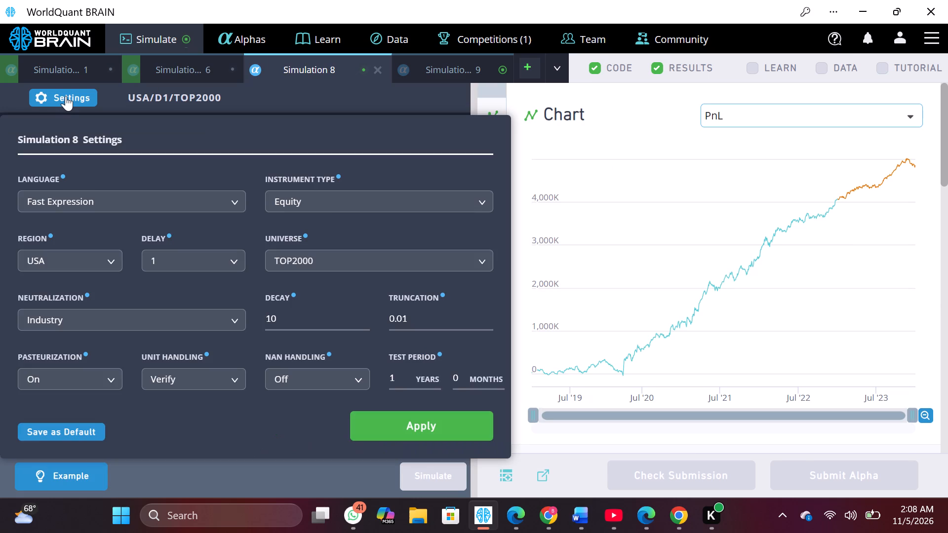
click(364, 313)
click(413, 421)
click(432, 480)
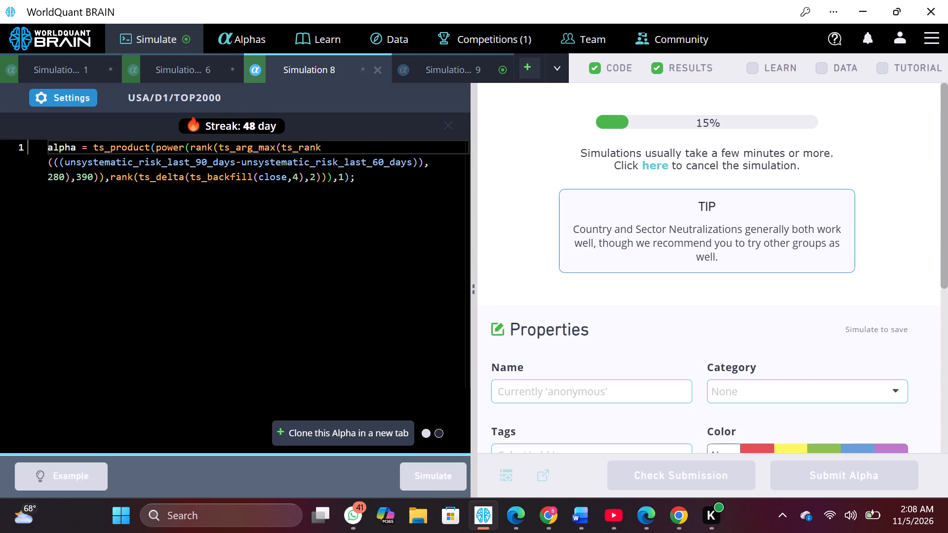
Raise the decay in Simulation 9's settings by one and apply the change.
click(424, 62)
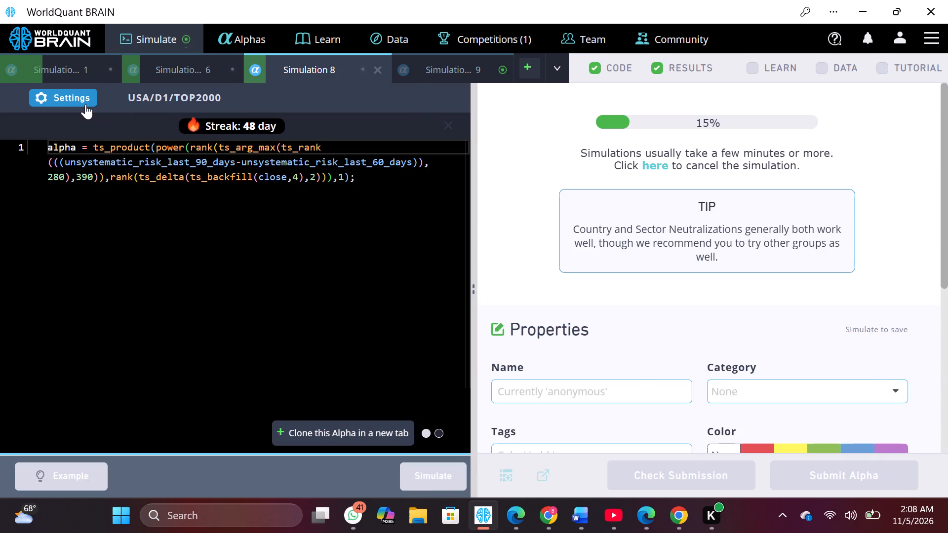
click(82, 102)
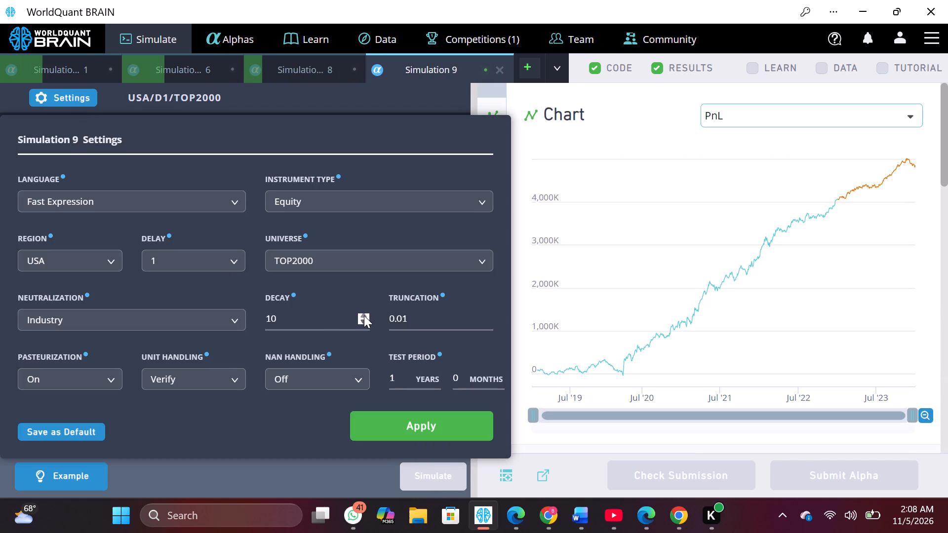
click(364, 315)
click(420, 425)
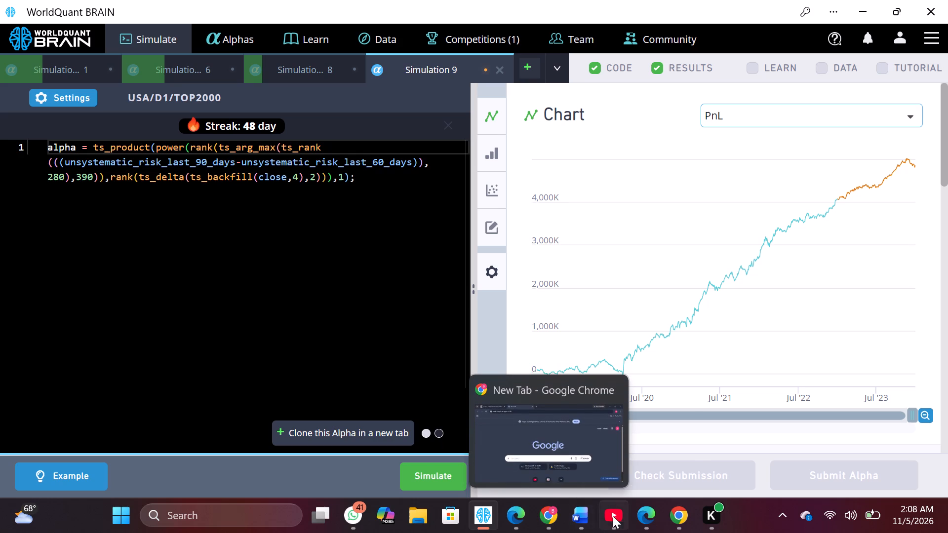
Switch to the Chrome guest window and show the test period for its Simulation 1 alpha.
click(651, 509)
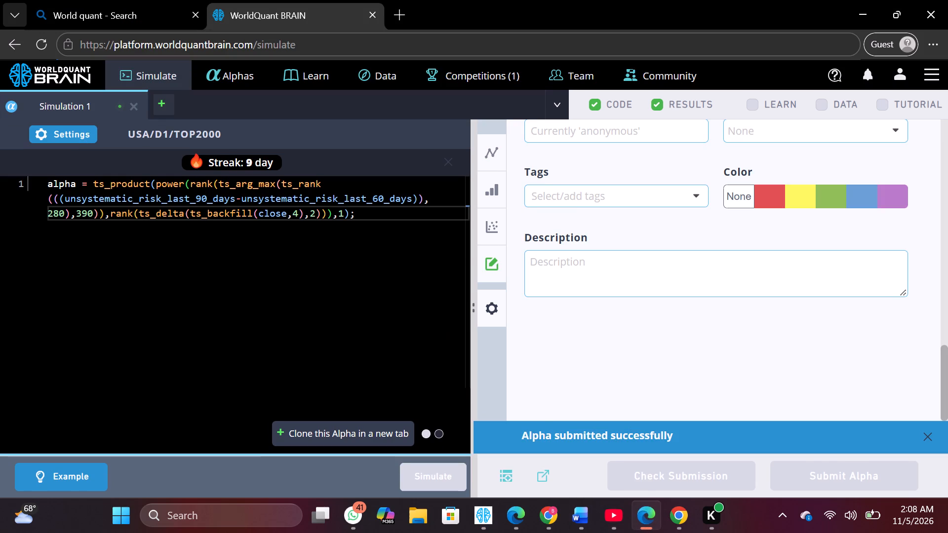
click(668, 509)
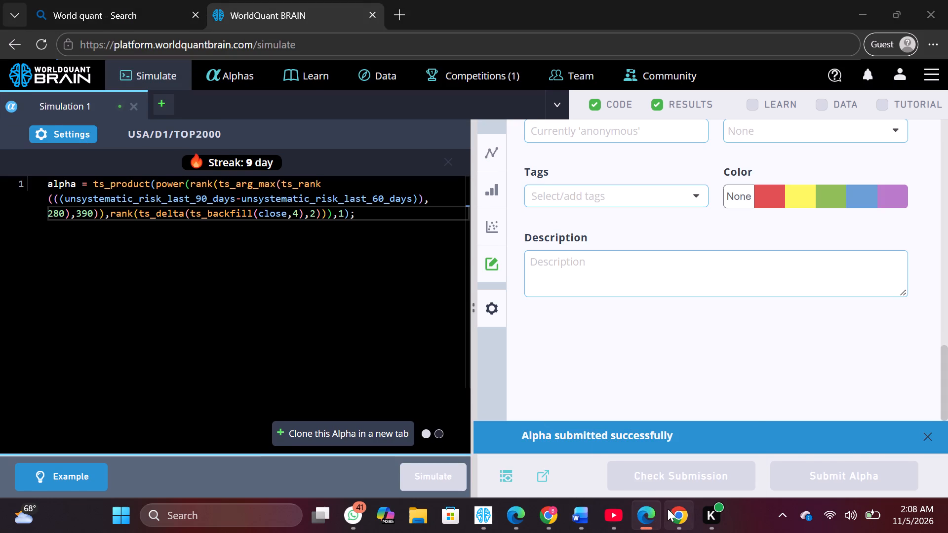
click(662, 470)
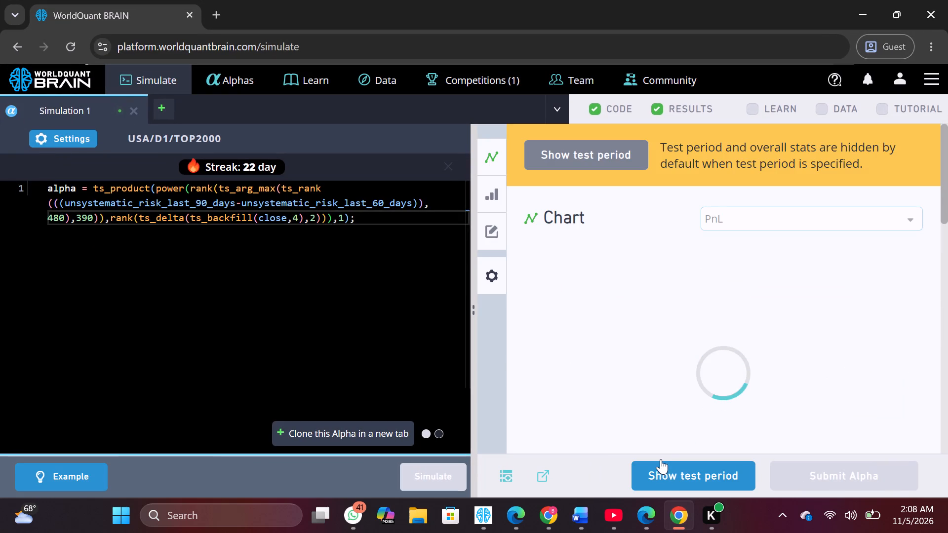
Expand the alpha's Self Correlation results and examine its correlation with the other alphas.
scroll(662, 399, down, 1)
scroll(671, 359, down, 1)
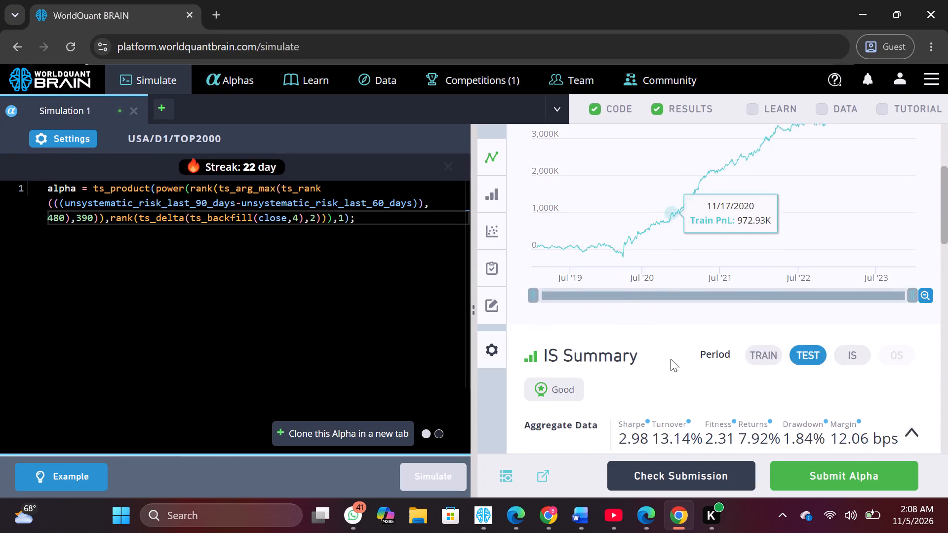
scroll(671, 359, down, 4)
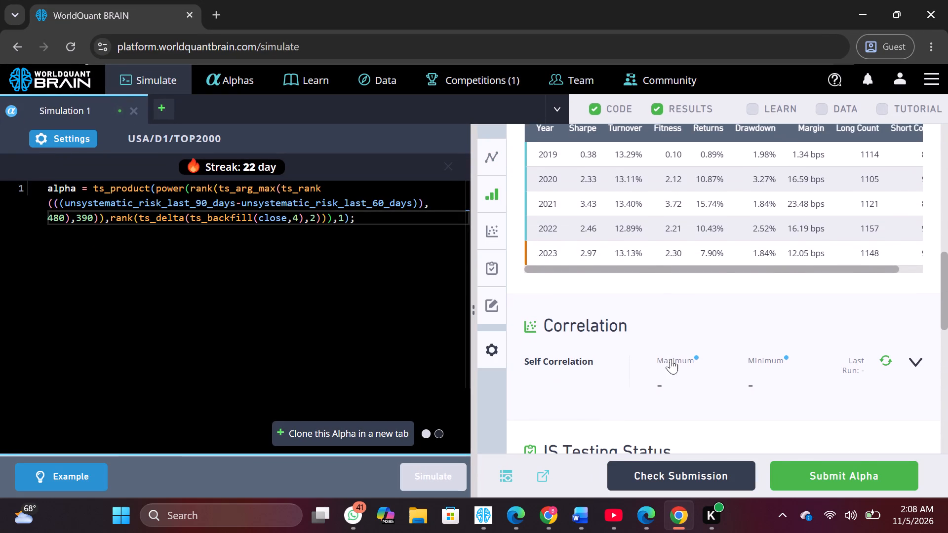
click(918, 363)
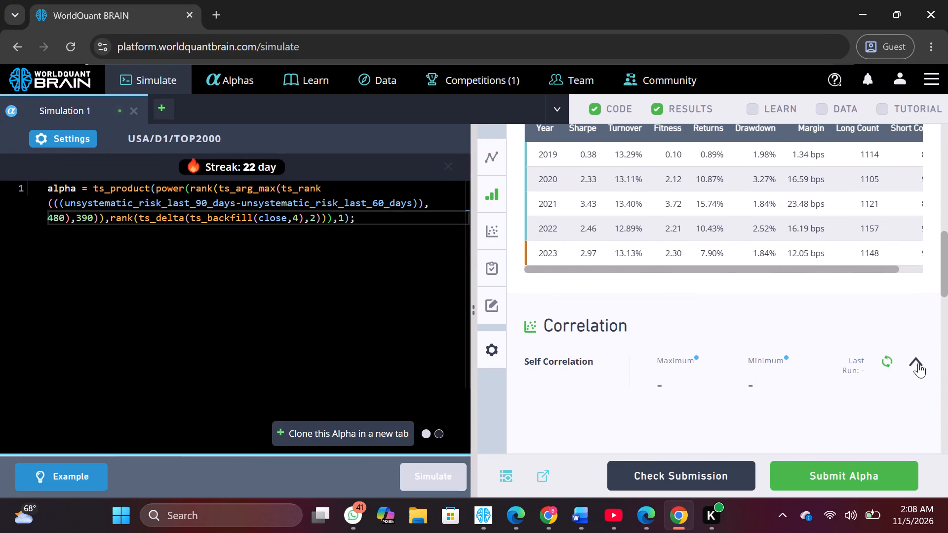
scroll(918, 363, down, 2)
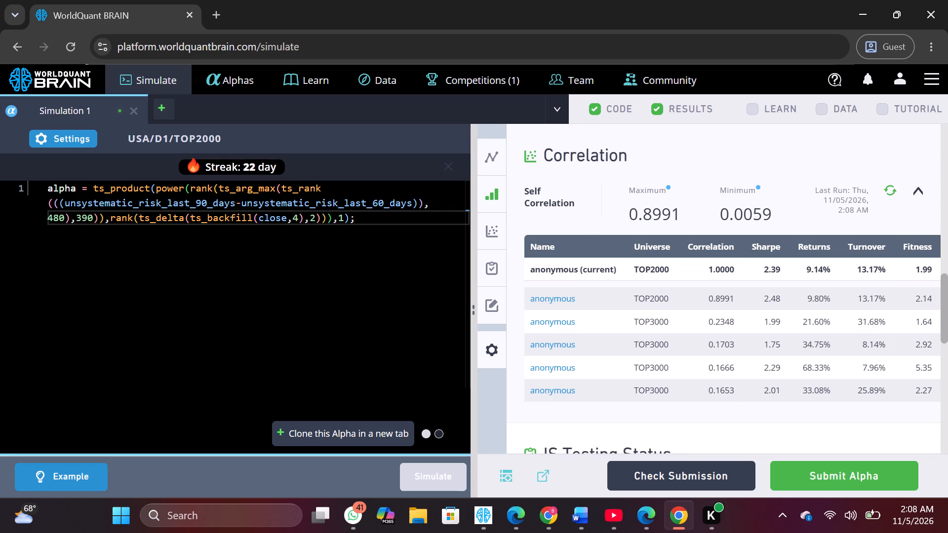
Clone the Chrome window's ts_product alpha into a new tab.
click(205, 205)
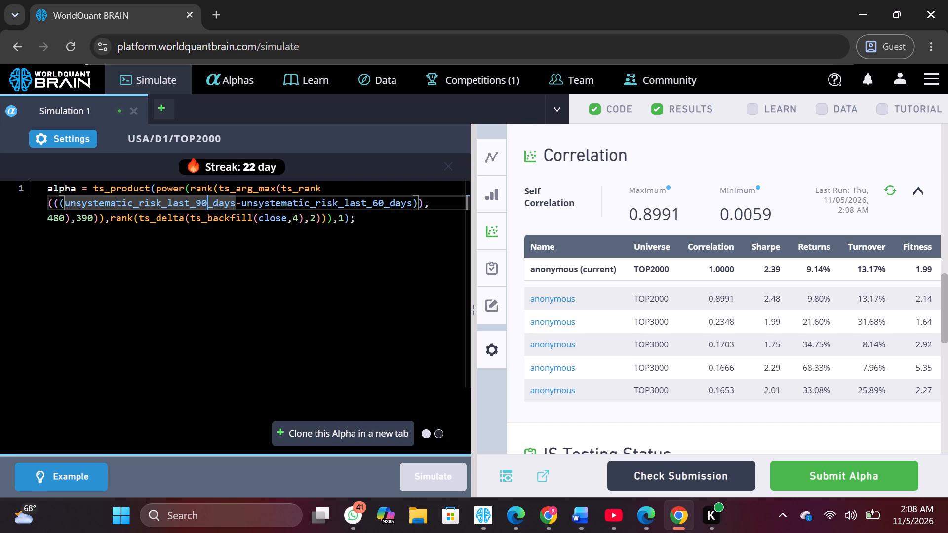
click(240, 198)
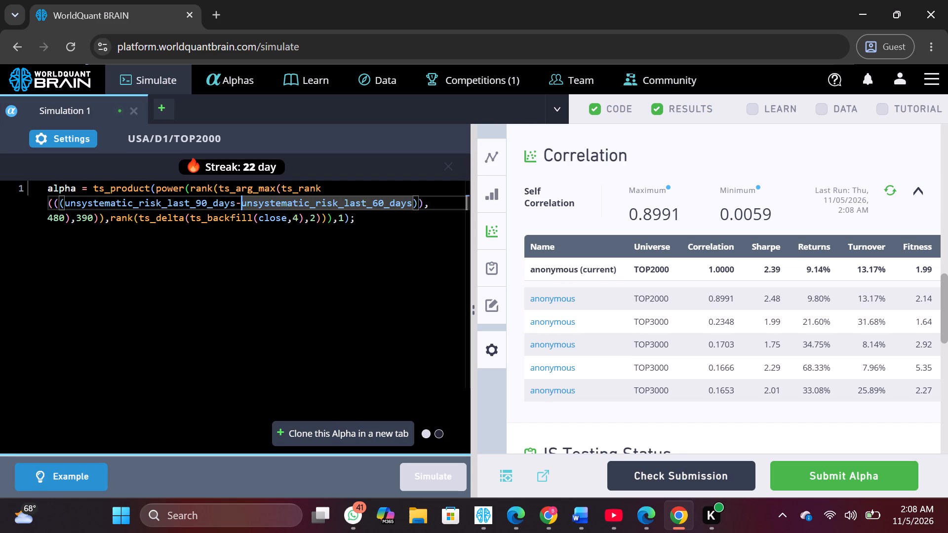
click(231, 199)
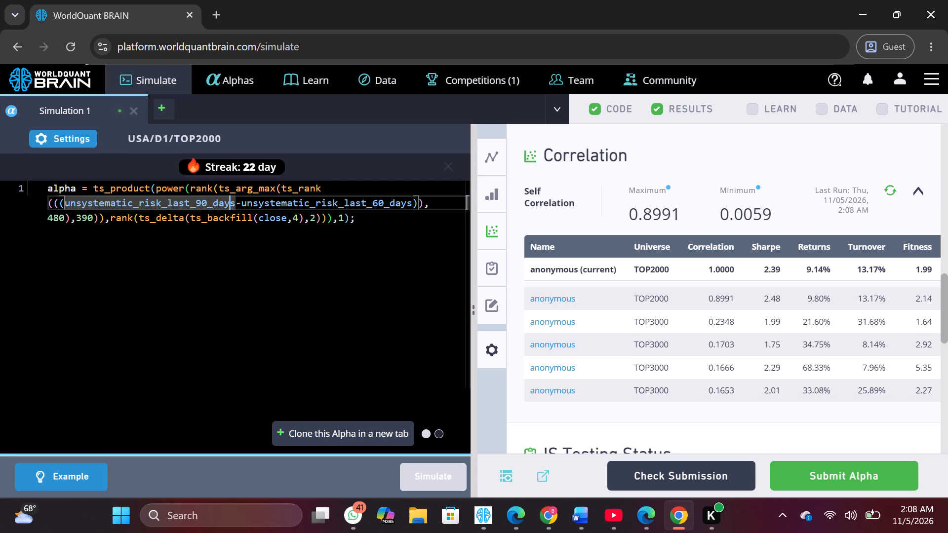
click(378, 435)
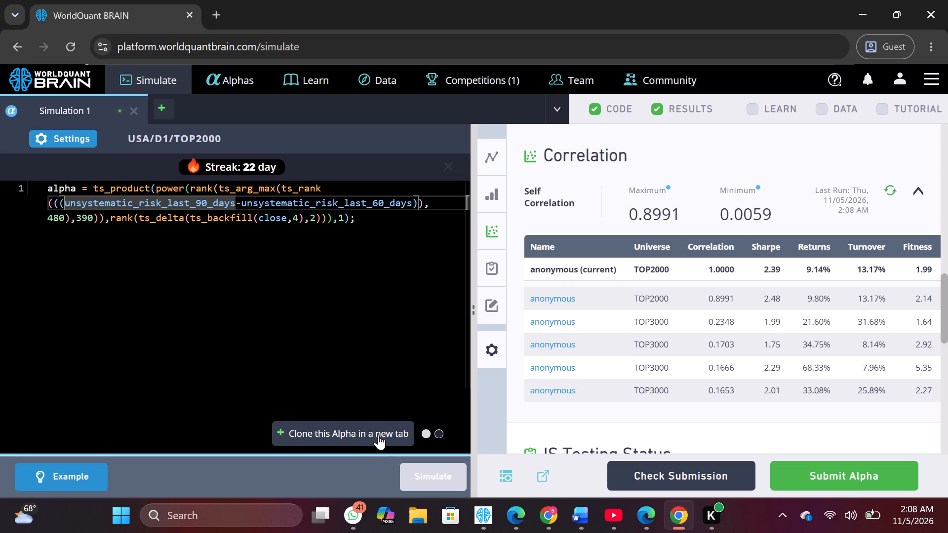
Replace the unsystematic_risk_last_90_days field in the cloned alpha with unsystematic_risk_last_360_days.
click(232, 202)
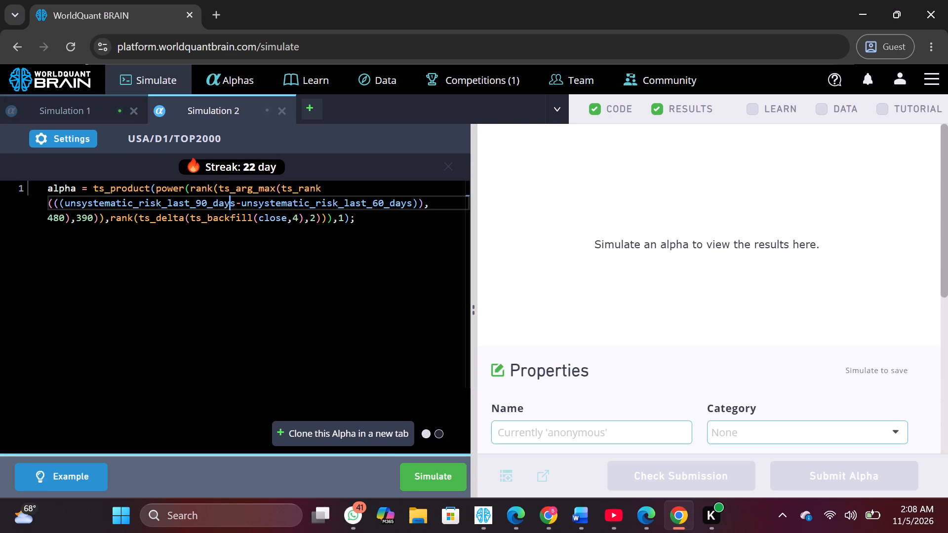
click(232, 202)
click(235, 202)
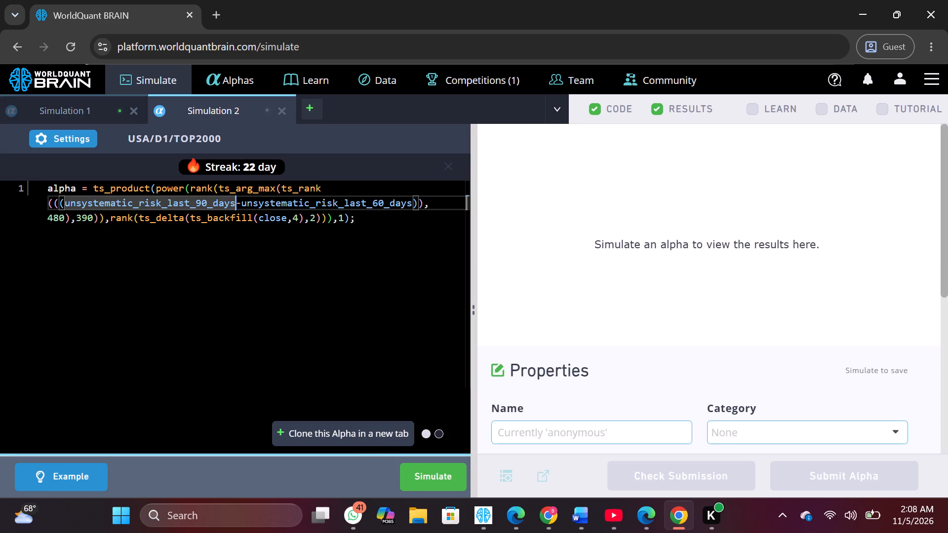
key(BackSpace)
key(BackSpace)
key(BackSpace)
key(BackSpace)
key(BackSpace)
key(BackSpace)
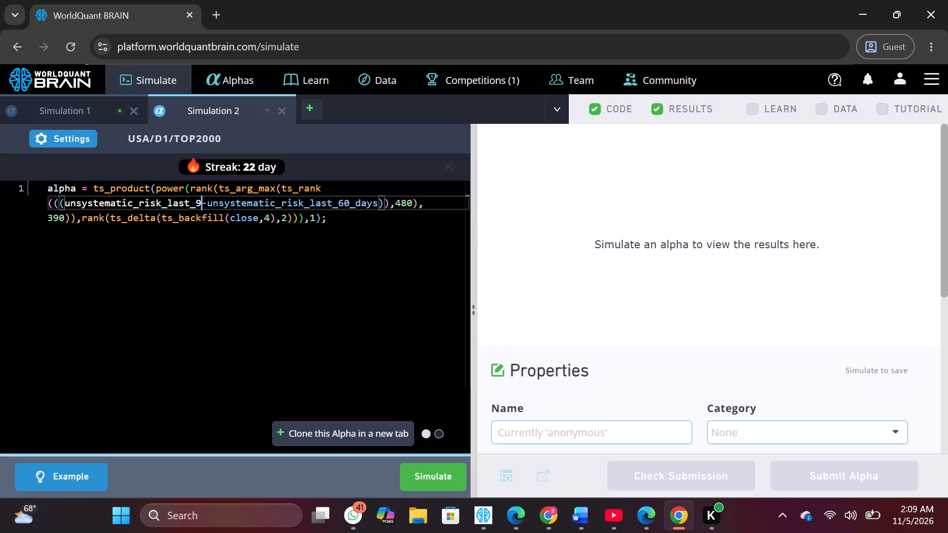
key(BackSpace)
text(90)
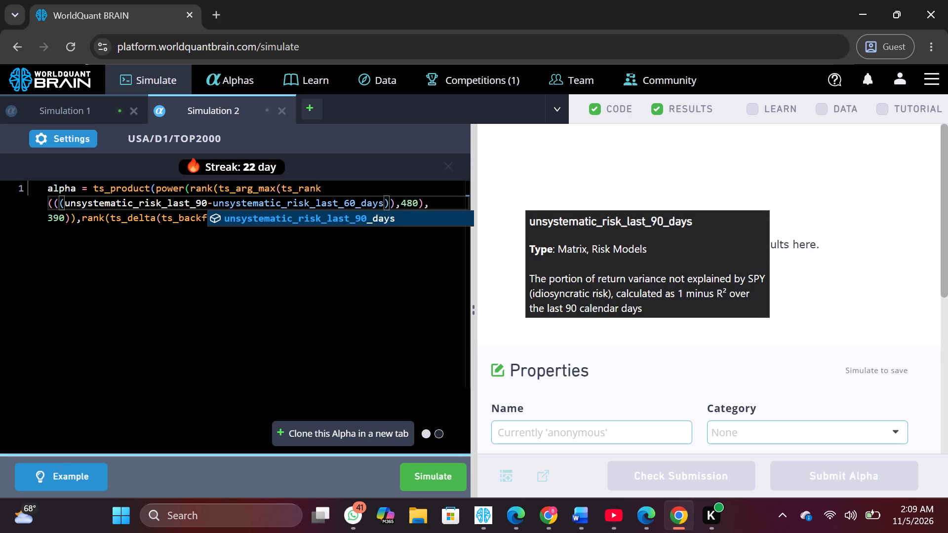
key(BackSpace)
key(BackSpace)
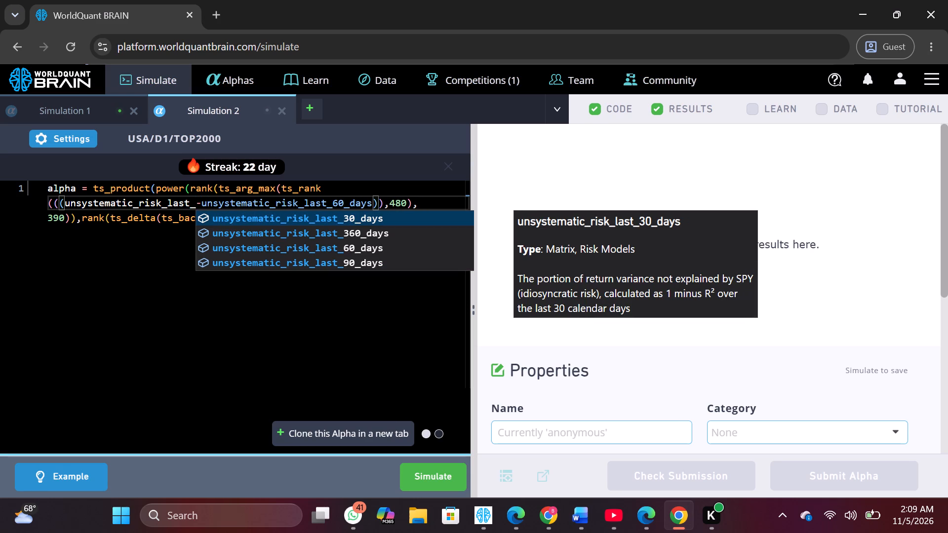
click(308, 234)
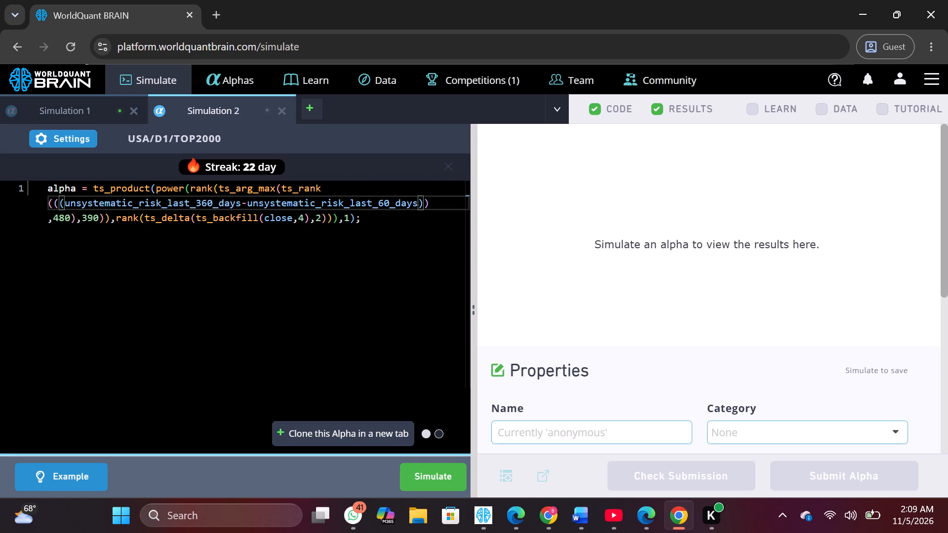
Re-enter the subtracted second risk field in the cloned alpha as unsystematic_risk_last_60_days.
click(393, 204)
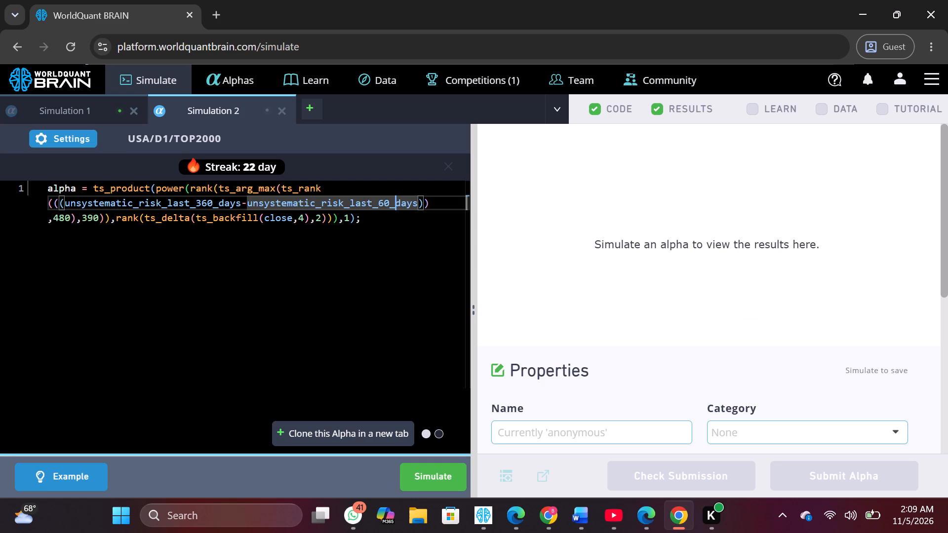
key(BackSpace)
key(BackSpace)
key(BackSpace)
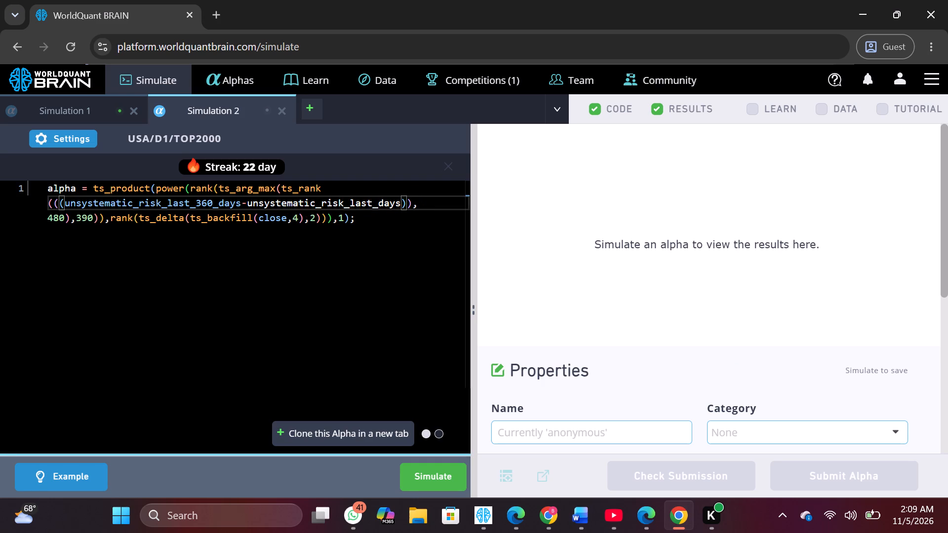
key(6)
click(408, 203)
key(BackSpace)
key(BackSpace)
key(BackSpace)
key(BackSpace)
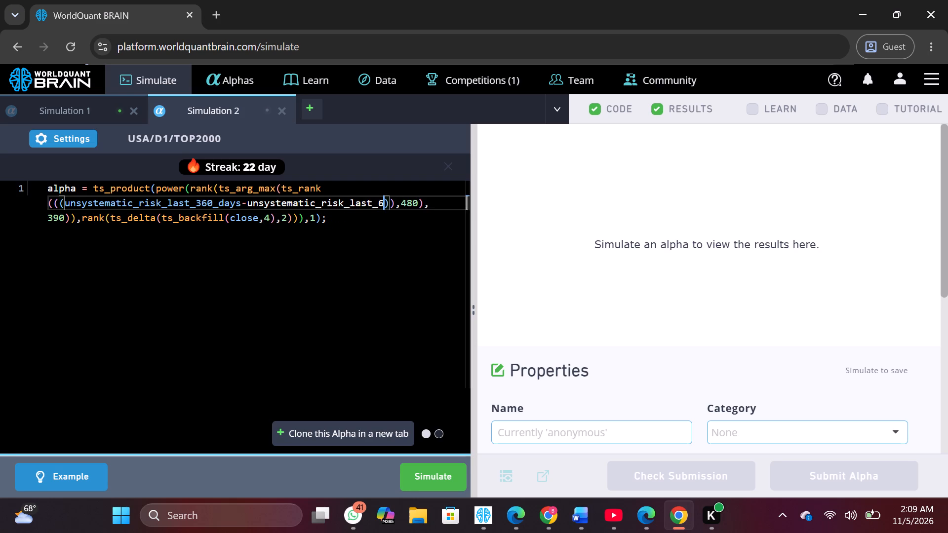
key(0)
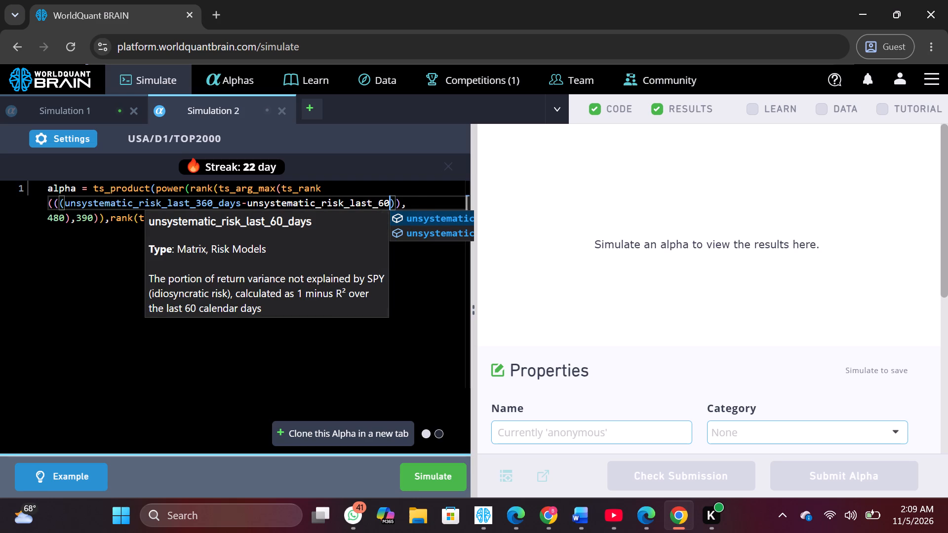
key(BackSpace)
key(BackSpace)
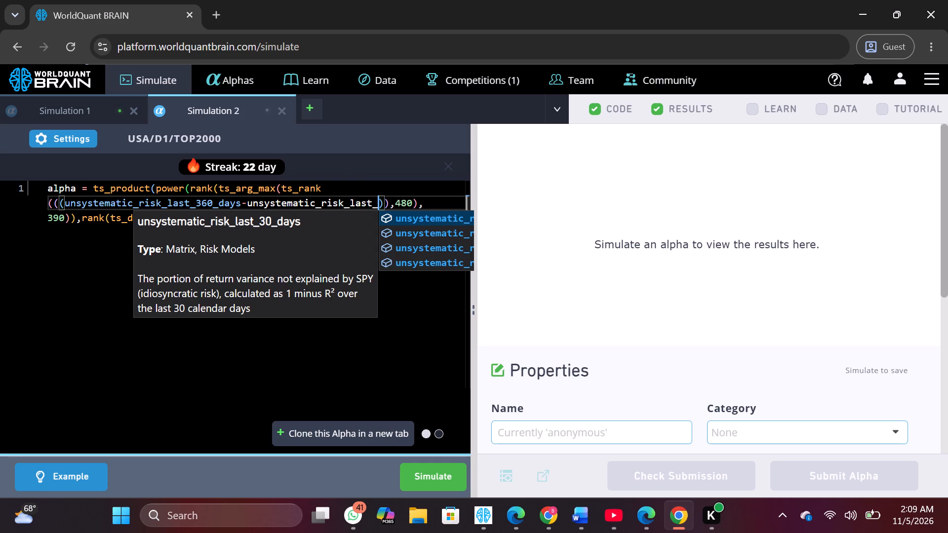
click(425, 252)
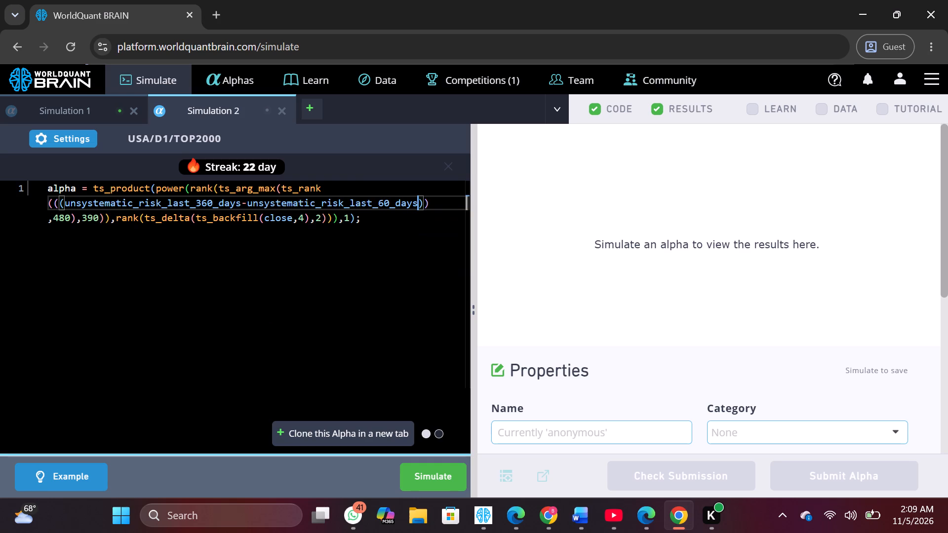
Change the subtracted second field to unsystematic_risk_last_360_days and simulate the cloned alpha.
click(376, 204)
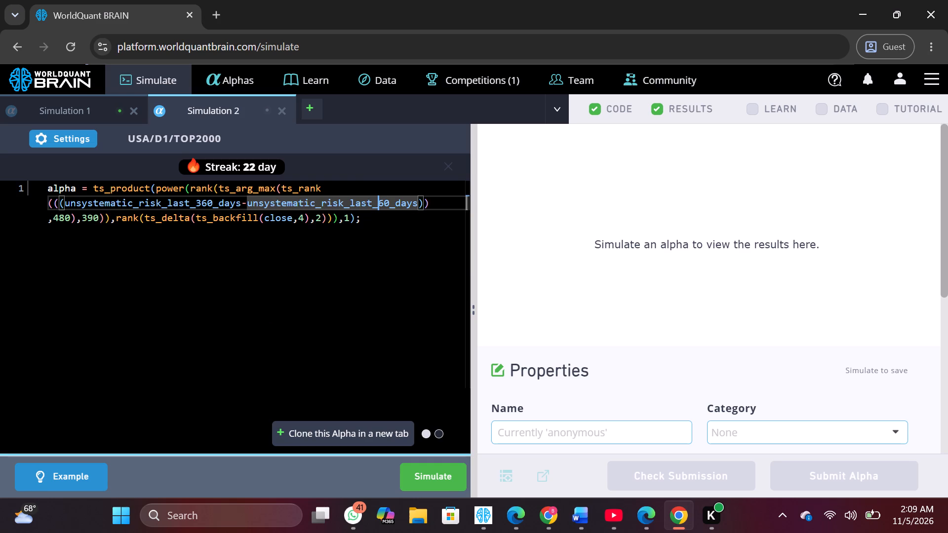
key(3)
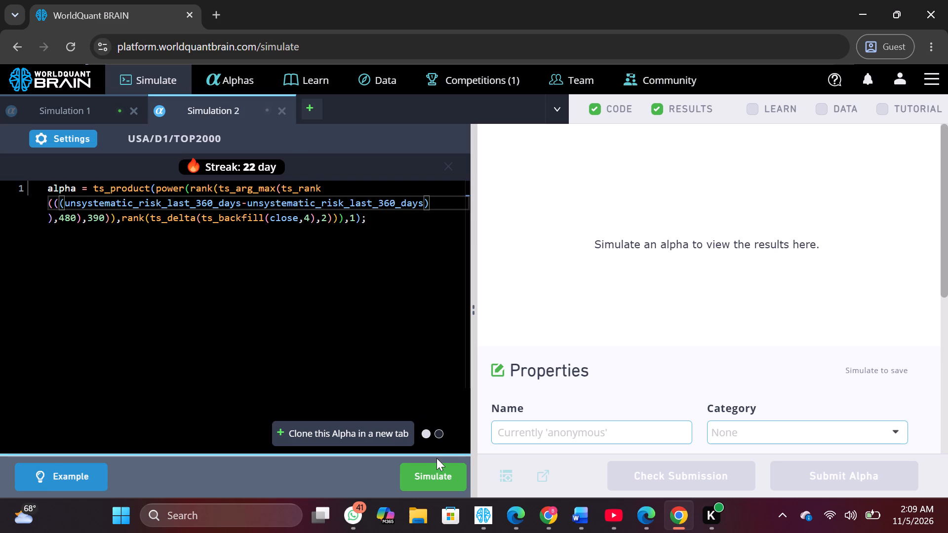
click(438, 475)
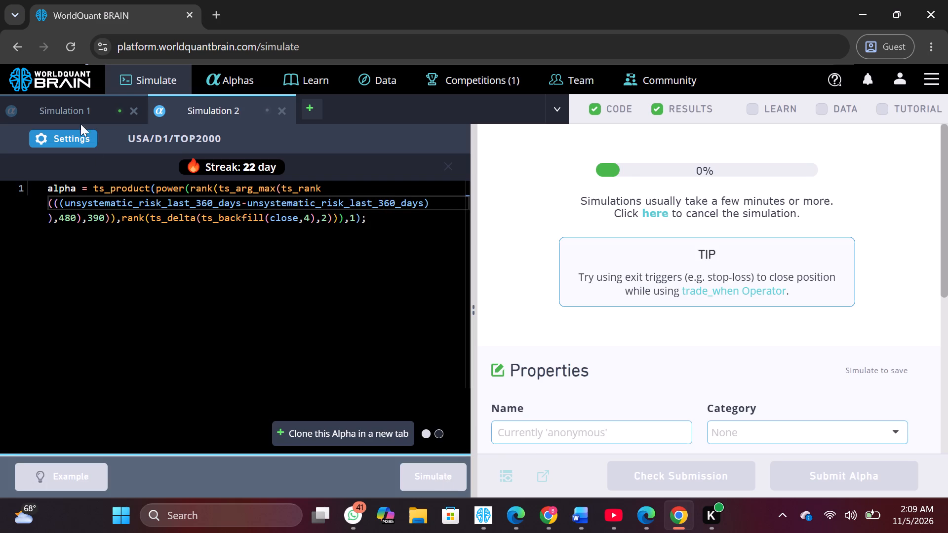
Change the universe of Simulation 1 to TOP3000 and apply the simulation settings.
click(77, 106)
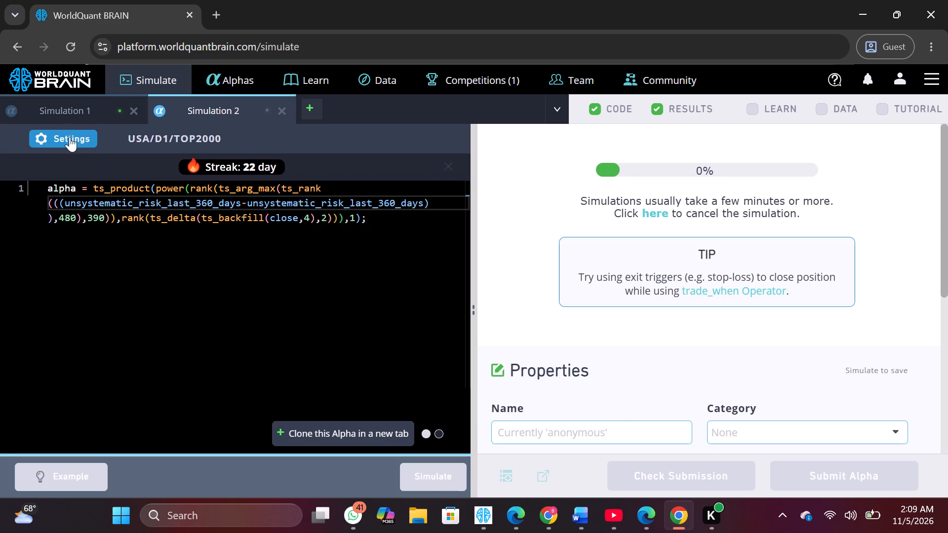
click(71, 148)
click(71, 144)
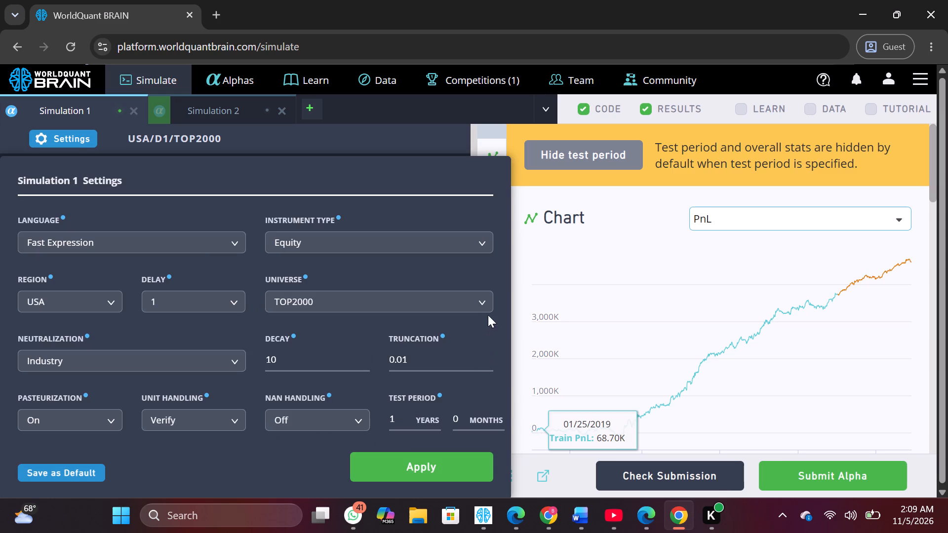
click(484, 307)
click(426, 325)
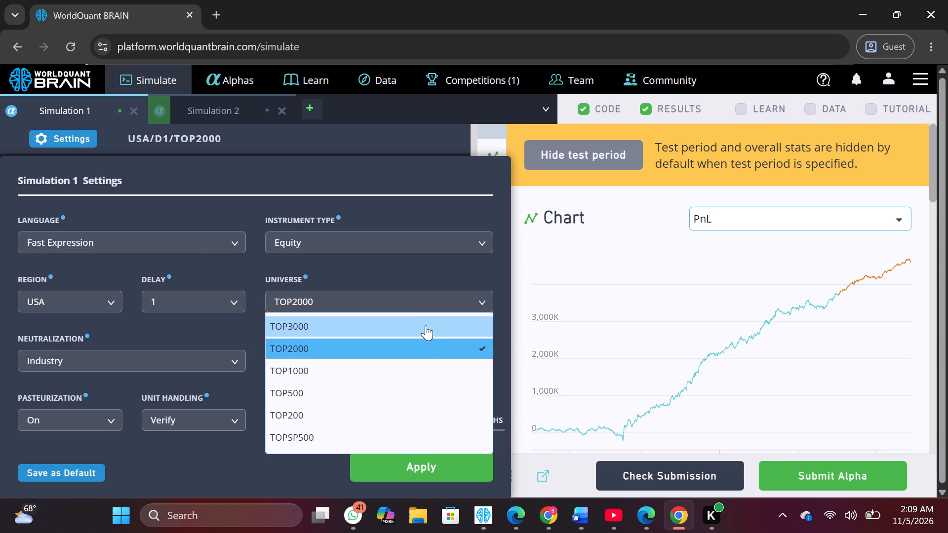
click(446, 484)
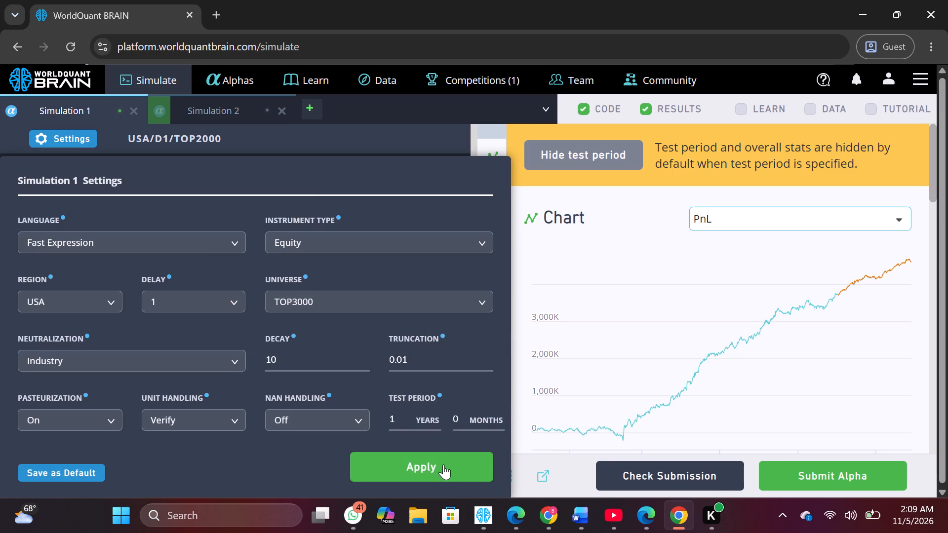
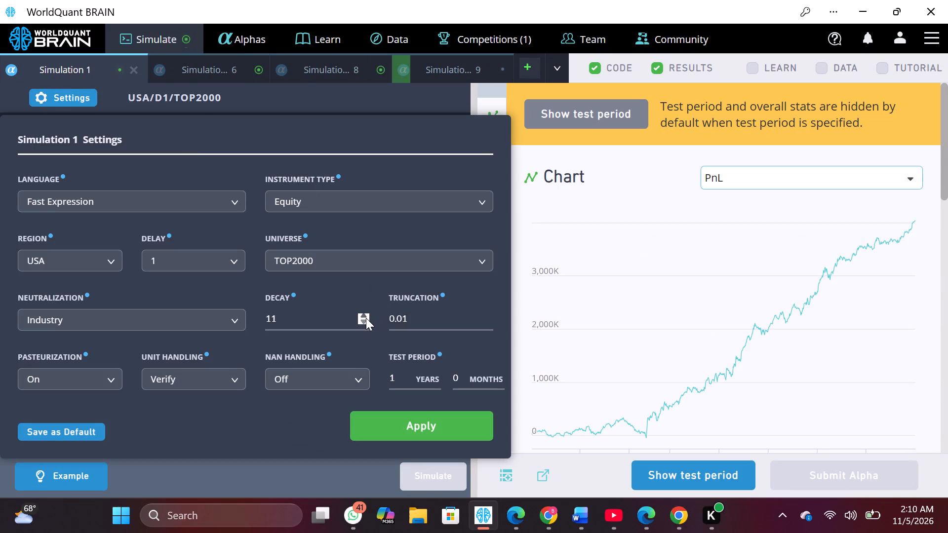
Set the decay of Simulation 1 to 12, apply the settings and simulate the alpha.
click(366, 318)
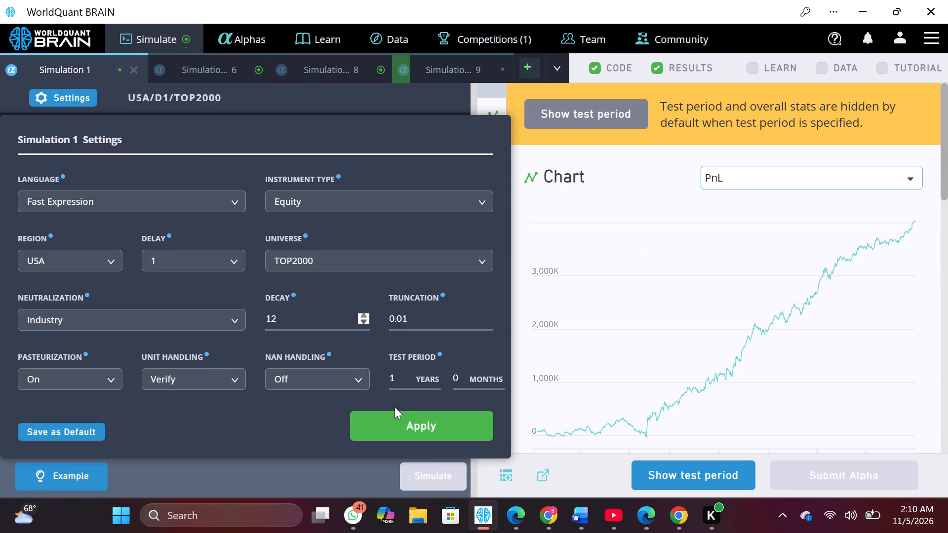
click(396, 417)
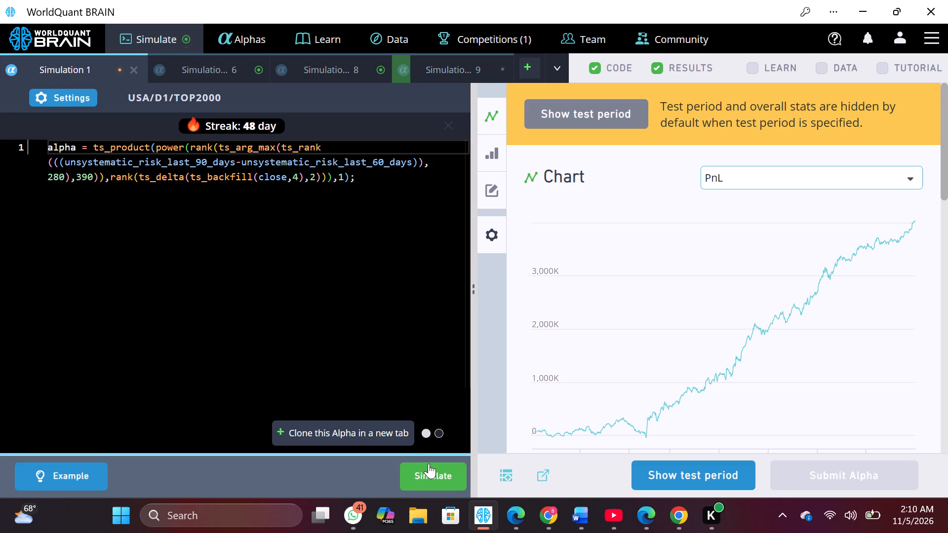
click(429, 463)
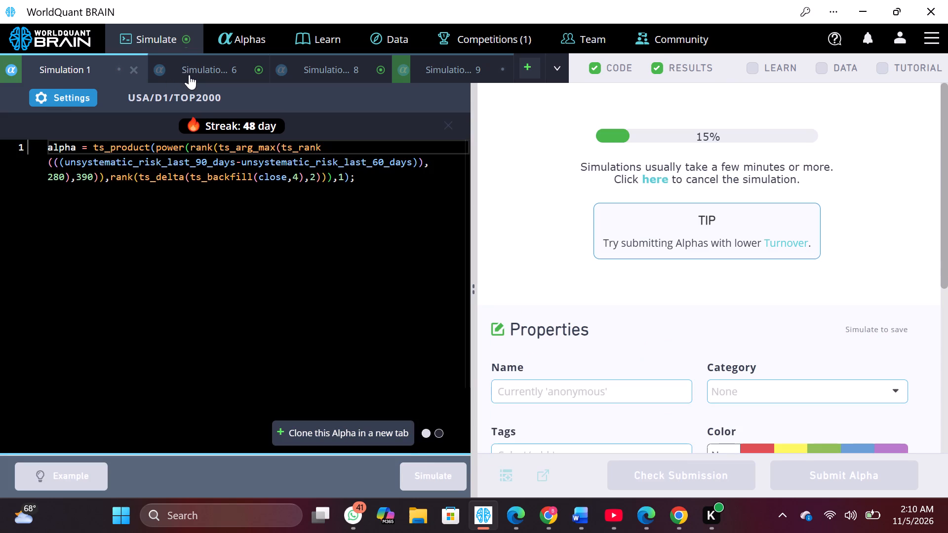
Raise Simulation 6's decay setting by one, apply it, and simulate the alpha again.
click(189, 75)
click(77, 100)
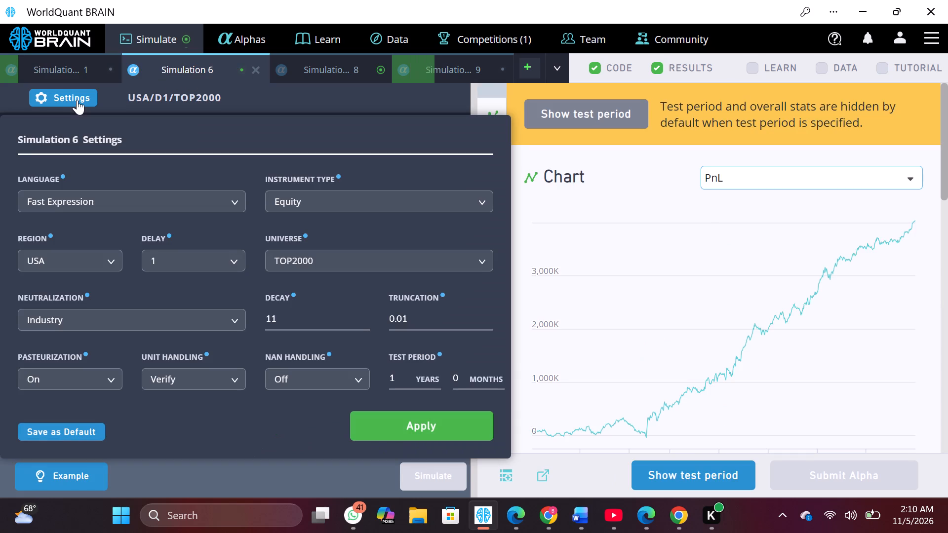
click(360, 315)
click(413, 423)
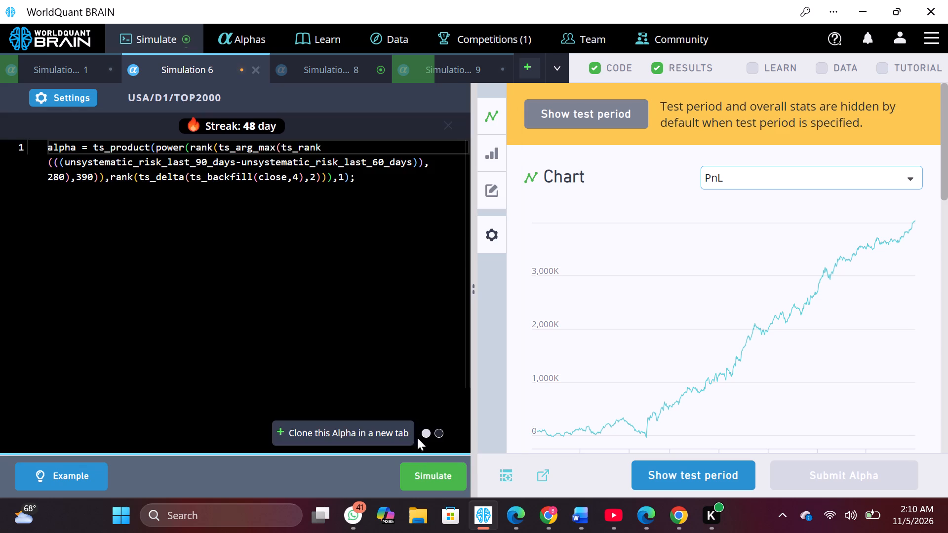
click(433, 475)
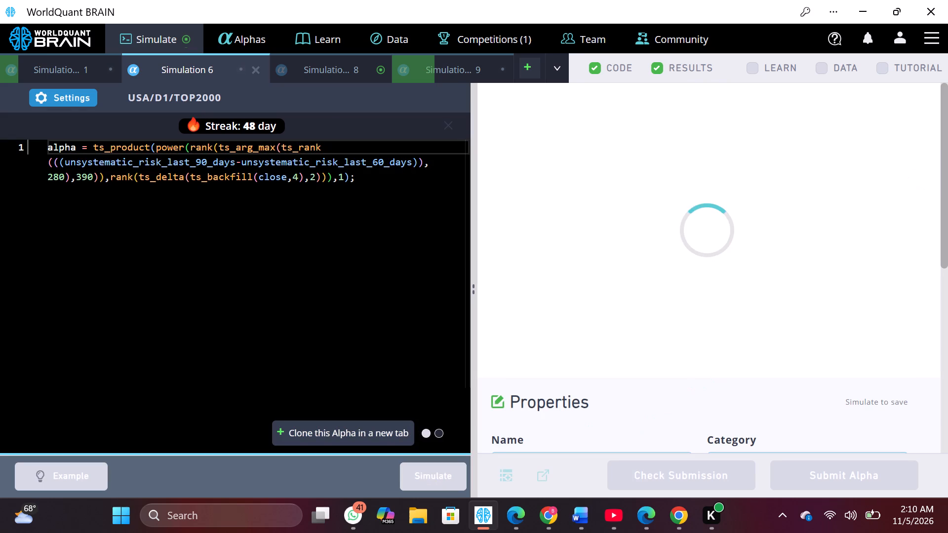
Set the decay to 12 in the settings of Simulation 8.
click(322, 73)
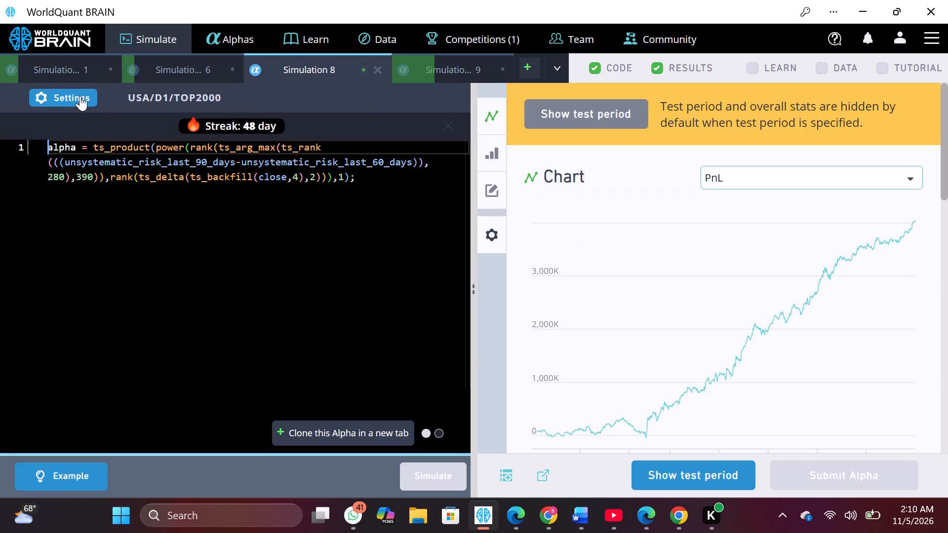
click(80, 92)
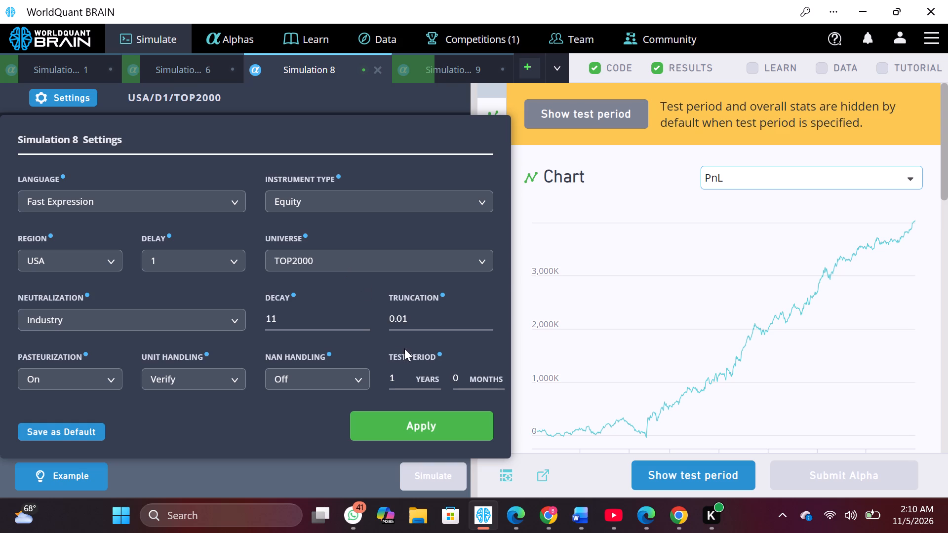
click(363, 314)
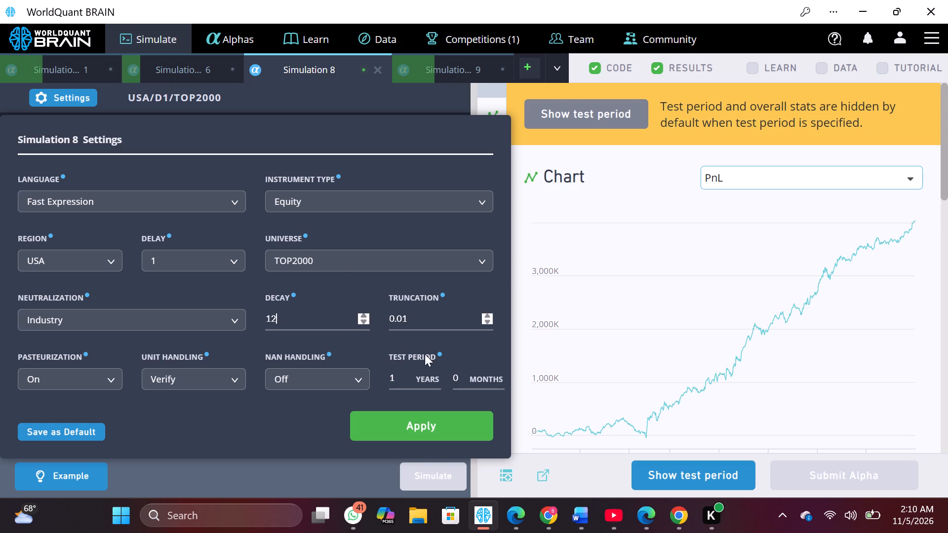
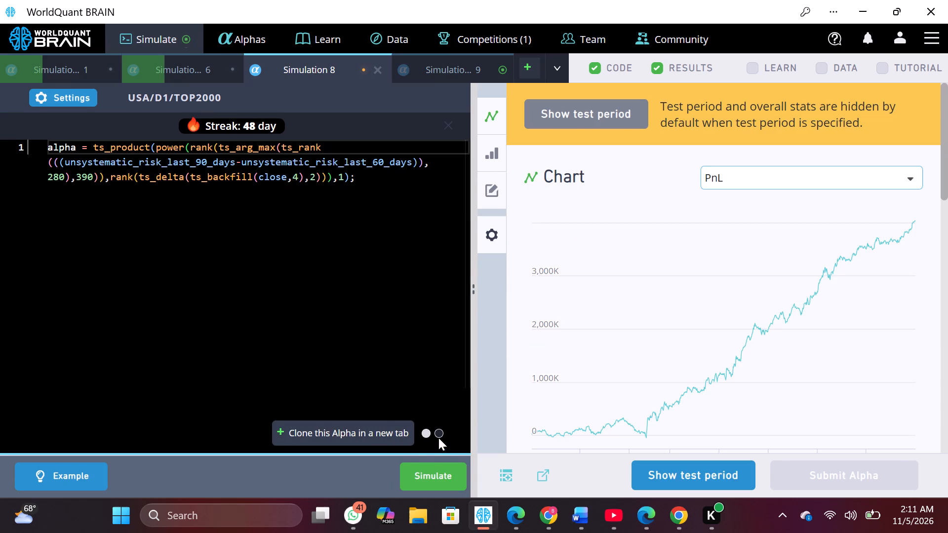
Simulate the alpha in Simulation 8 with its updated decay.
click(425, 471)
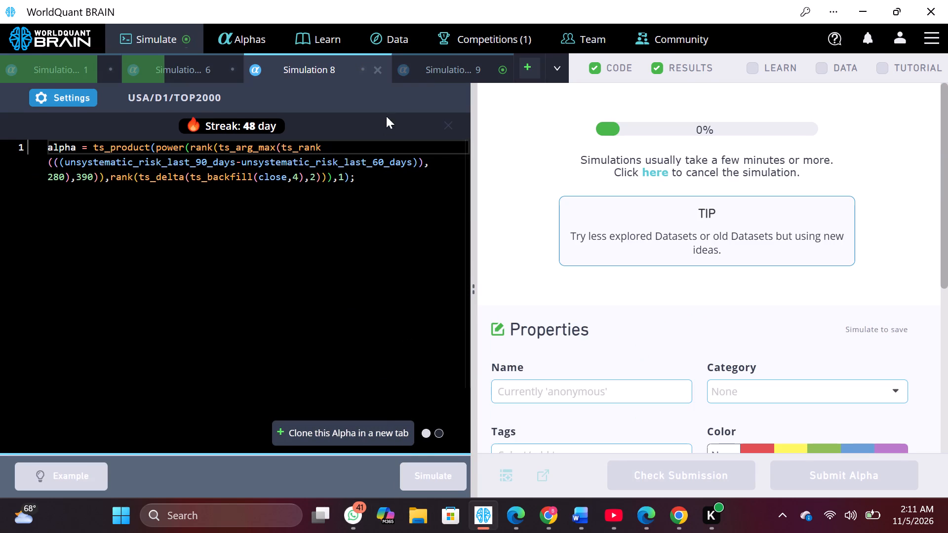
Raise Simulation 9's decay setting by one, apply it, and simulate the alpha again.
click(412, 69)
click(76, 96)
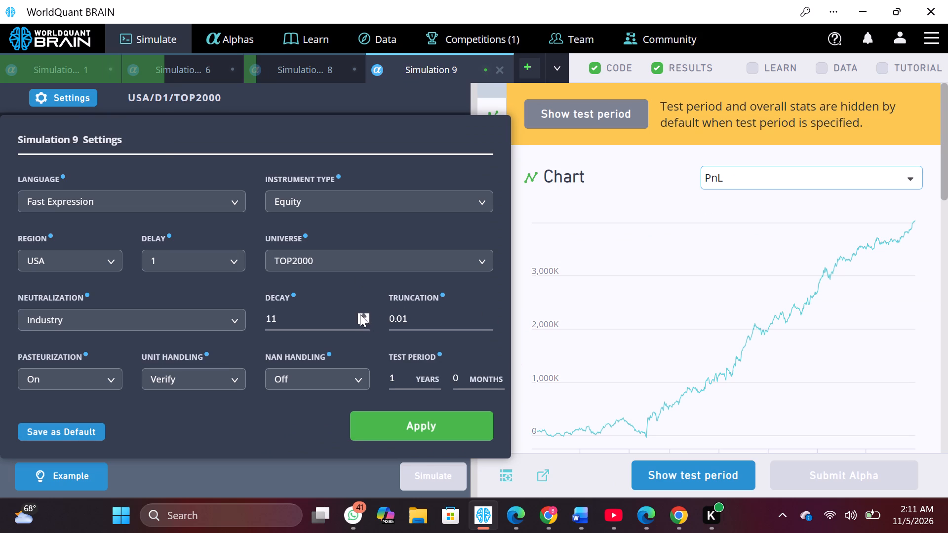
click(359, 314)
click(412, 419)
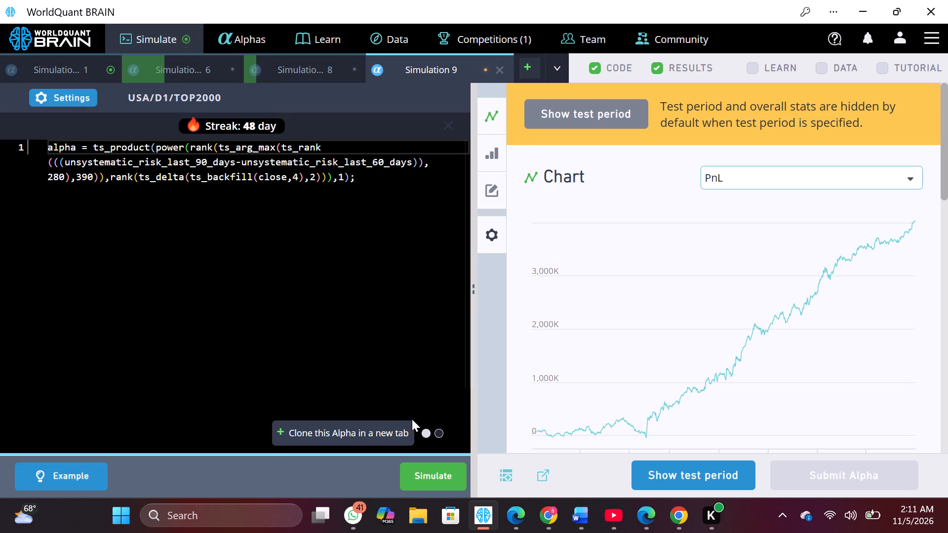
click(439, 466)
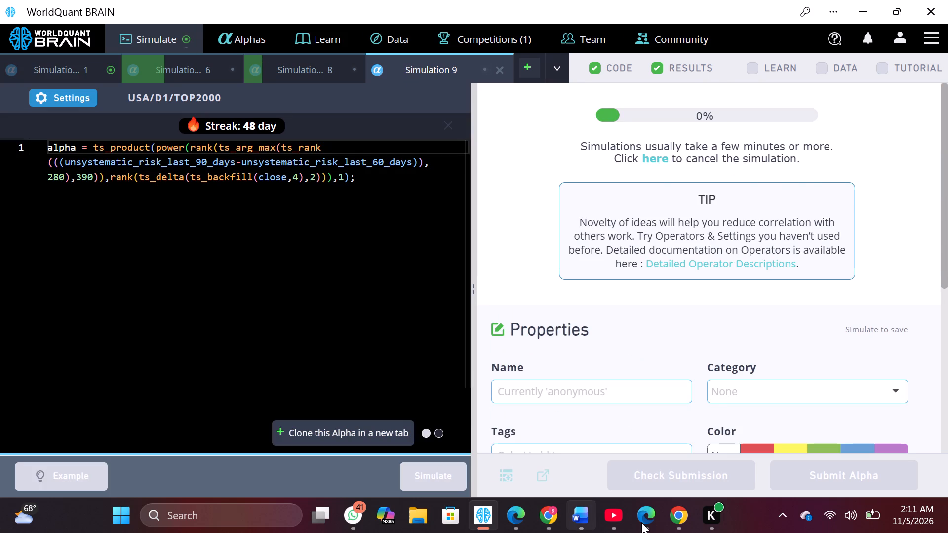
Switch to the Chrome window, reveal Simulation 1's test period, review its IS Summary, and check its self-correlation.
click(682, 510)
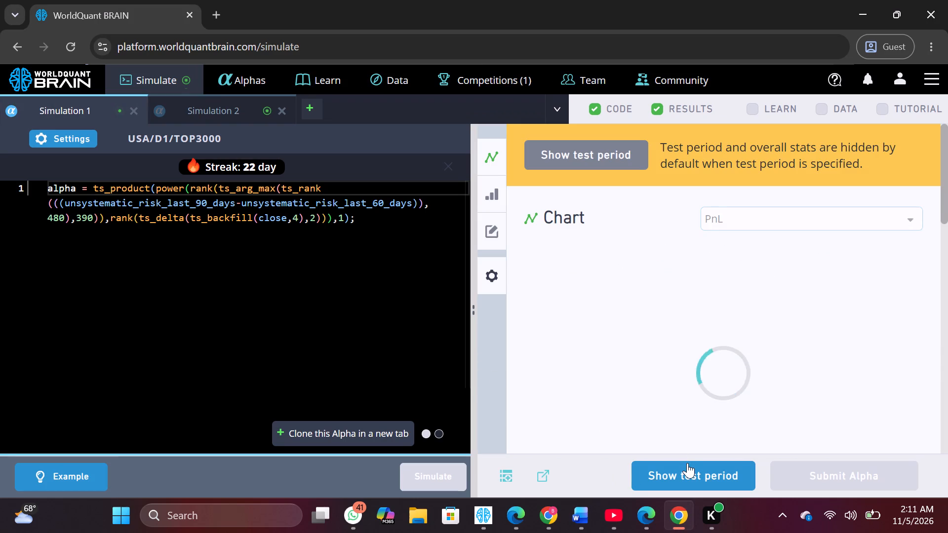
click(687, 463)
scroll(670, 362, down, 4)
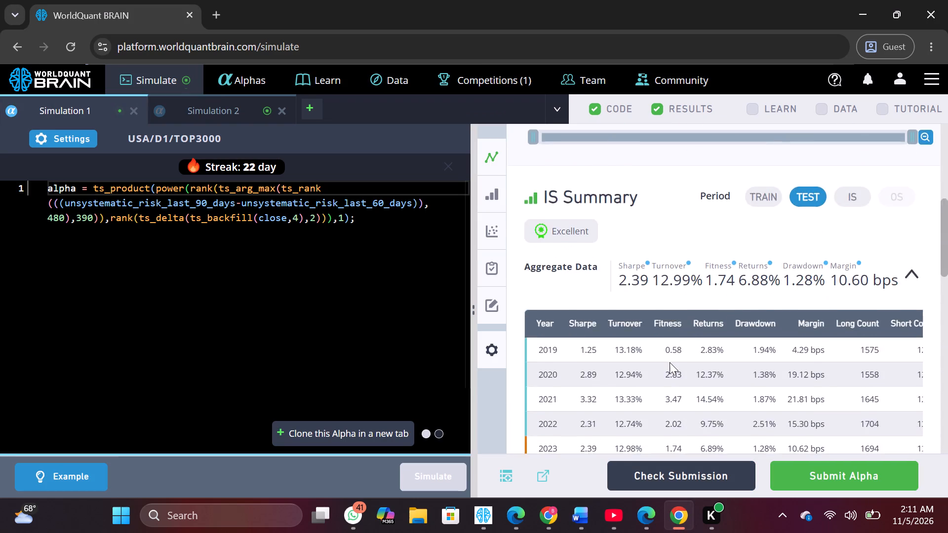
scroll(670, 362, down, 1)
click(914, 266)
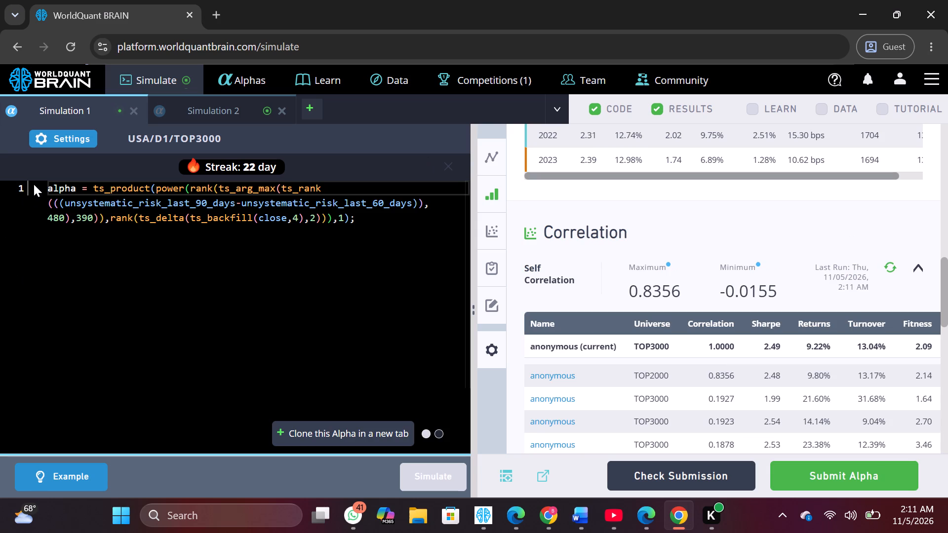
Set Simulation 1's neutralization to Market and truncation to 0.08, apply the settings, and simulate the alpha.
click(79, 137)
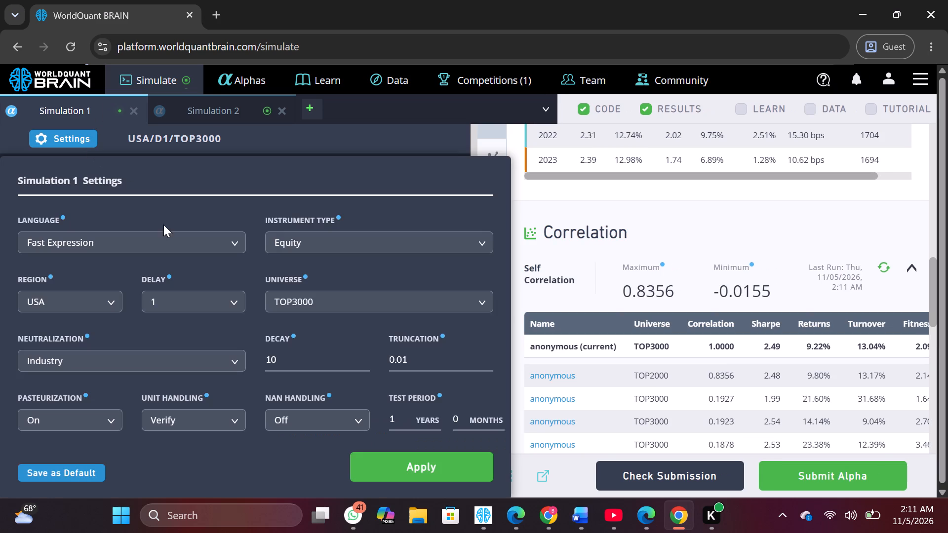
click(235, 358)
click(201, 400)
click(416, 352)
key(BackSpace)
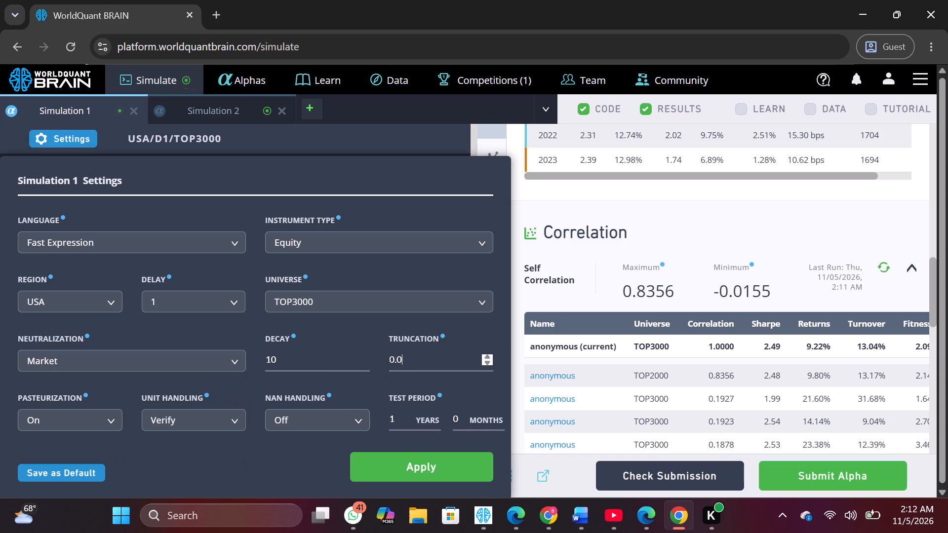
key(8)
click(445, 464)
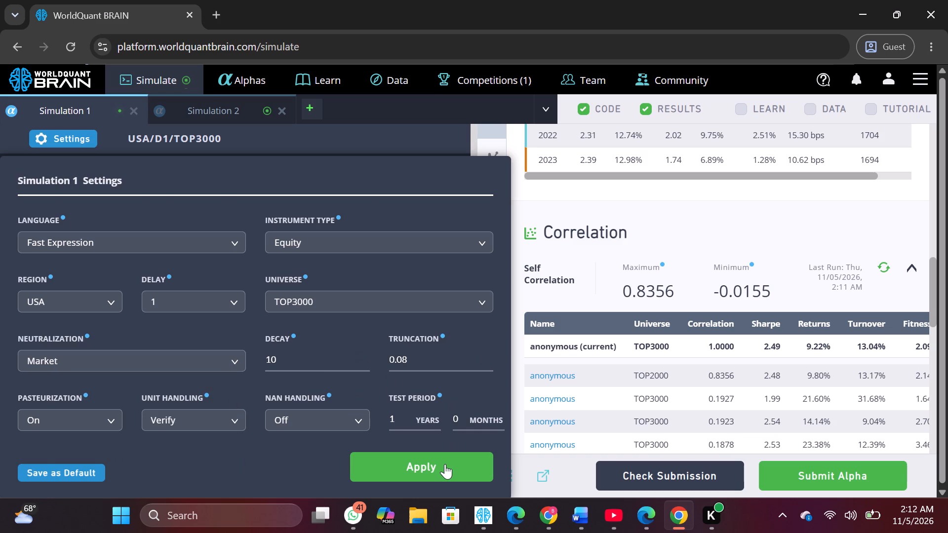
click(442, 469)
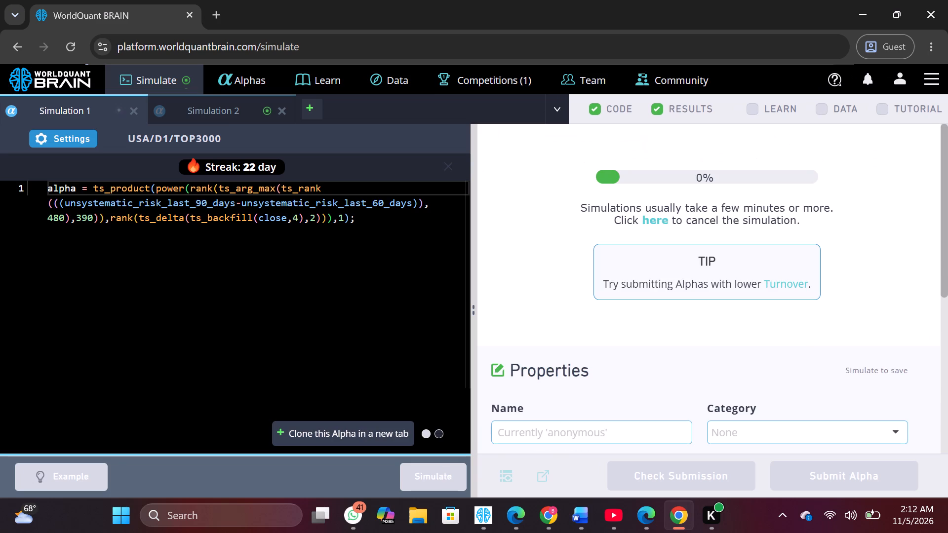
Review Simulation 2's IS Summary and change its ts_backfill window to 8, ts_delta window to 4, and ts_product window to 2.
click(219, 114)
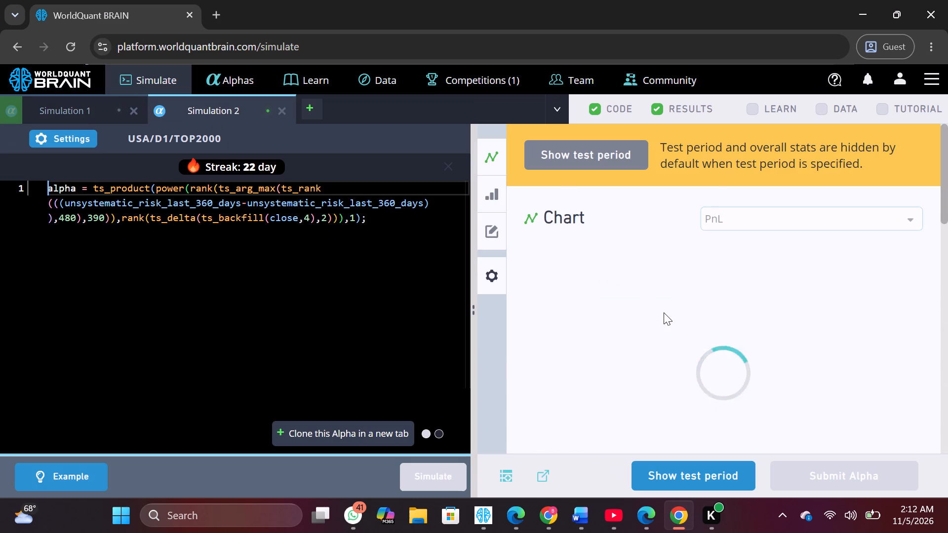
scroll(664, 312, down, 4)
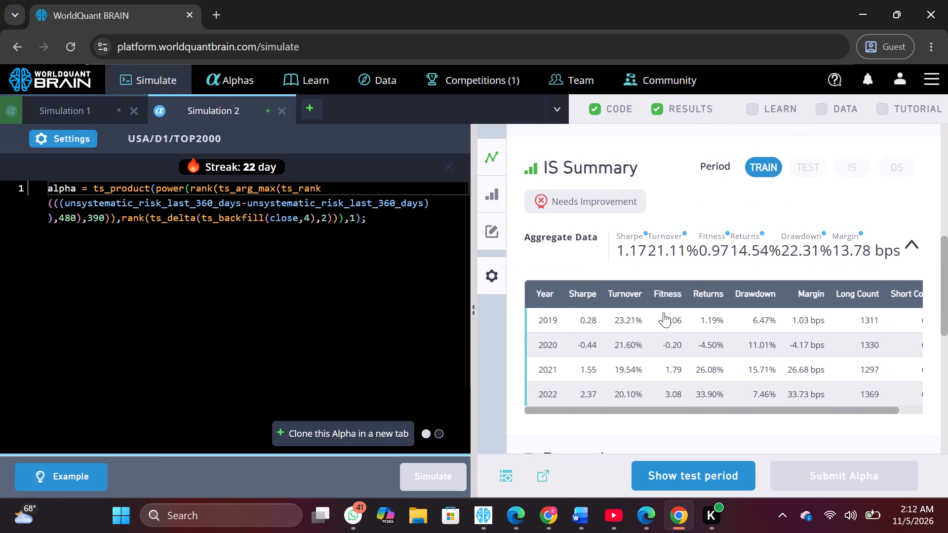
click(308, 221)
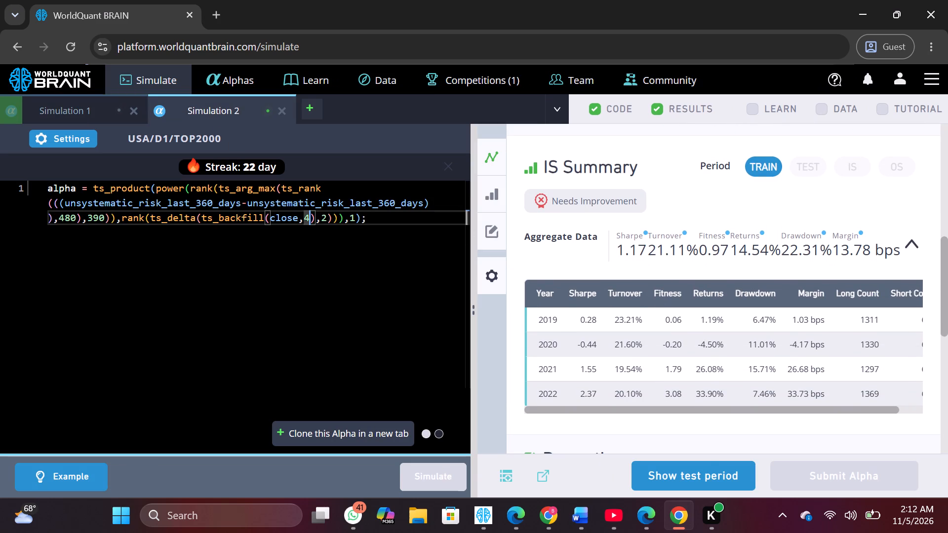
key(BackSpace)
key(8)
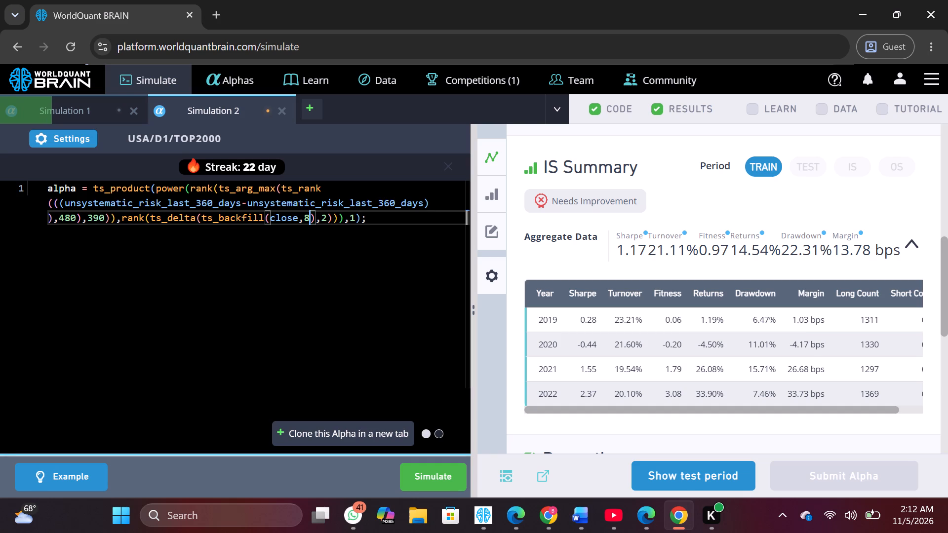
click(326, 215)
key(BackSpace)
key(4)
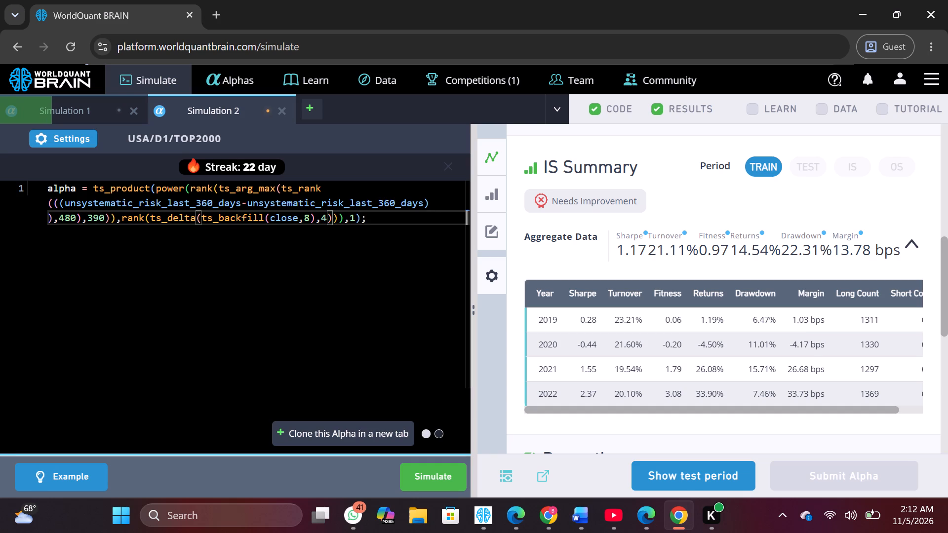
click(357, 220)
key(BackSpace)
key(2)
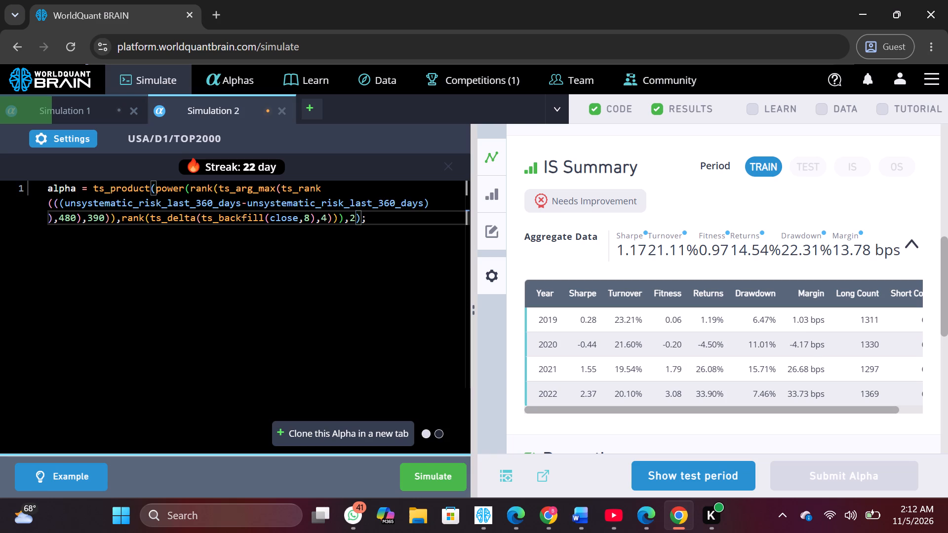
Replace ts_arg_max with ts_arg_min in Simulation 2's expression and simulate the alpha.
click(278, 191)
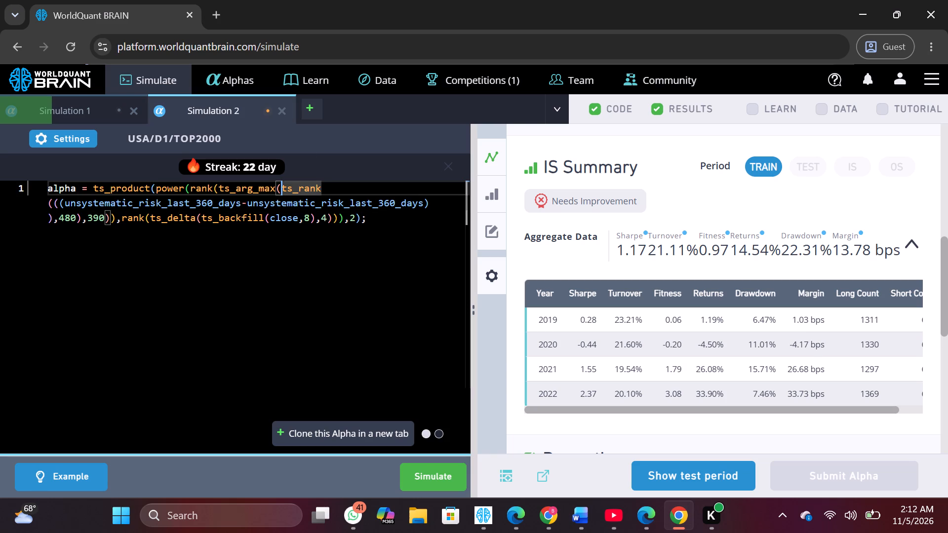
click(276, 189)
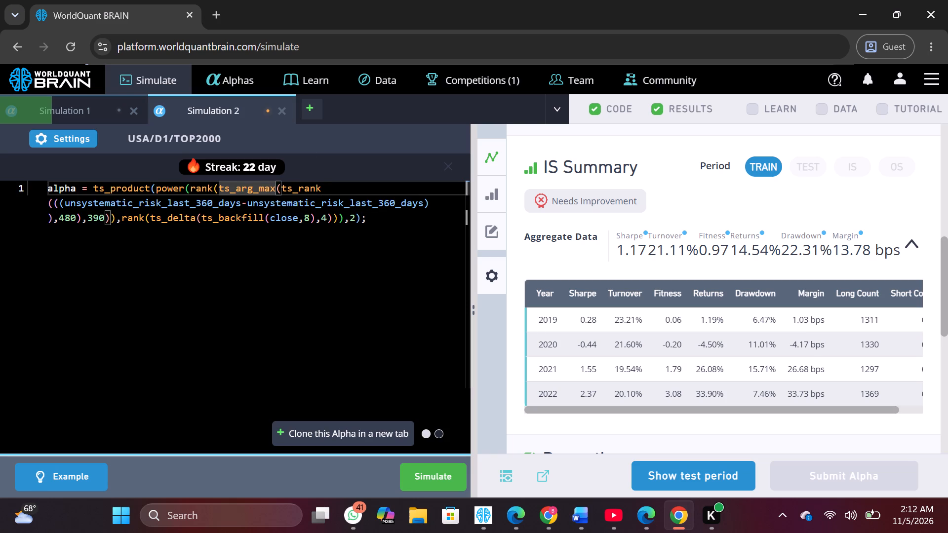
key(BackSpace)
key(BackSpace)
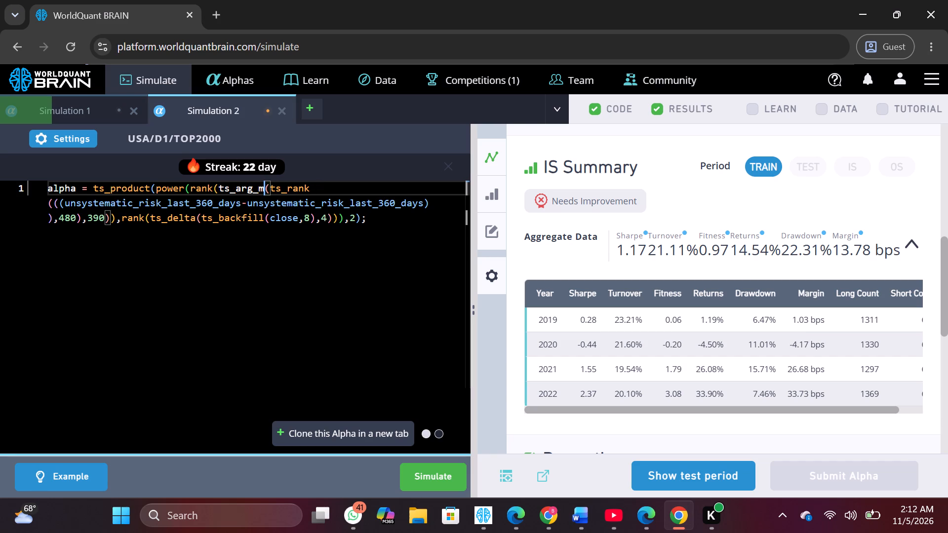
key(BackSpace)
text(min)
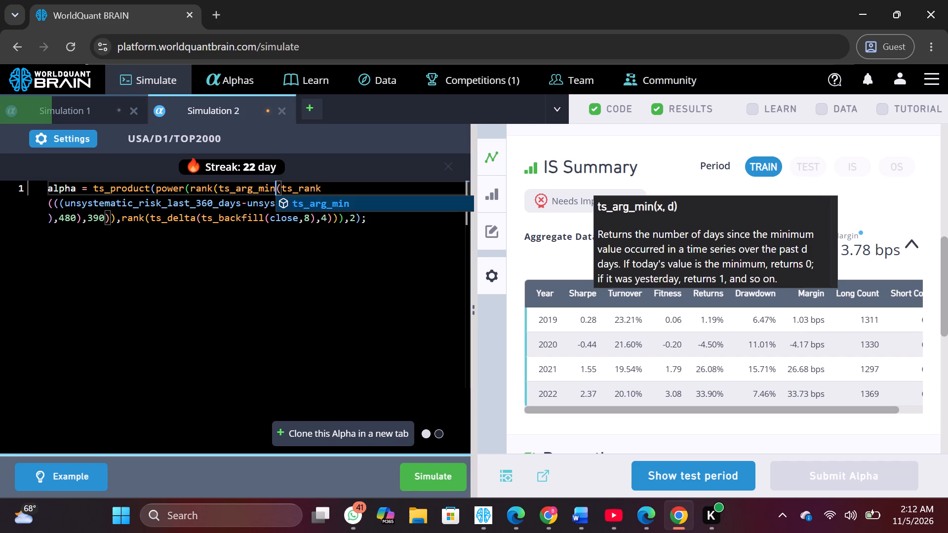
click(458, 475)
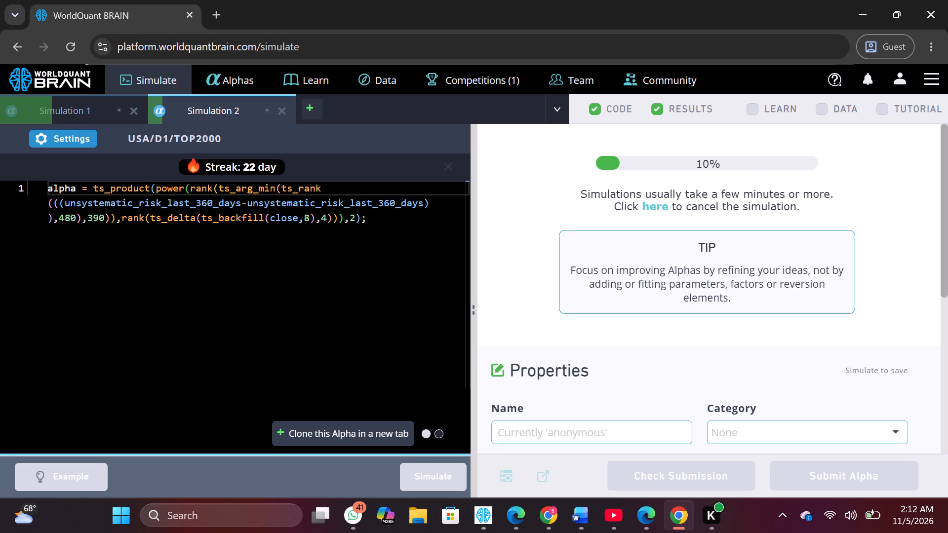
Switch to the WorldQuant BRAIN app window in Edge, set Simulation 1's decay to 13, apply it, and simulate.
click(482, 512)
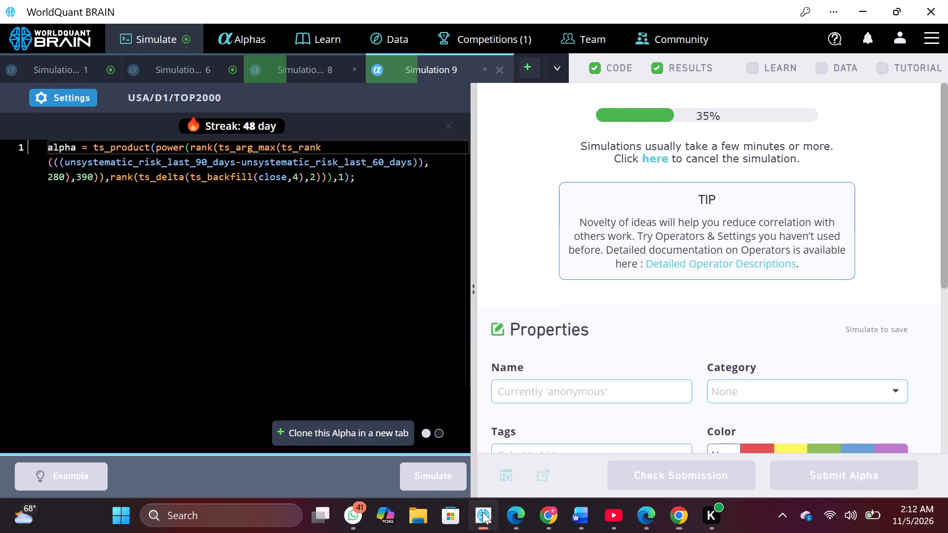
click(66, 65)
click(75, 93)
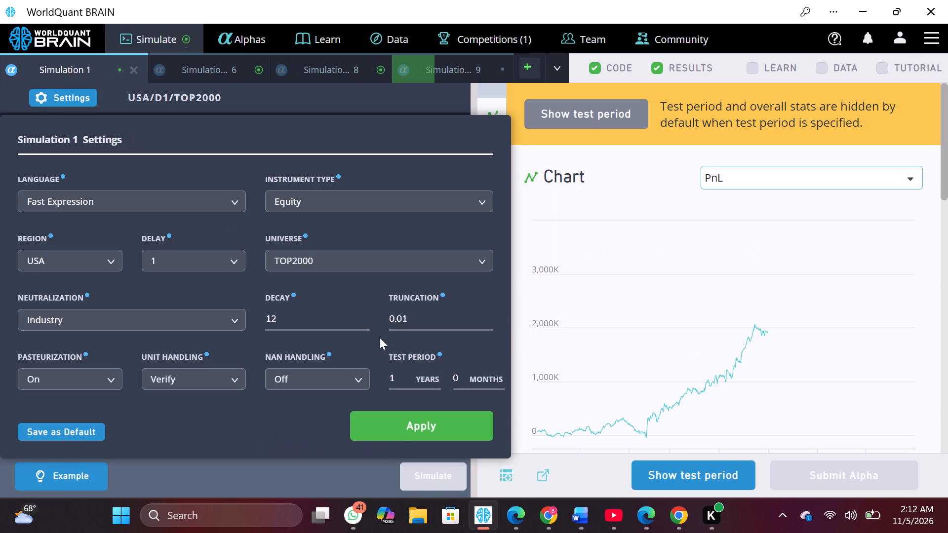
click(364, 316)
click(404, 426)
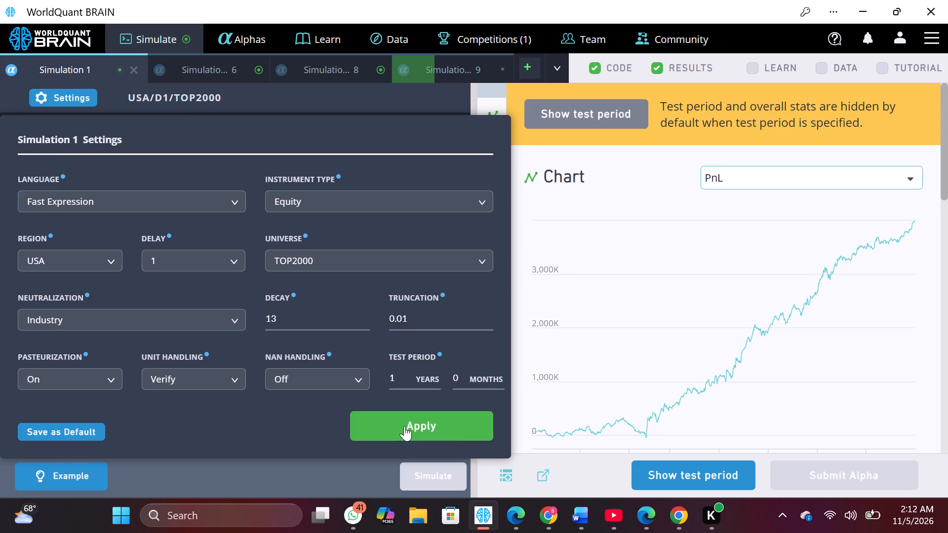
click(422, 475)
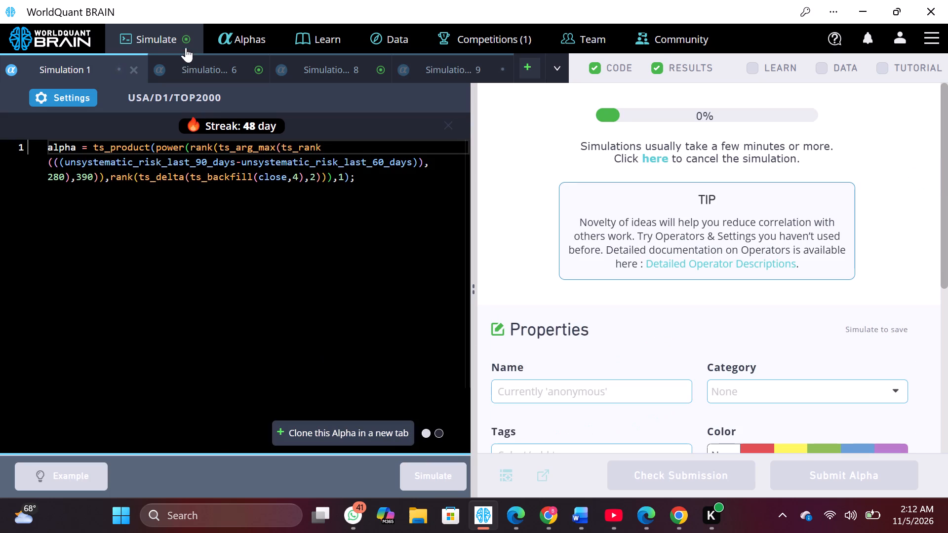
Set the decay to 13 in Simulation 6's settings, apply it, and simulate the alpha.
click(187, 61)
click(73, 98)
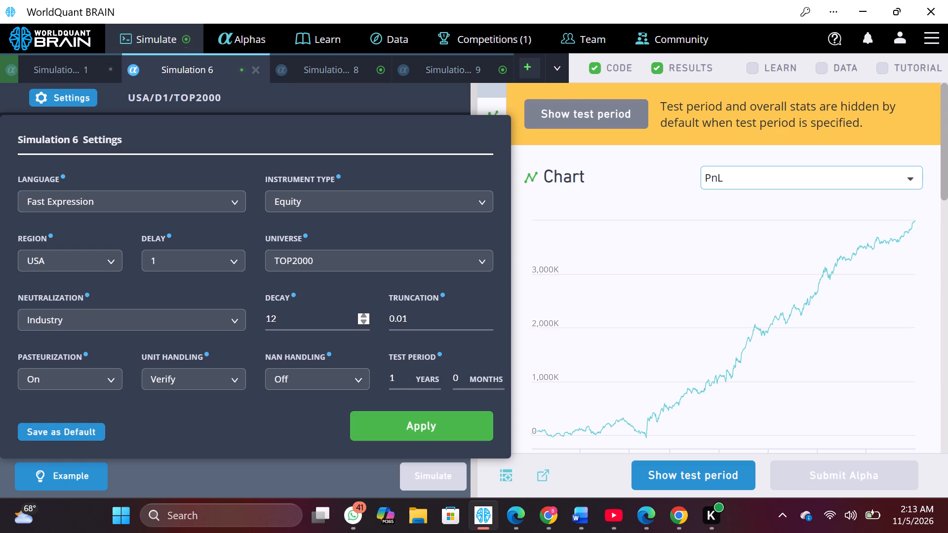
click(362, 314)
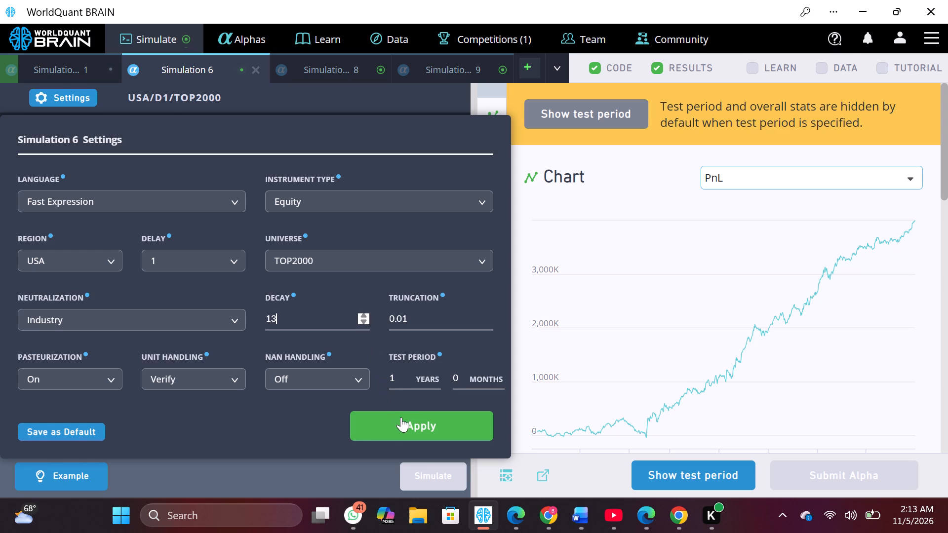
click(401, 417)
click(434, 474)
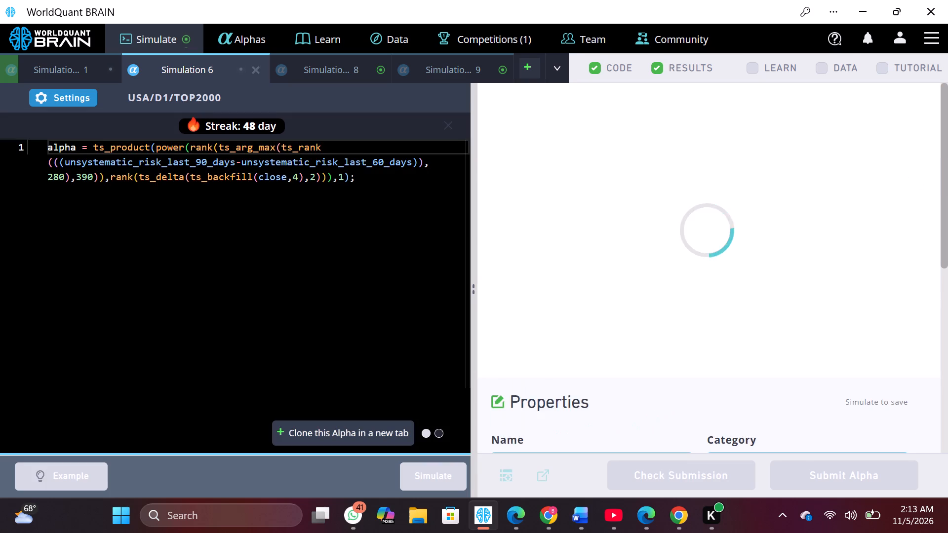
Set the decay to 13 in Simulation 8's settings, apply it, and simulate the alpha.
click(346, 73)
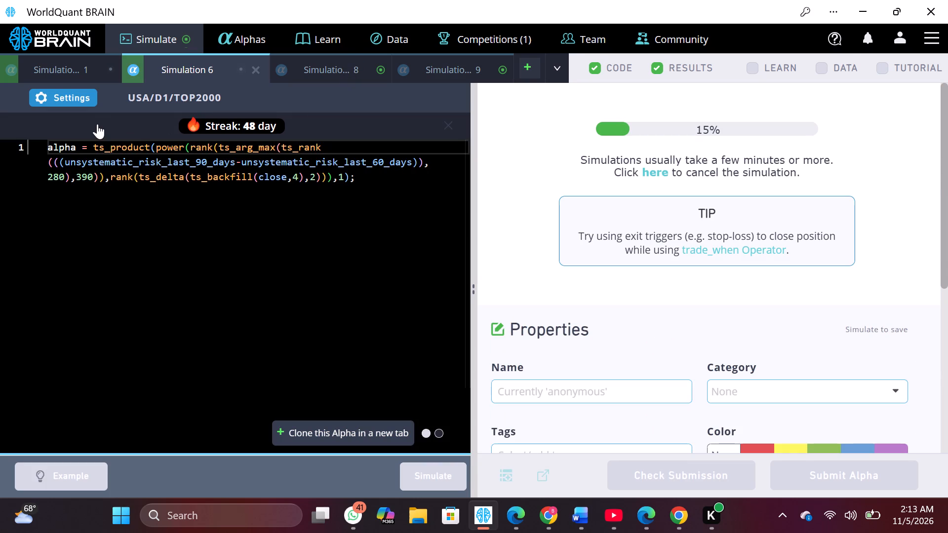
click(89, 100)
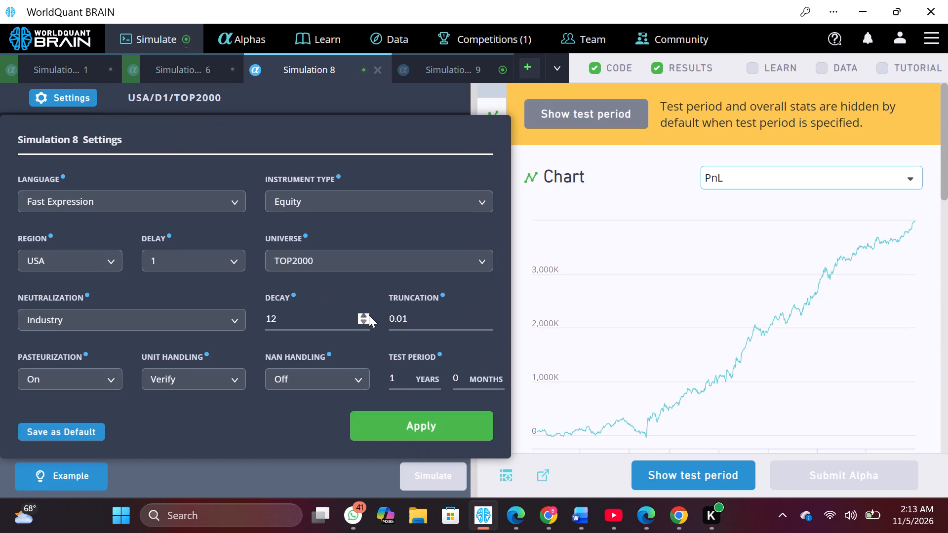
click(367, 313)
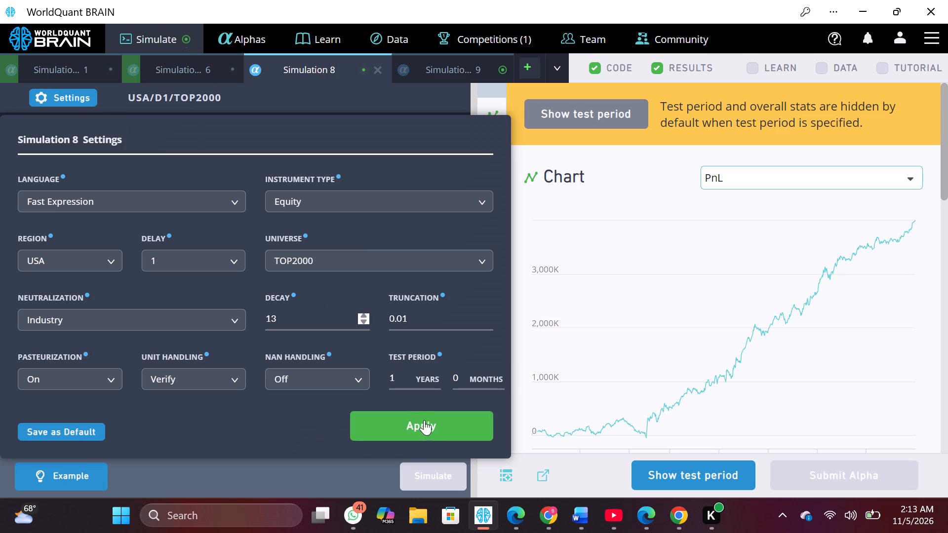
click(424, 423)
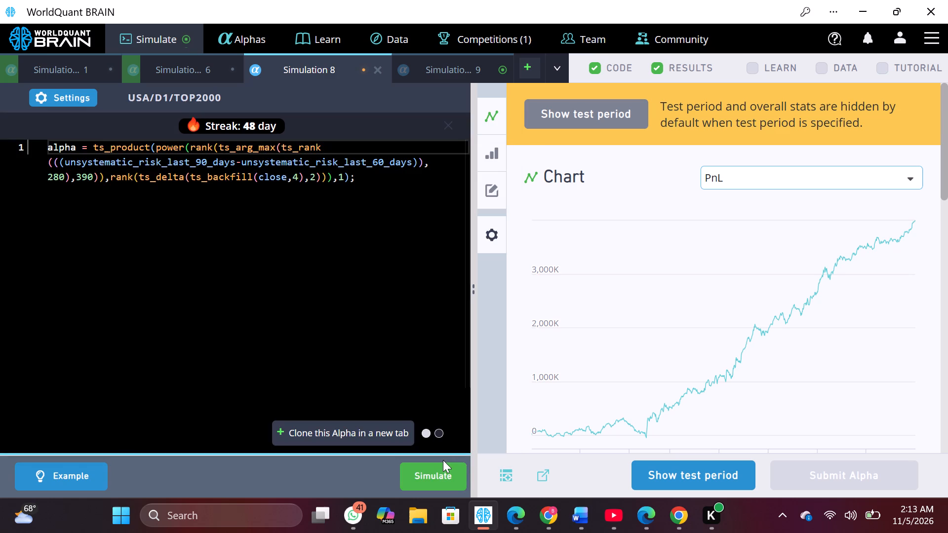
click(445, 471)
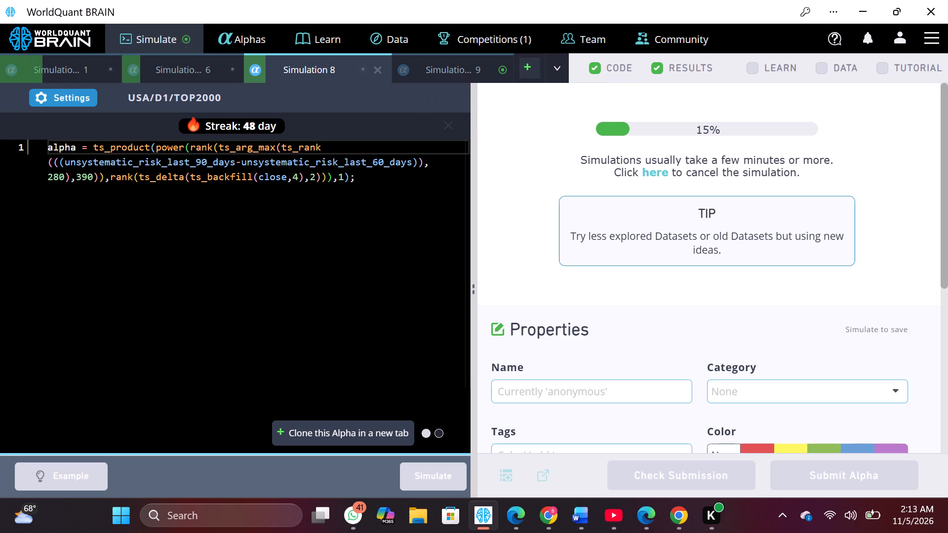
Set the decay to 13 in Simulation 9's settings and apply it.
click(433, 70)
click(75, 105)
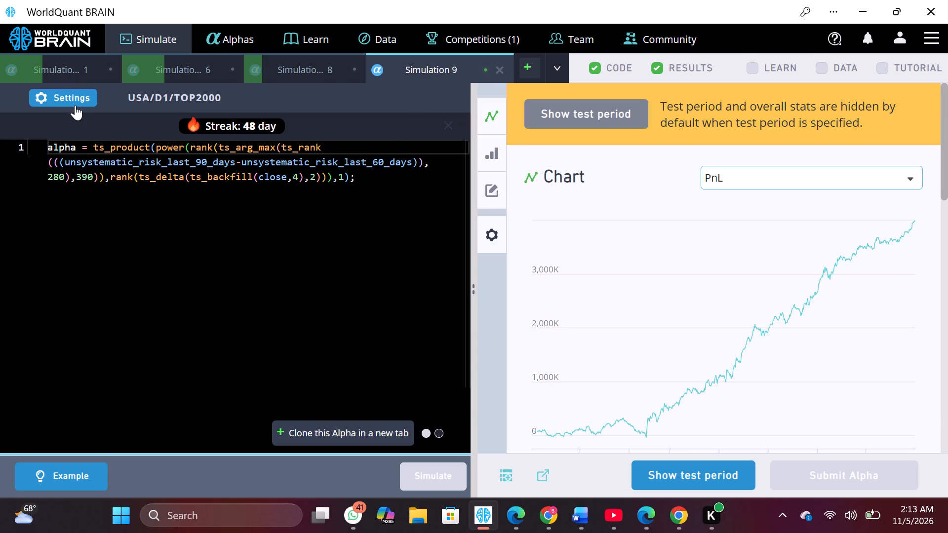
click(360, 316)
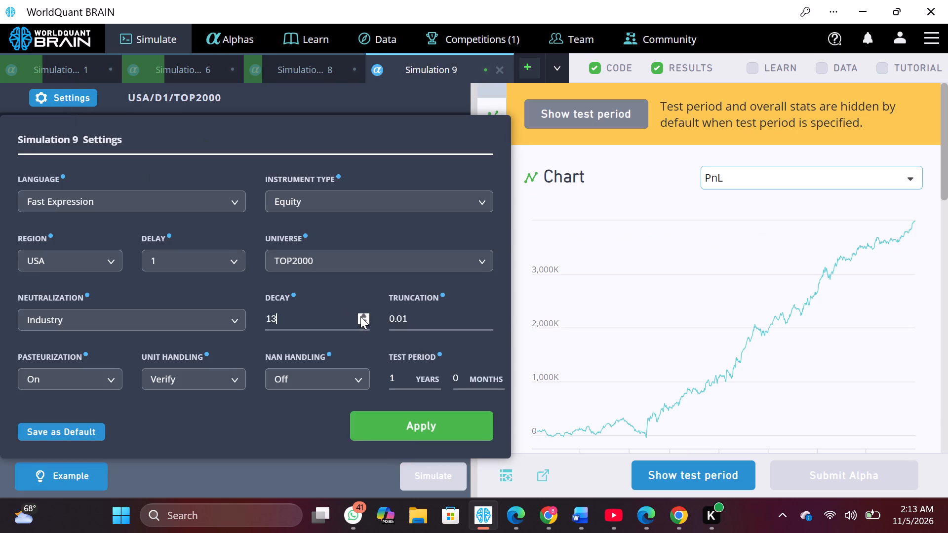
click(402, 416)
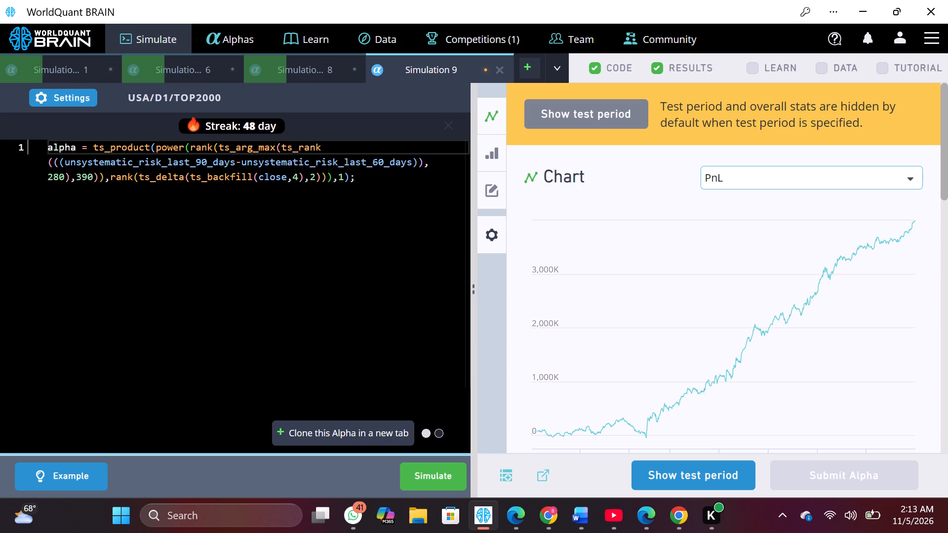
Switch to the Chrome window and review Simulation 1's IS Summary, show its test period, and check its self-correlation.
click(486, 514)
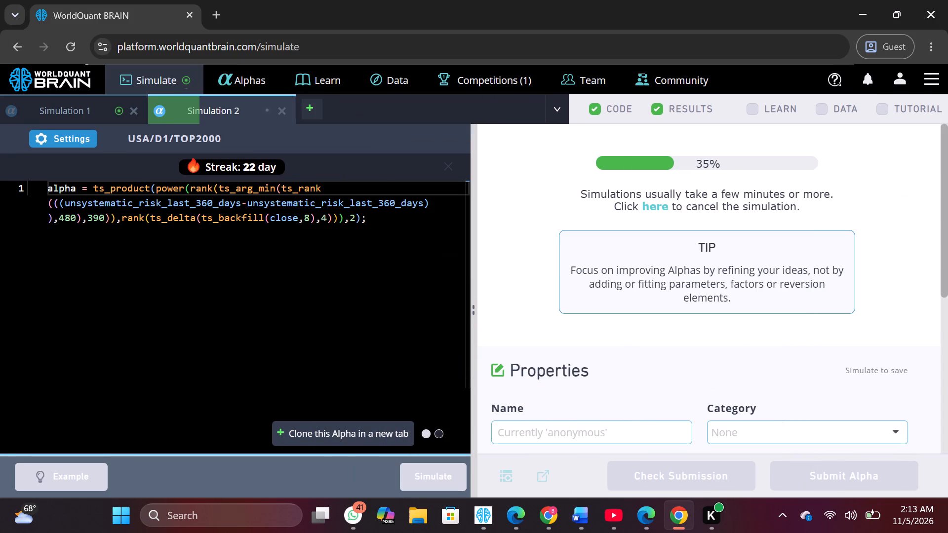
click(102, 122)
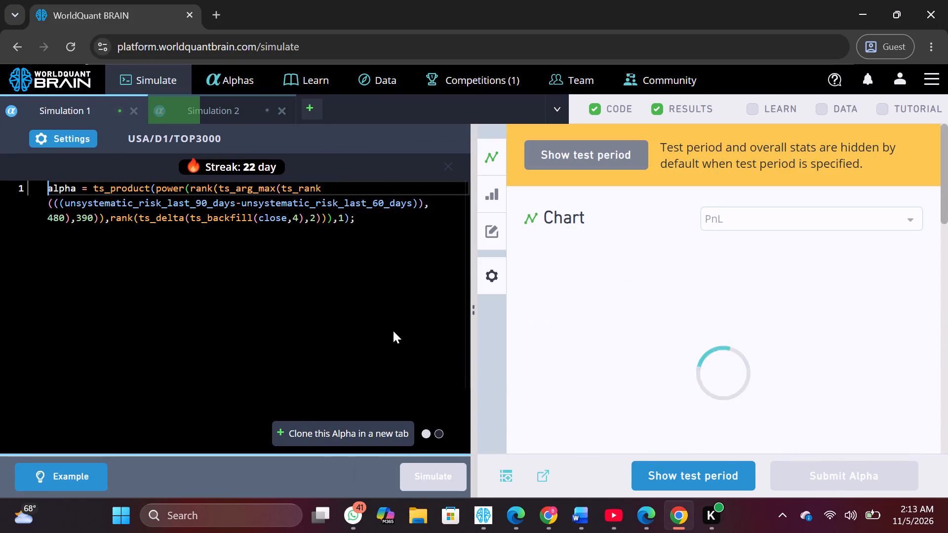
scroll(581, 370, down, 2)
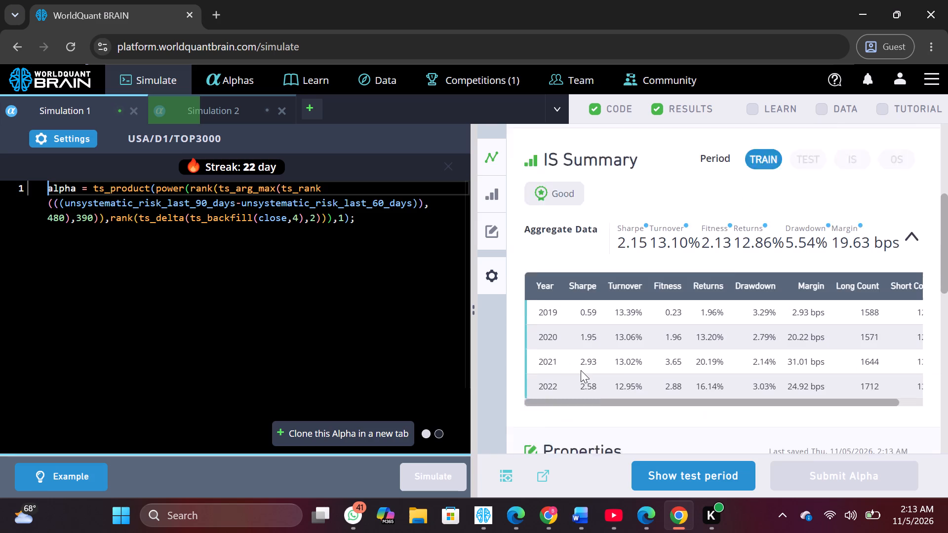
scroll(581, 370, down, 1)
scroll(750, 324, down, 1)
scroll(750, 324, up, 2)
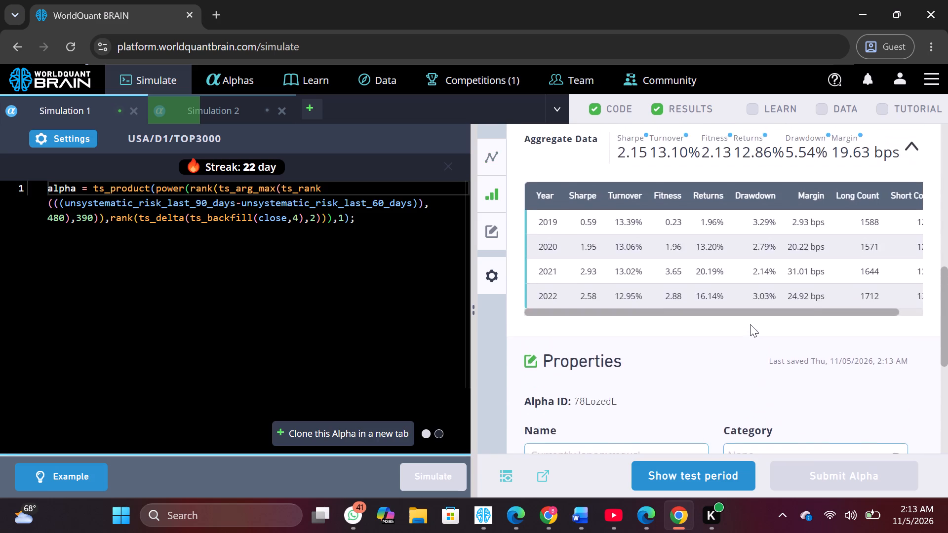
scroll(750, 324, down, 1)
scroll(750, 324, up, 1)
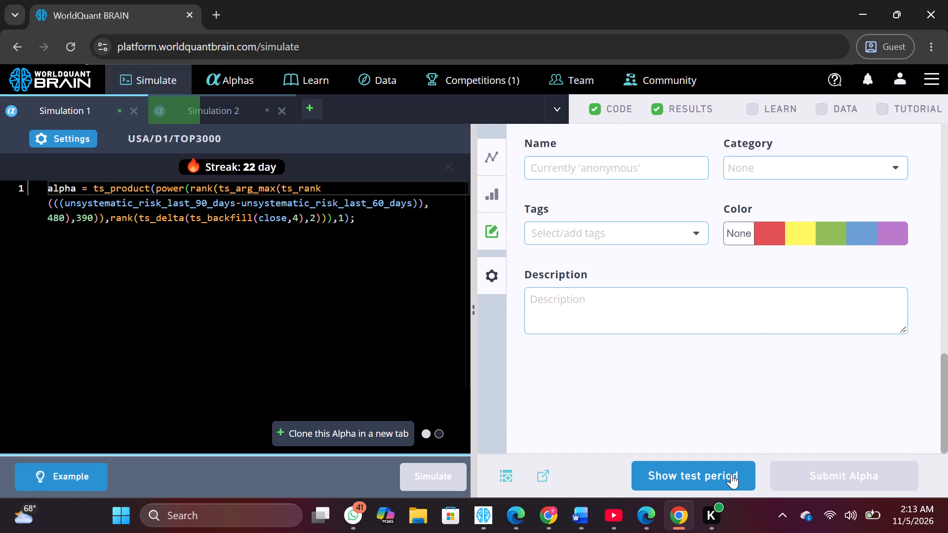
click(731, 474)
scroll(763, 399, up, 3)
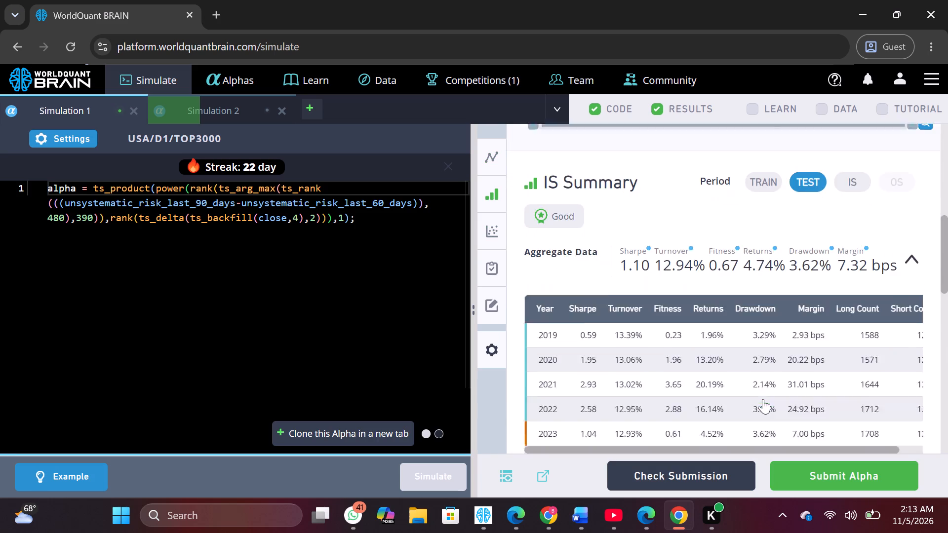
scroll(763, 399, down, 1)
click(916, 412)
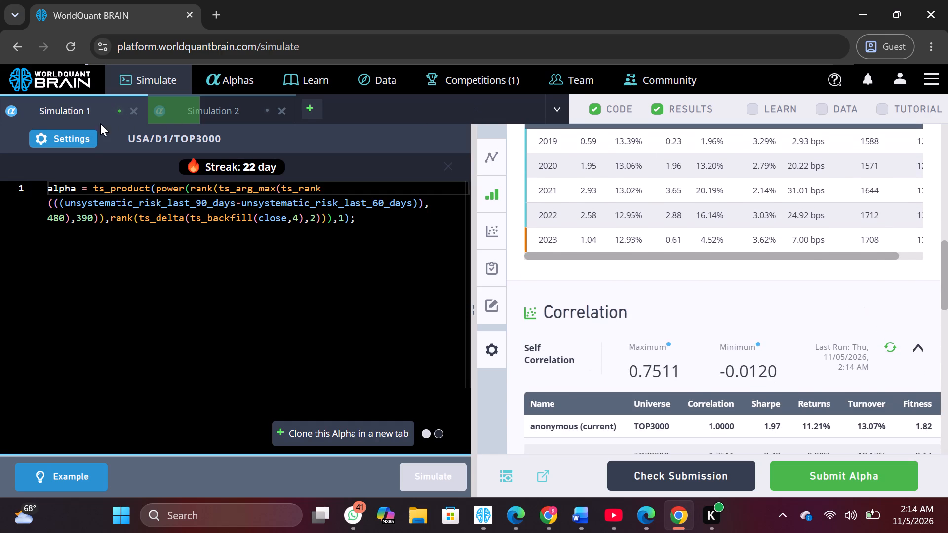
Set the neutralization to Sector in Simulation 1's settings, apply it, and simulate the alpha.
click(87, 136)
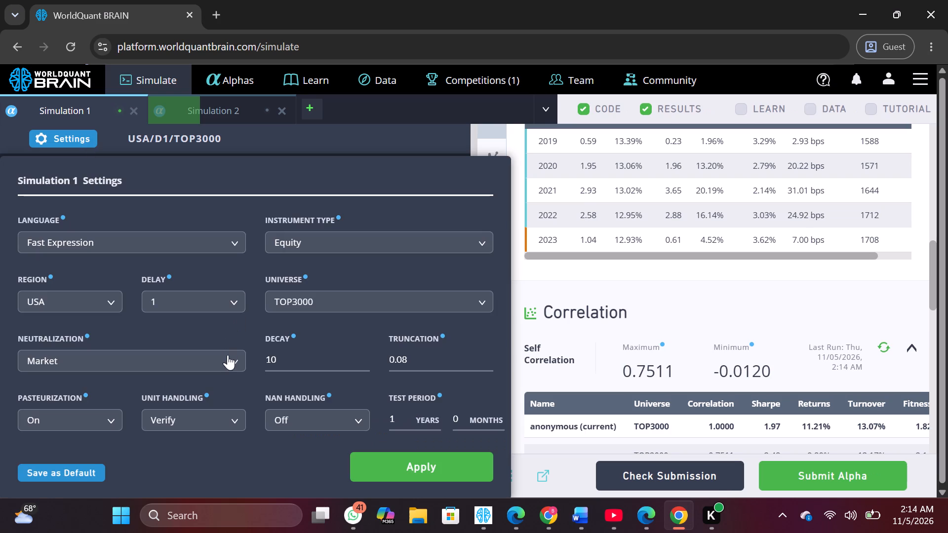
click(231, 359)
click(216, 429)
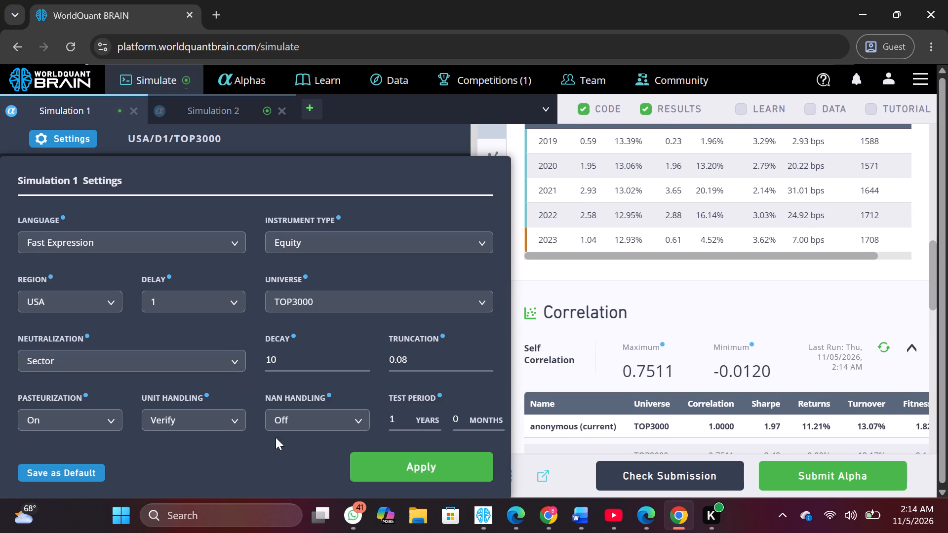
click(362, 467)
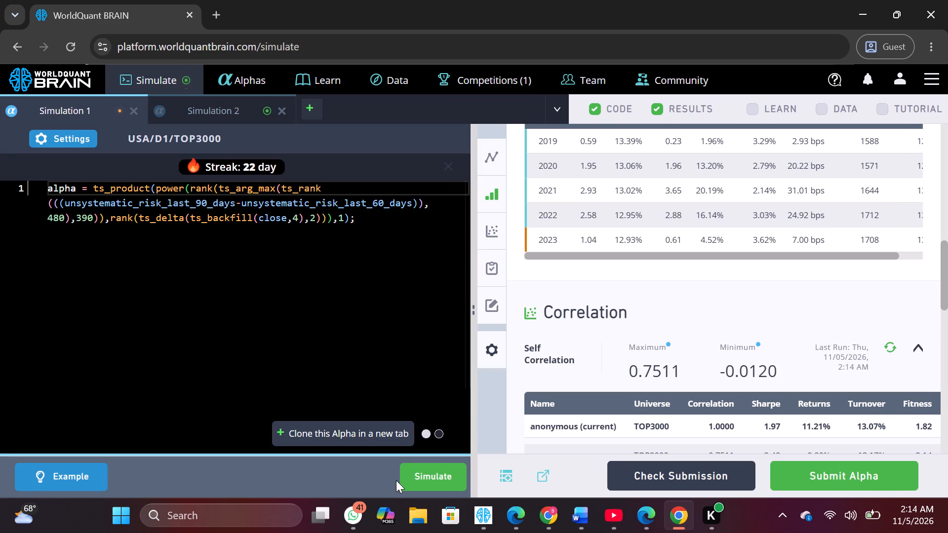
click(436, 457)
click(438, 470)
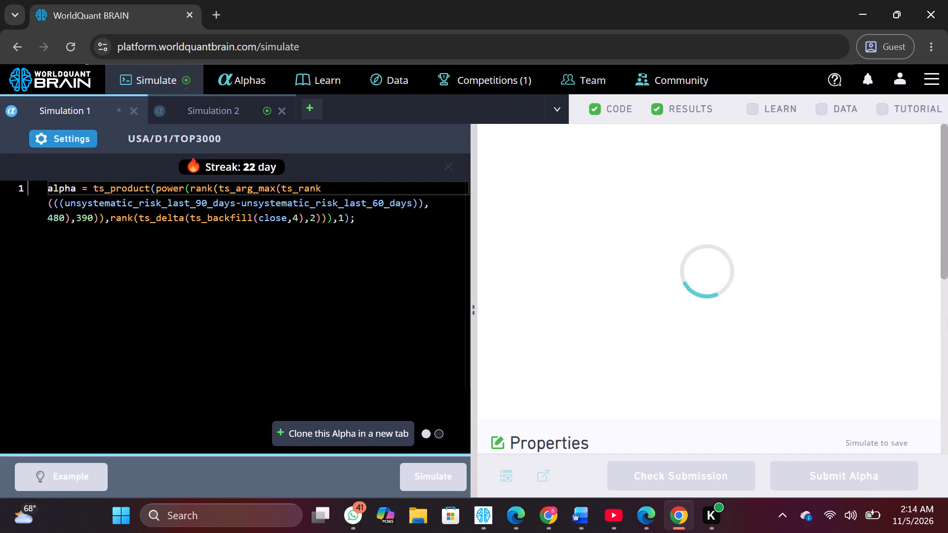
Show Simulation 2's test period and examine the failed checks in its IS Testing Status.
click(230, 120)
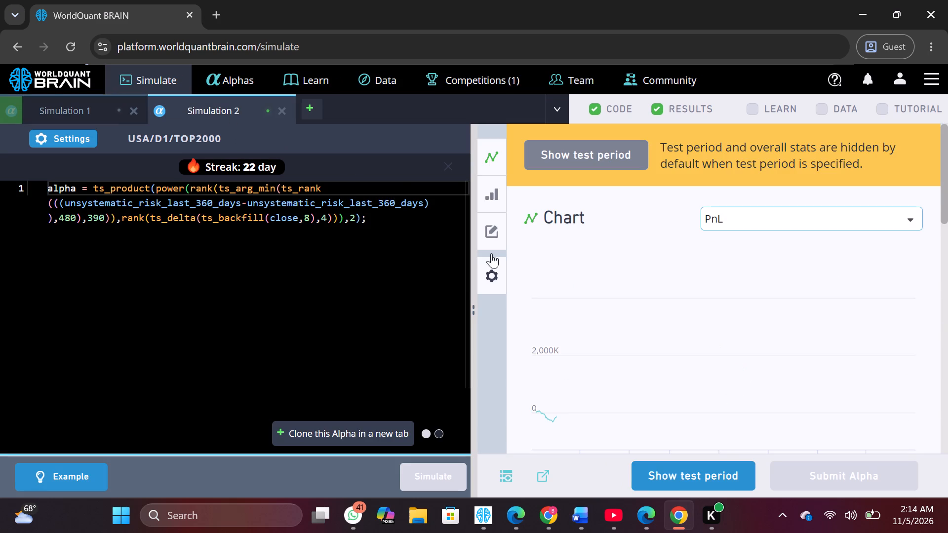
click(731, 473)
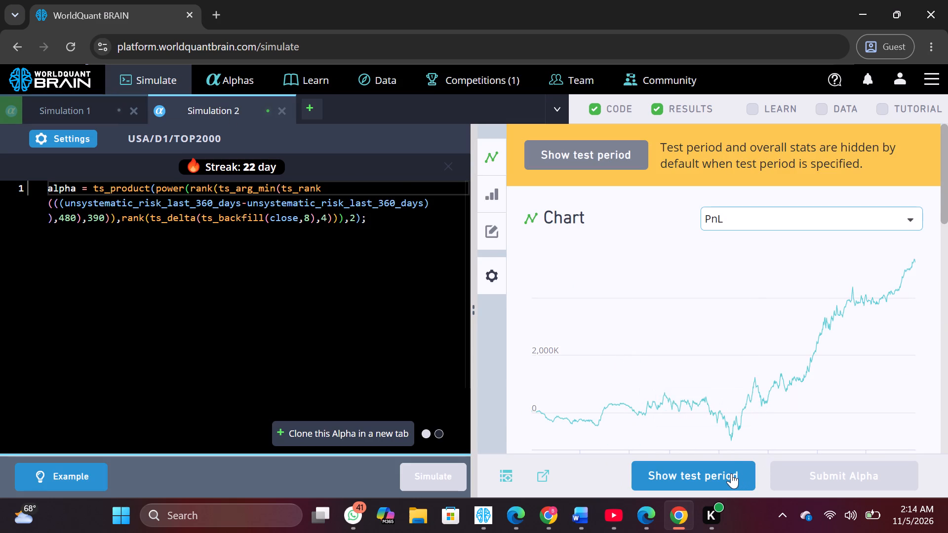
scroll(646, 532, down, 3)
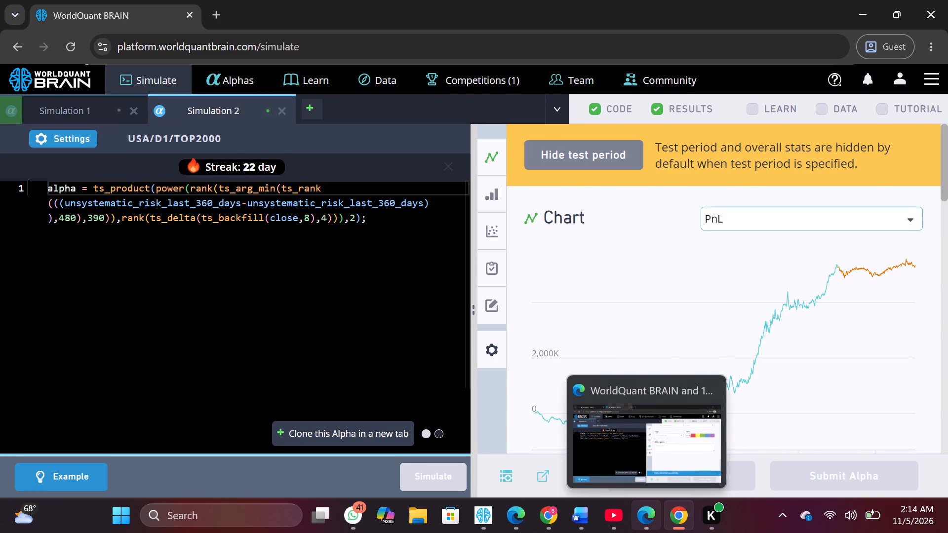
scroll(762, 329, down, 2)
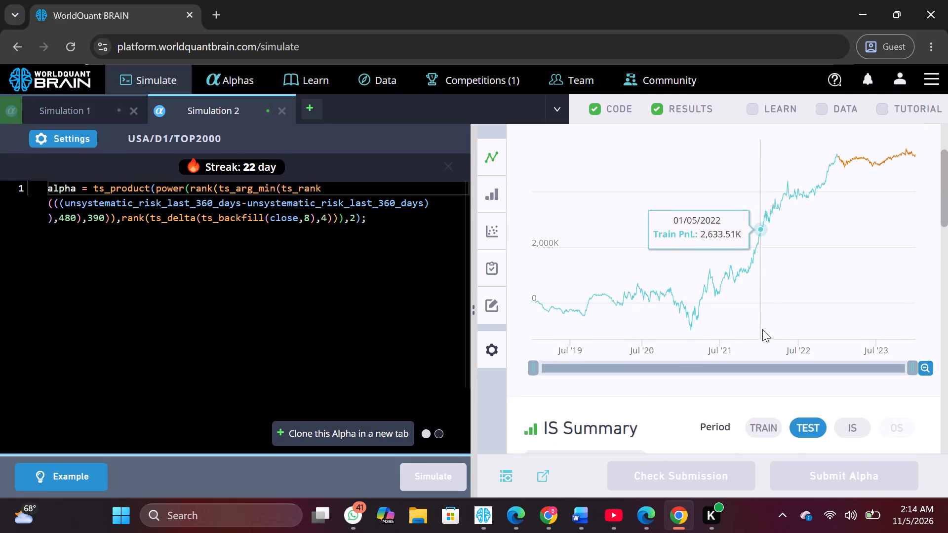
scroll(762, 329, down, 4)
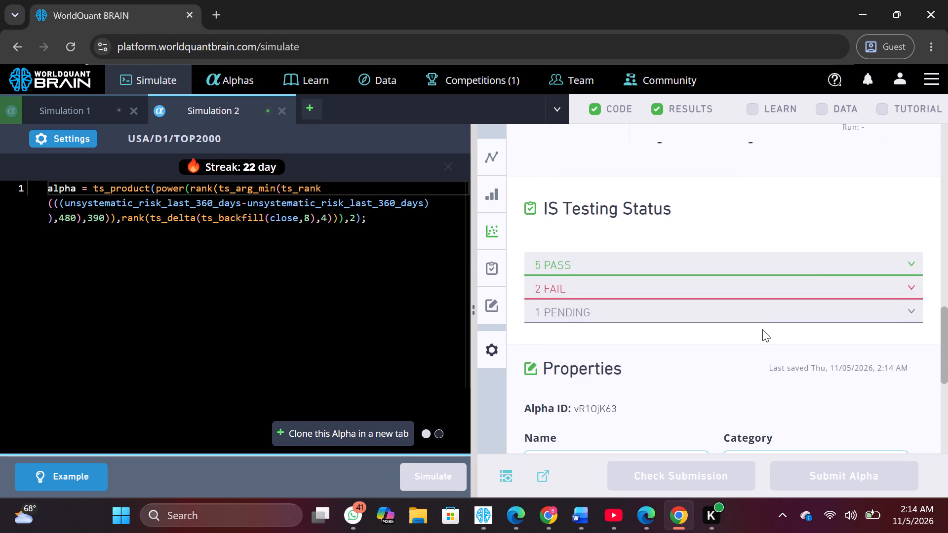
click(920, 284)
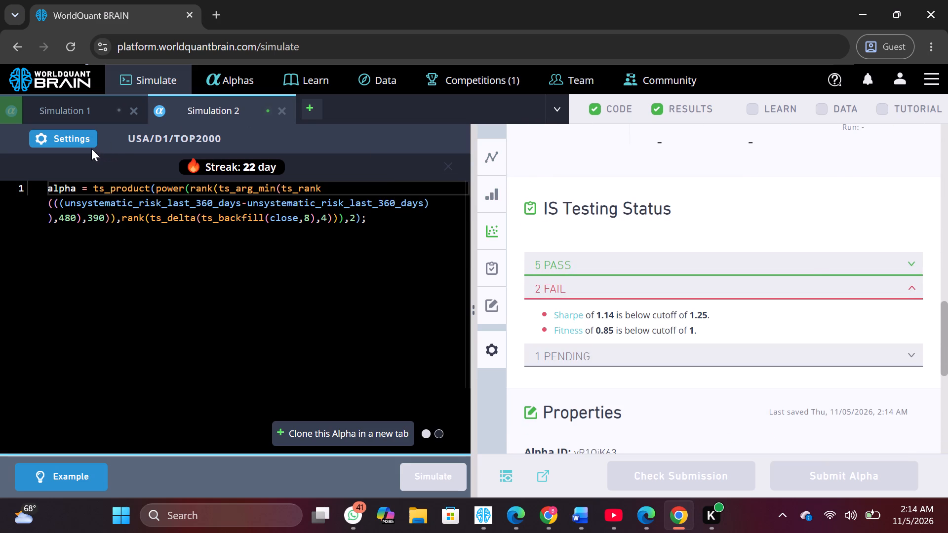
Set the neutralization to Sector in Simulation 2's settings and apply it.
click(91, 131)
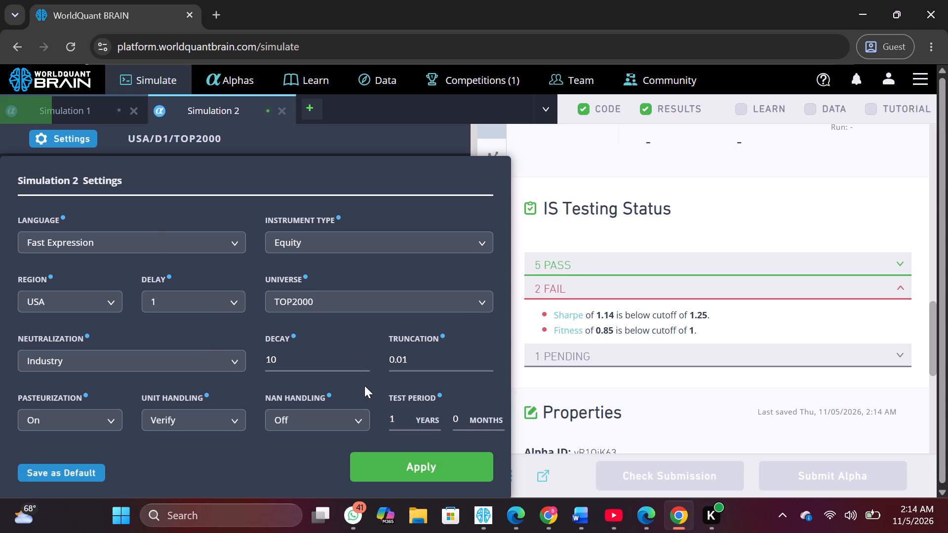
click(78, 135)
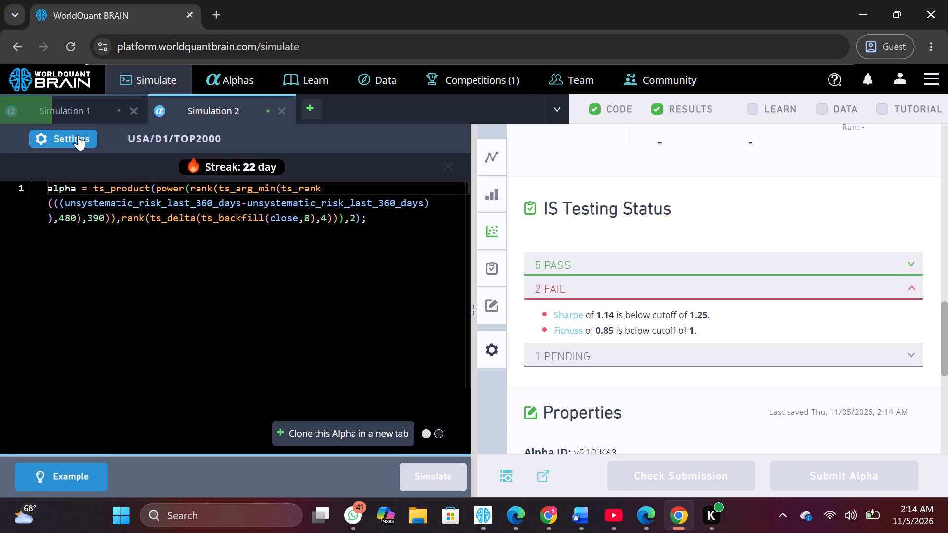
click(78, 135)
click(78, 135)
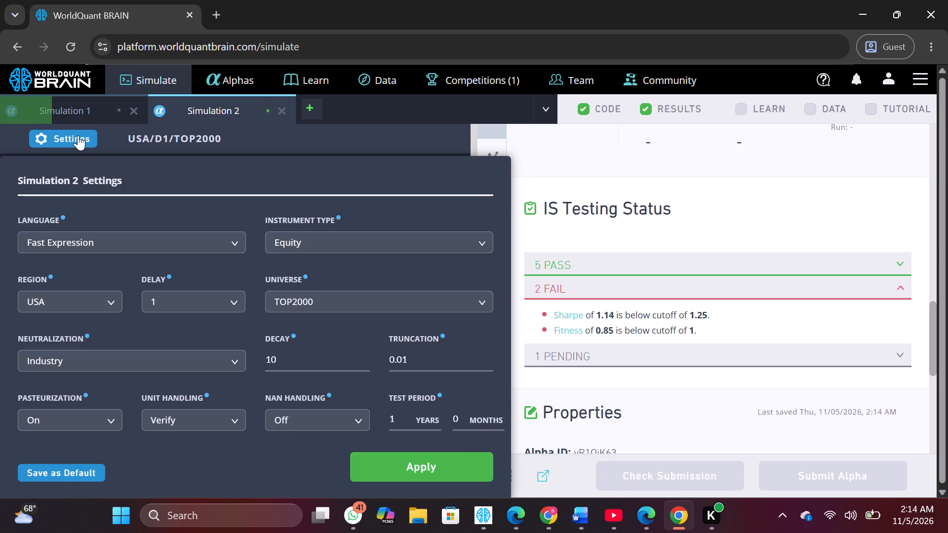
click(78, 135)
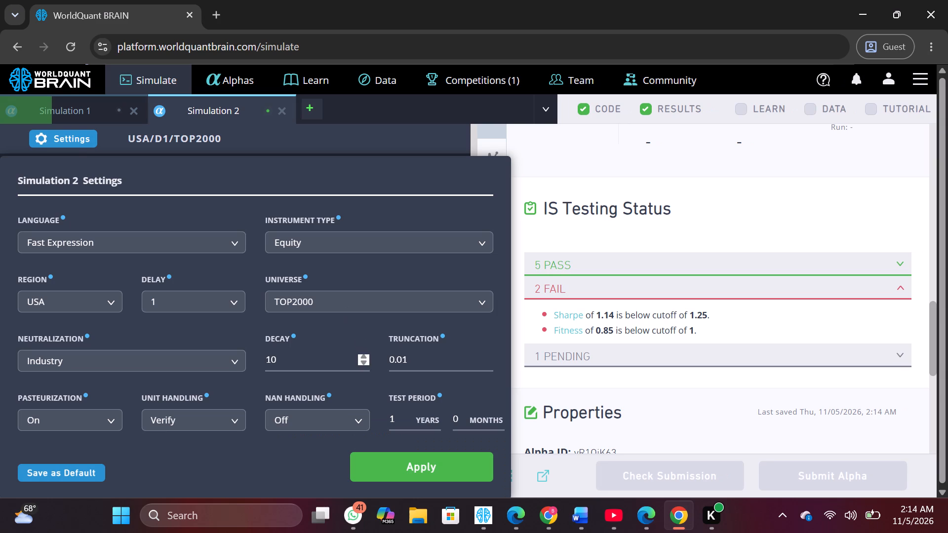
click(231, 362)
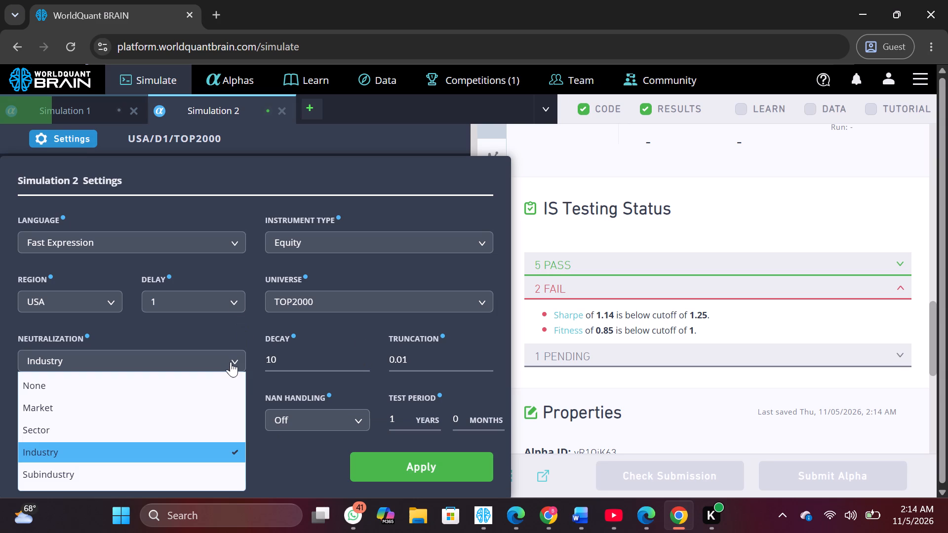
click(219, 424)
click(377, 469)
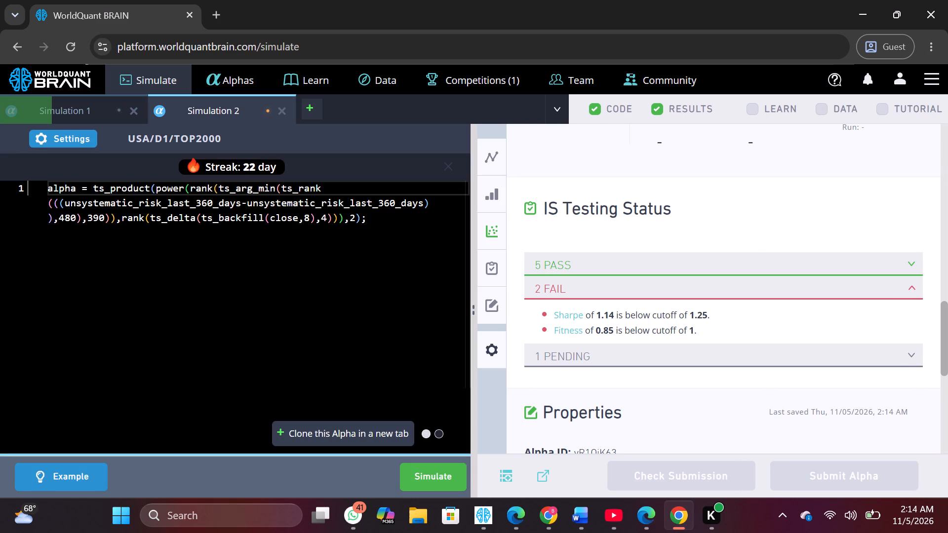
Replace the inner ts_rank operator with ts_delta in Simulation 2's alpha expression and simulate it.
click(327, 184)
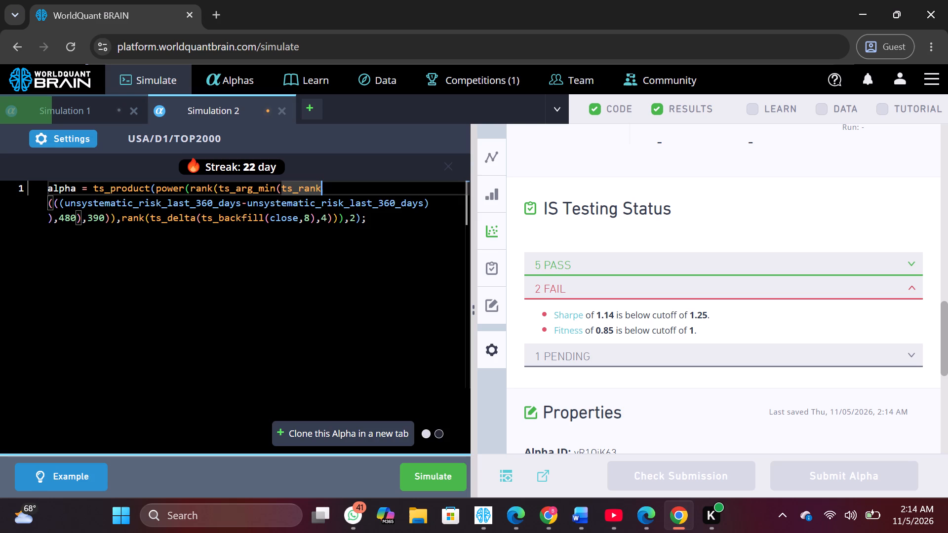
key(BackSpace)
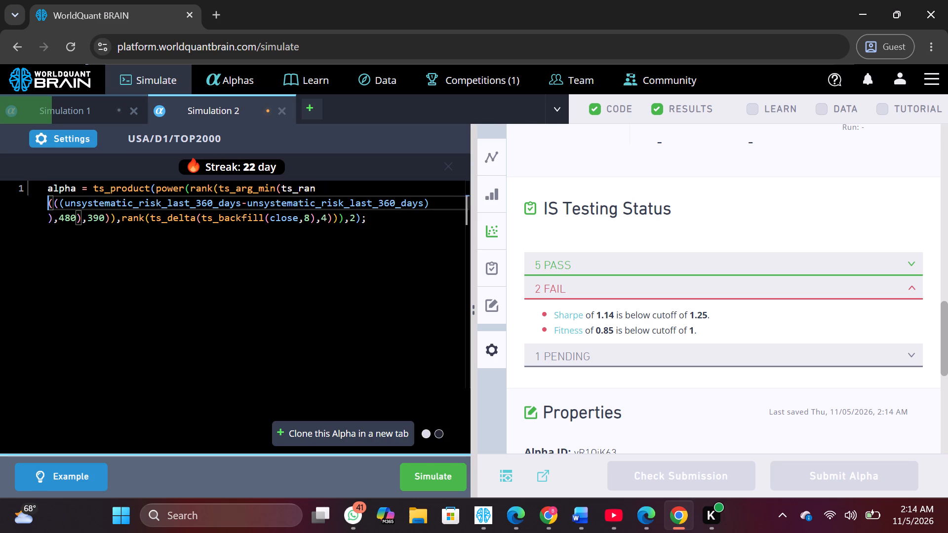
key(BackSpace)
key(BackSpace)
key(BackSpace)
text(mea)
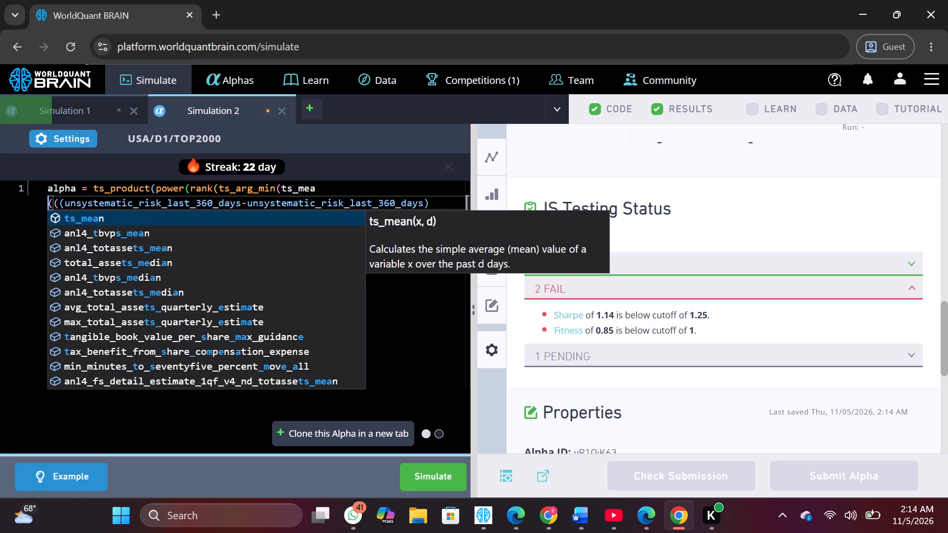
key(BackSpace)
key(BackSpace)
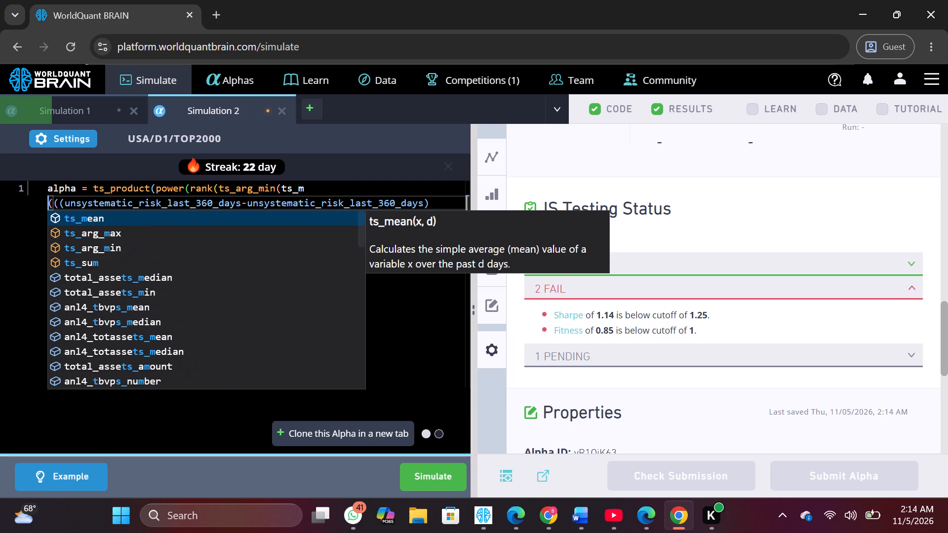
key(BackSpace)
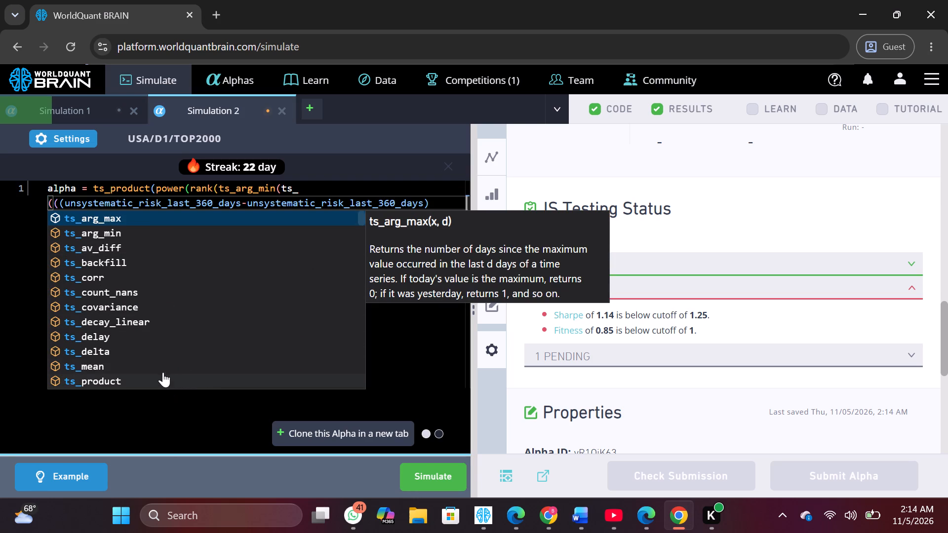
click(161, 353)
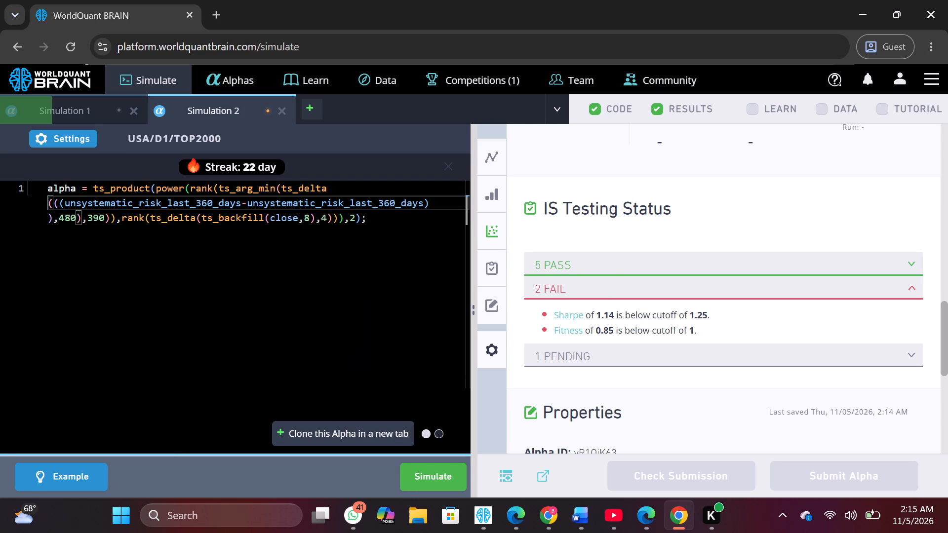
click(433, 474)
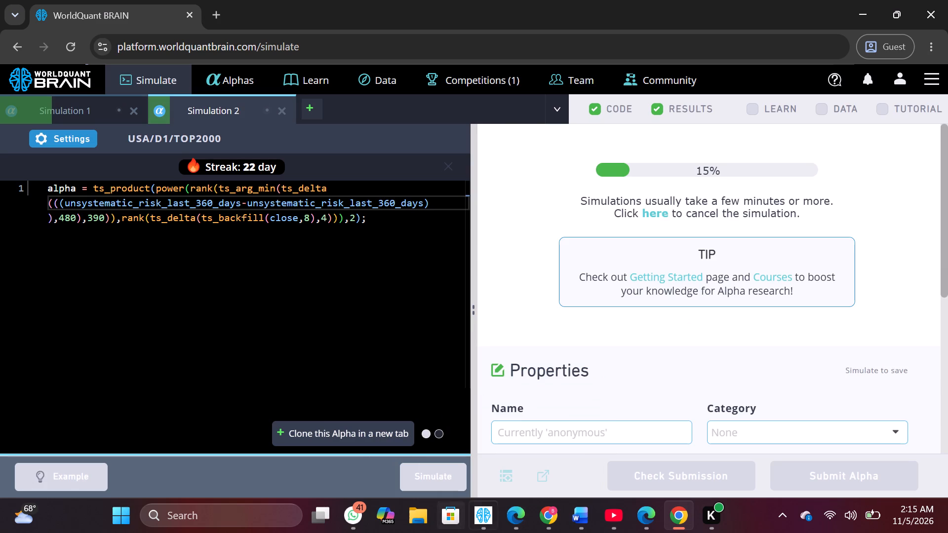
Switch to the standalone WorldQuant BRAIN app window and simulate the alpha in Simulation 9.
click(489, 510)
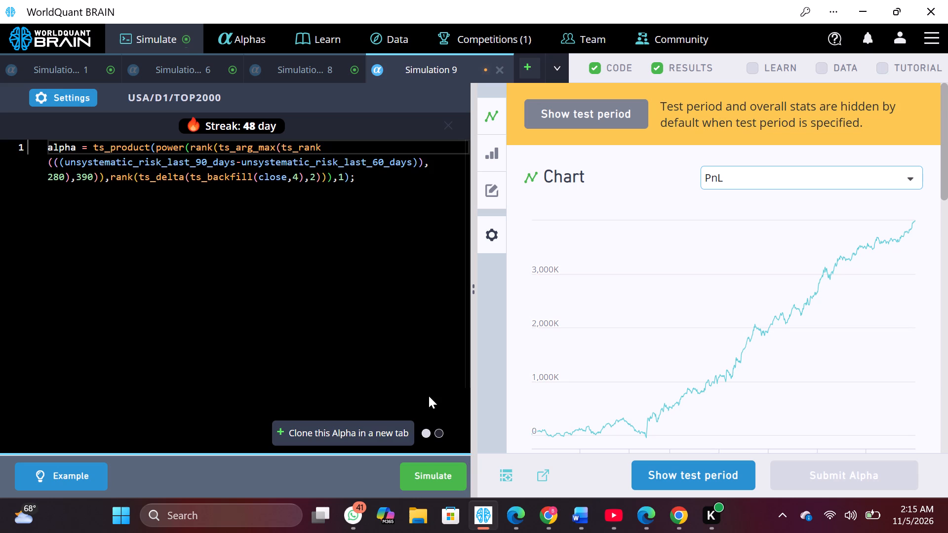
click(443, 468)
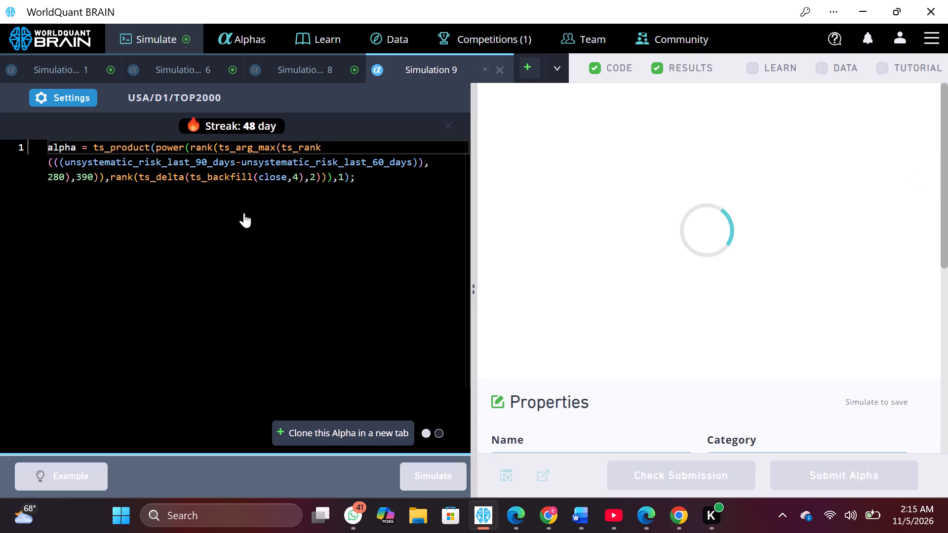
Set the decay to 14 in Simulation 1's settings, apply it, and simulate the alpha.
click(54, 76)
click(72, 106)
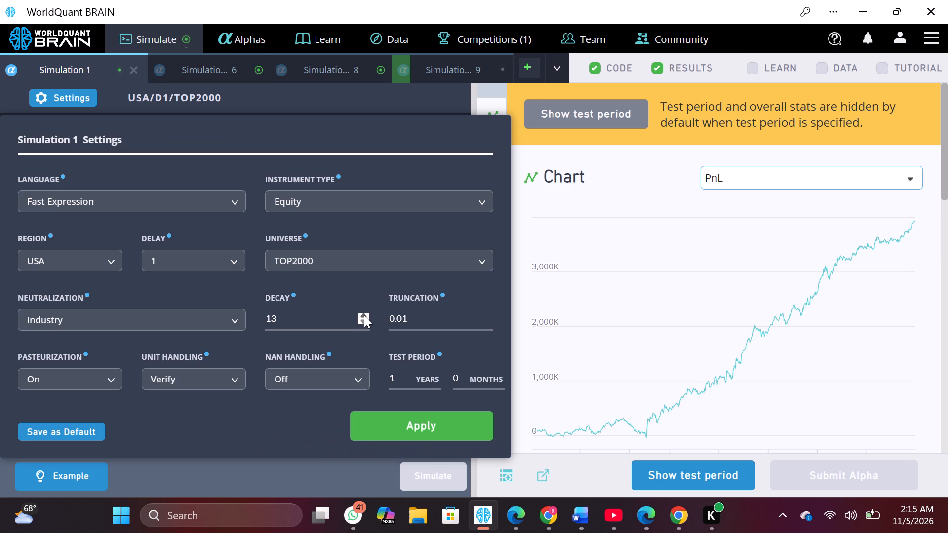
click(364, 315)
click(403, 422)
click(428, 476)
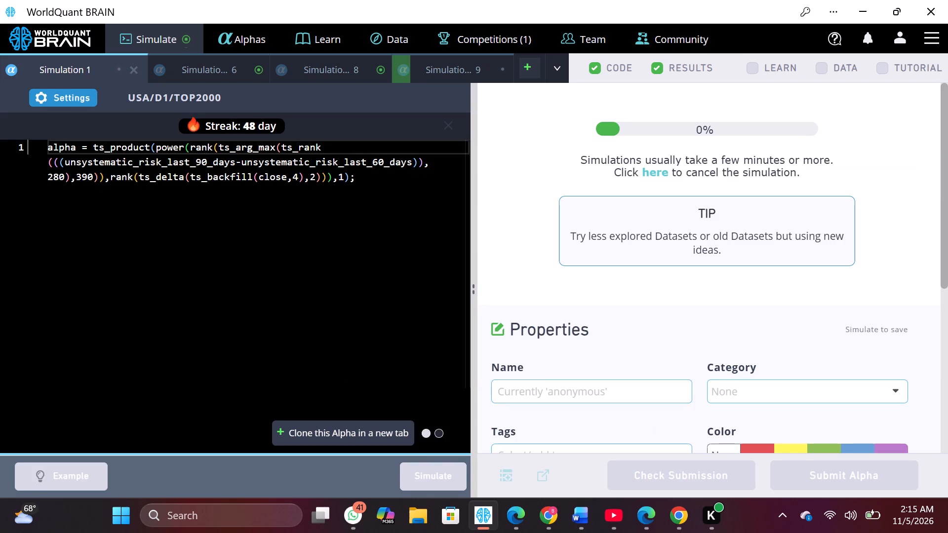
Set the decay to 14 in Simulation 6's settings, apply it, and simulate the alpha.
click(202, 88)
click(195, 68)
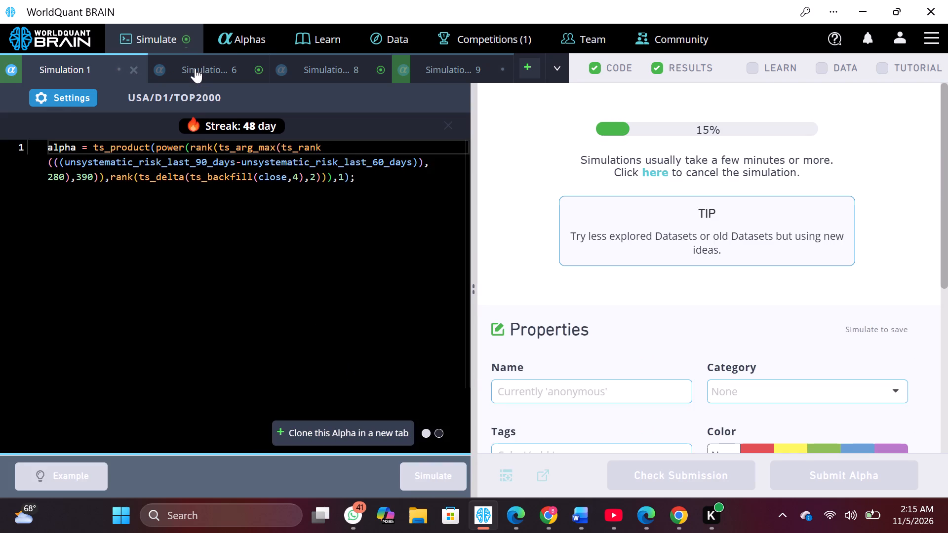
click(52, 96)
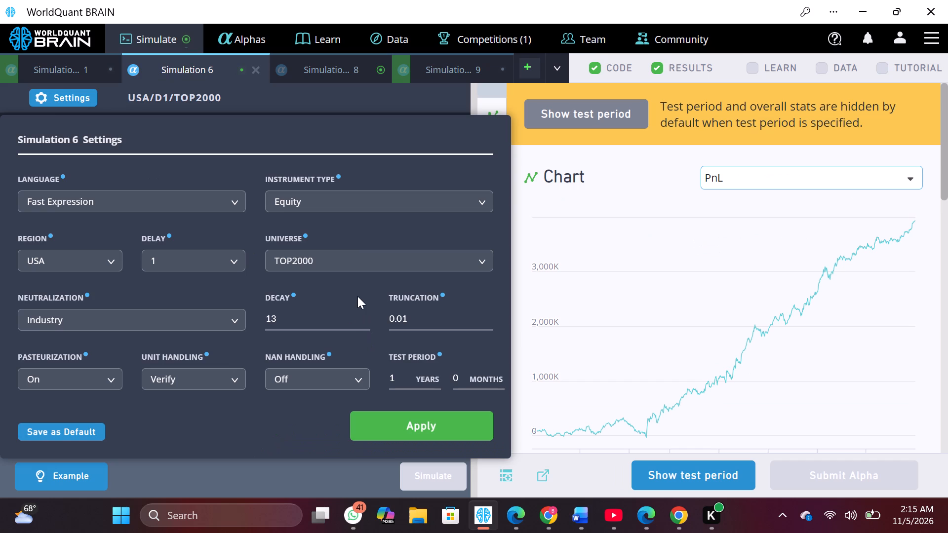
click(359, 317)
click(396, 424)
click(430, 474)
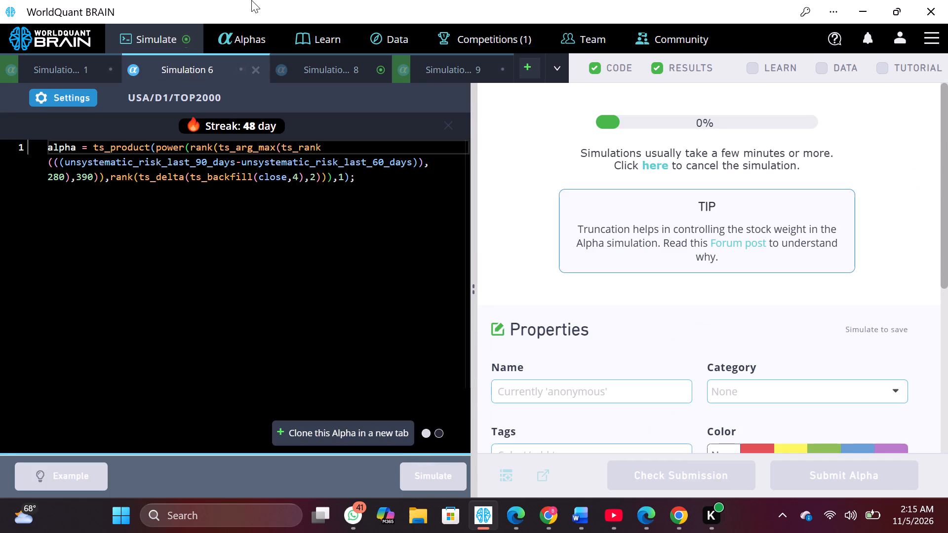
Set the decay to 14 in Simulation 8's settings and apply it.
click(297, 69)
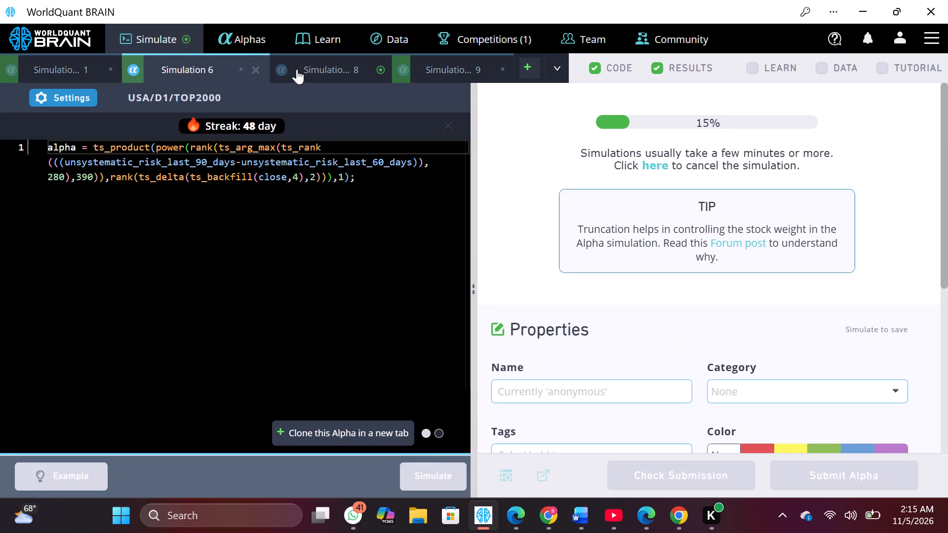
click(80, 95)
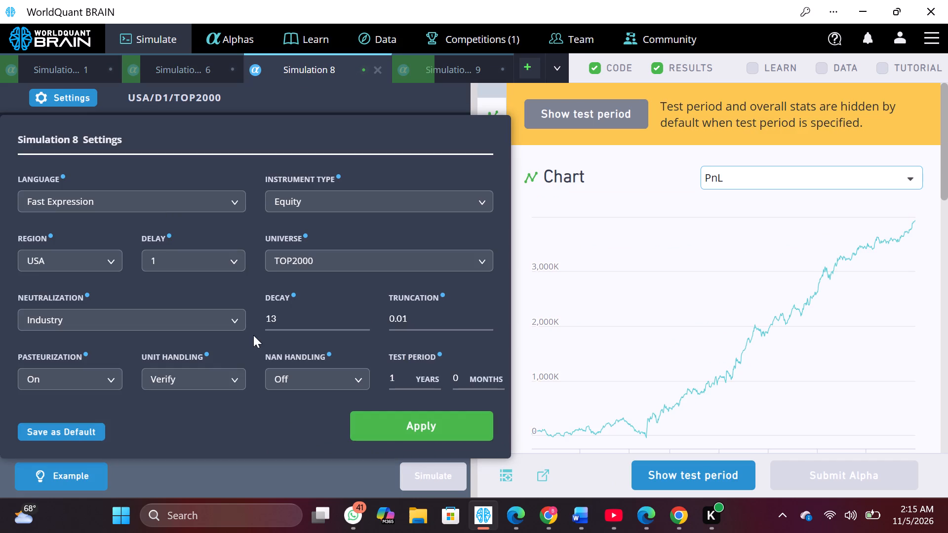
click(361, 315)
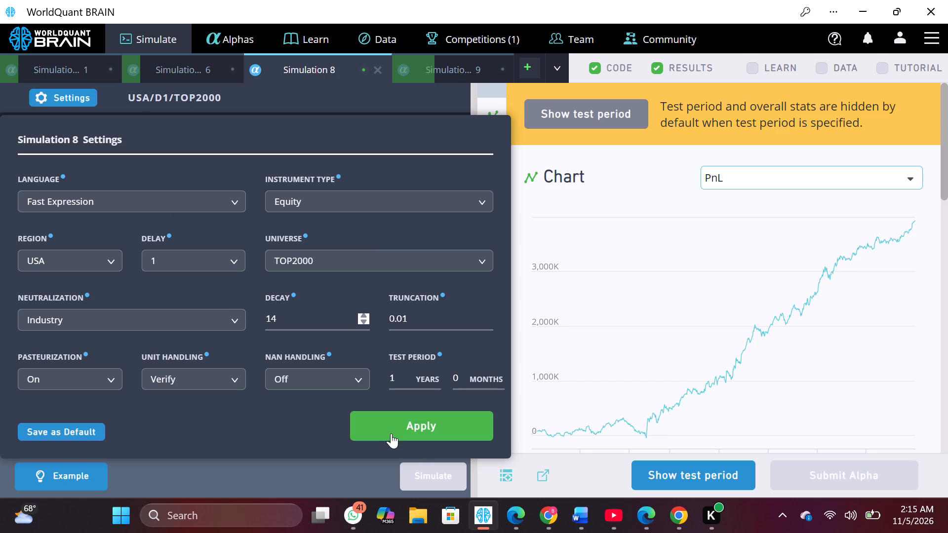
click(391, 433)
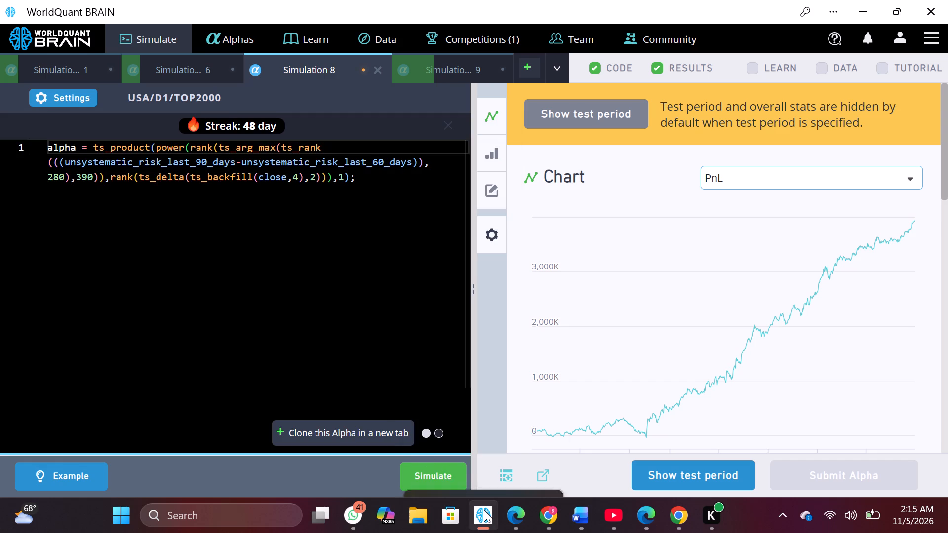
Switch to the Edge guest browser window and clone Simulation 1's alpha into three new tabs.
click(484, 510)
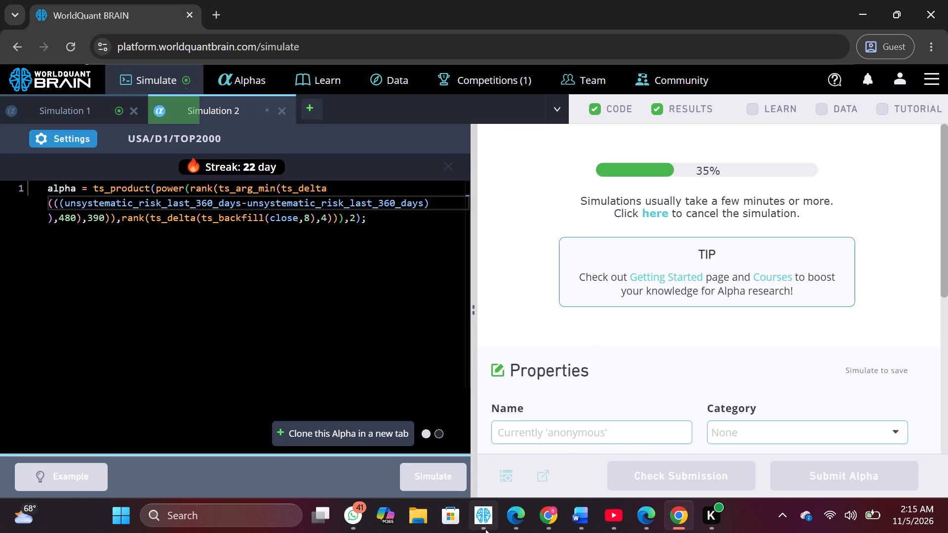
click(482, 517)
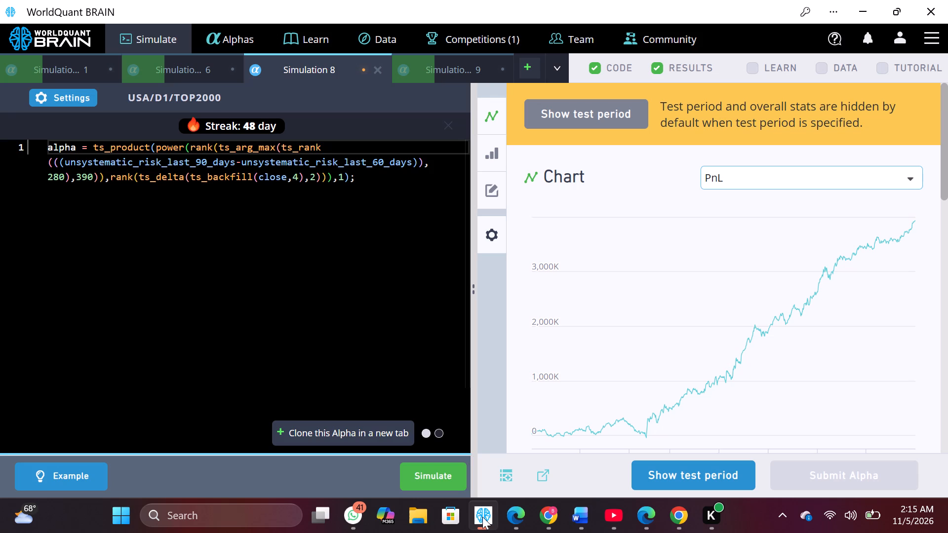
click(482, 517)
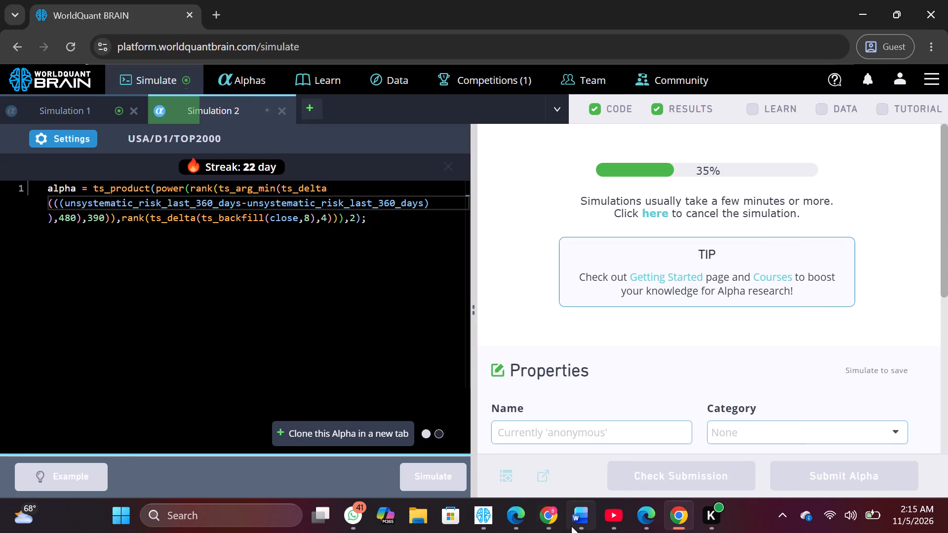
click(687, 510)
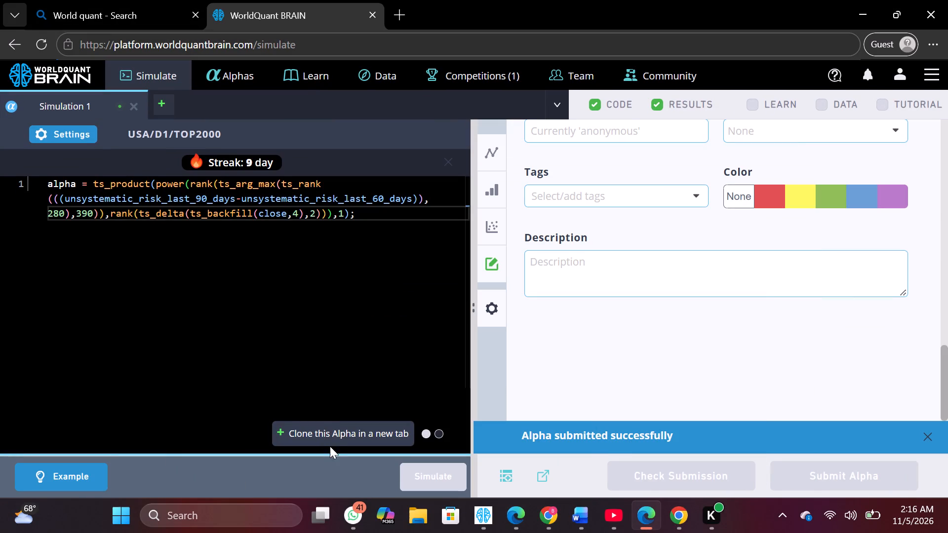
triple_click(324, 432)
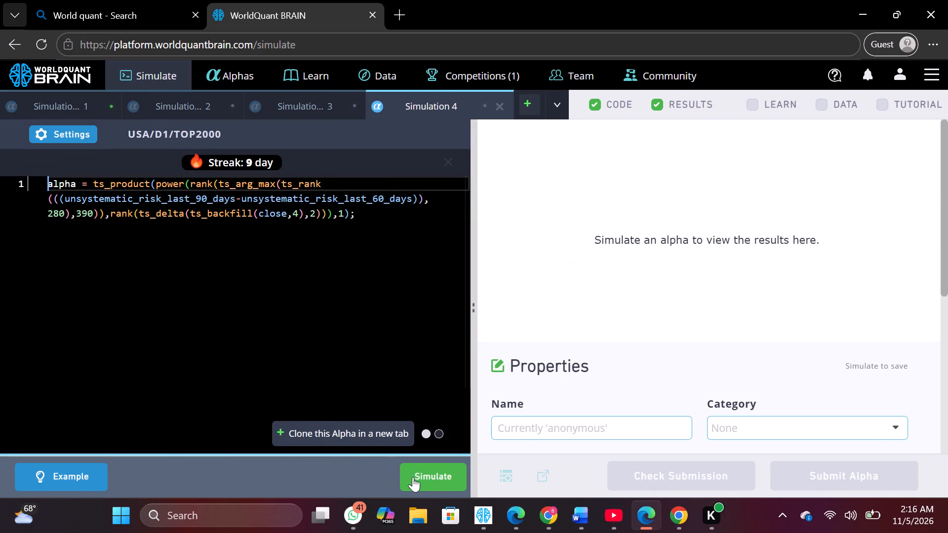
Simulate the cloned alphas in Simulation 4, Simulation 2 and Simulation 3.
click(413, 477)
click(204, 114)
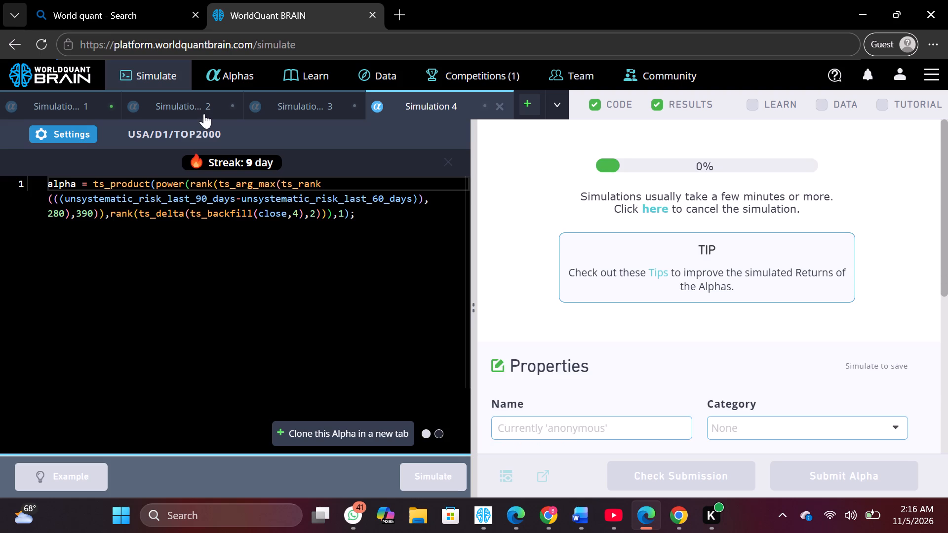
click(418, 477)
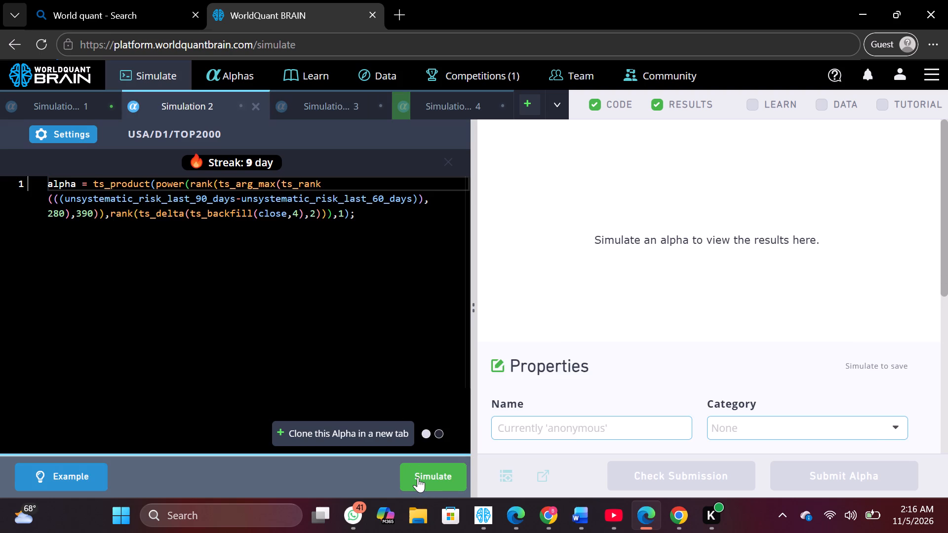
click(309, 104)
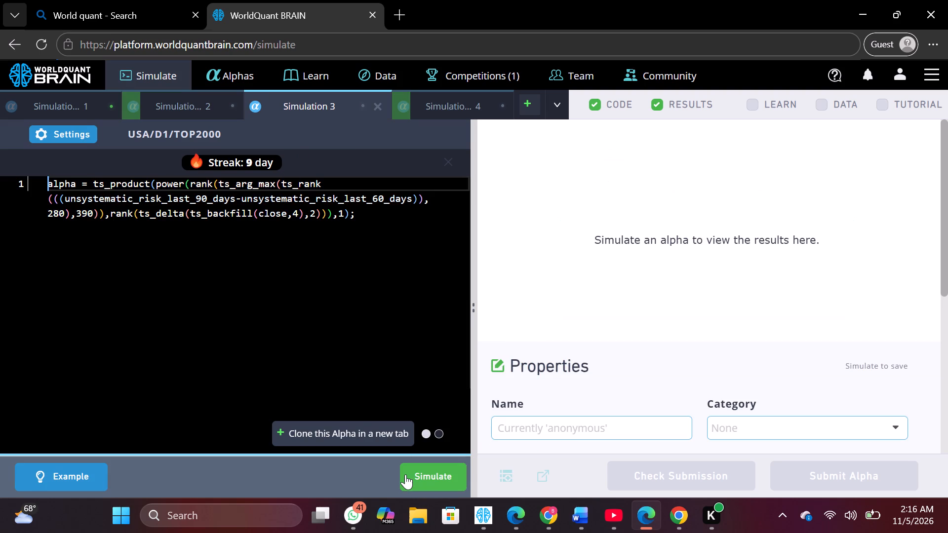
click(406, 477)
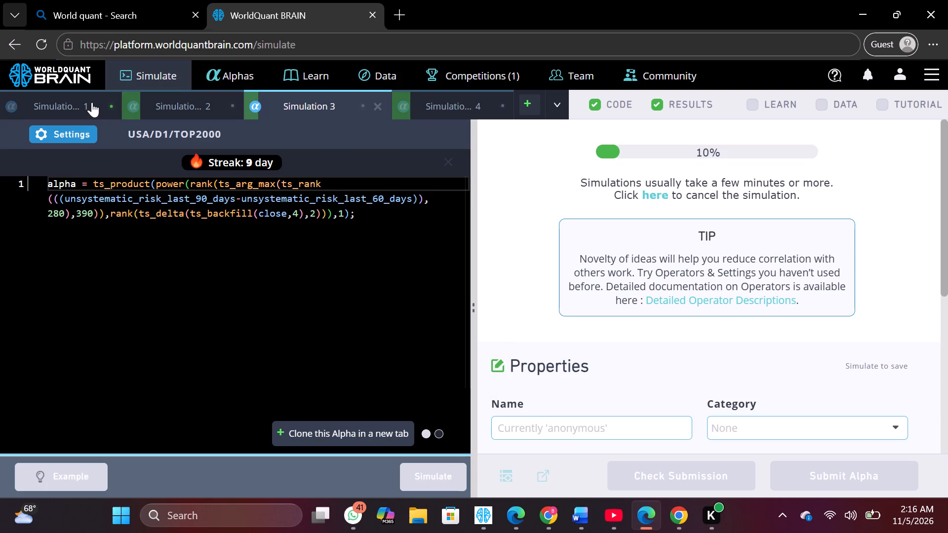
Set the decay to 11 in Simulation 1's settings and apply it.
click(78, 109)
click(85, 134)
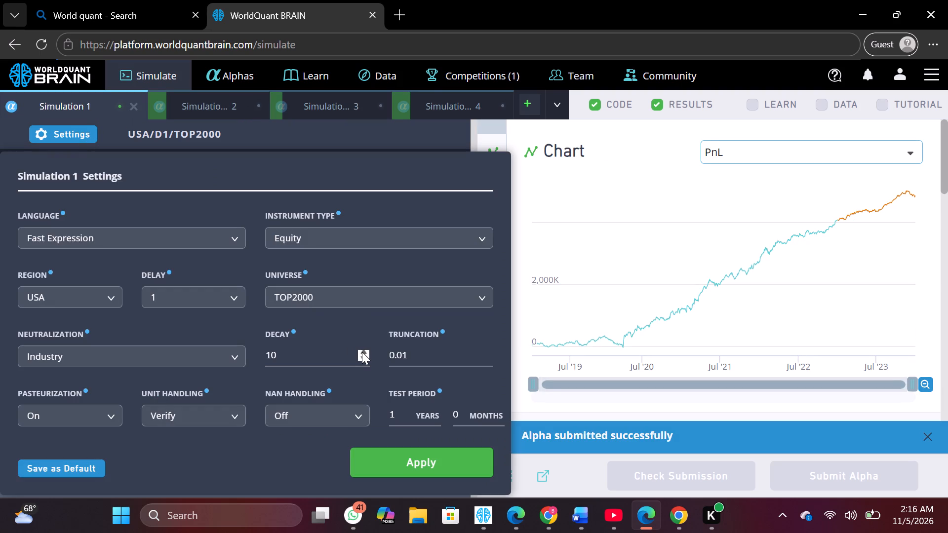
click(362, 352)
click(412, 461)
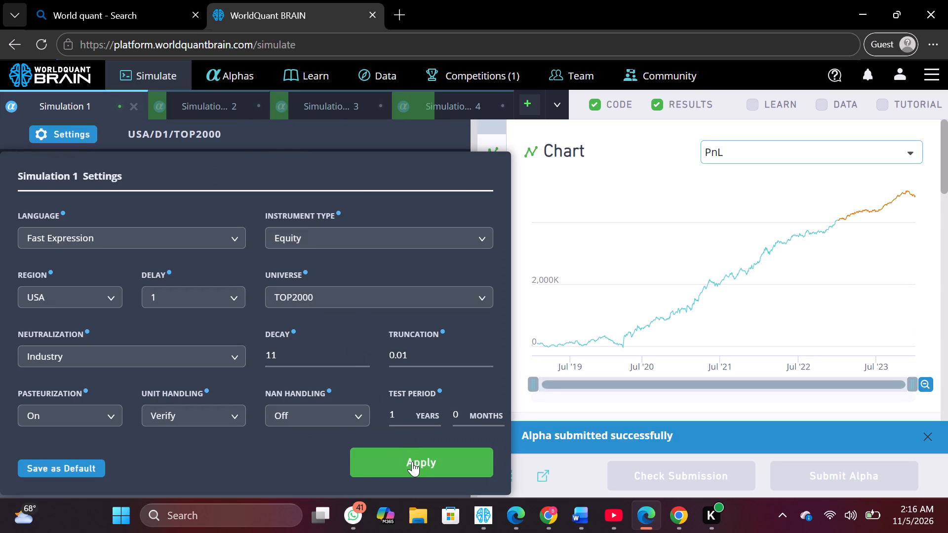
Switch back to the standalone WorldQuant BRAIN app window and simulate the alpha in Simulation 8.
click(485, 508)
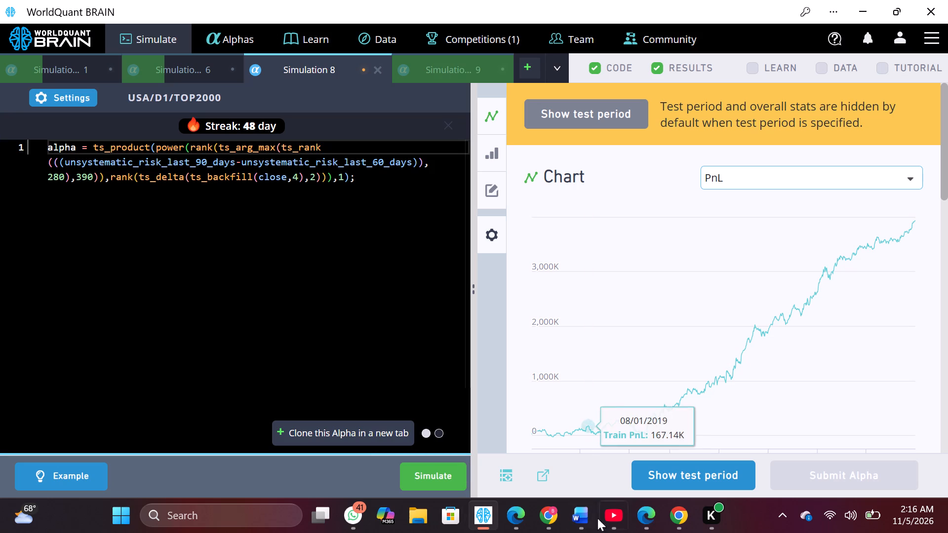
click(440, 482)
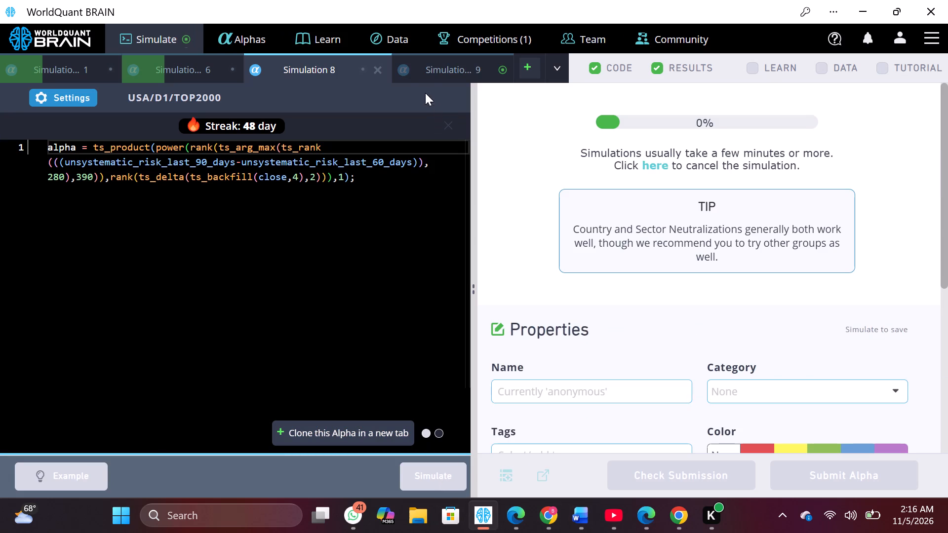
Set the decay to 14 in Simulation 9's settings and simulate its alpha.
click(418, 77)
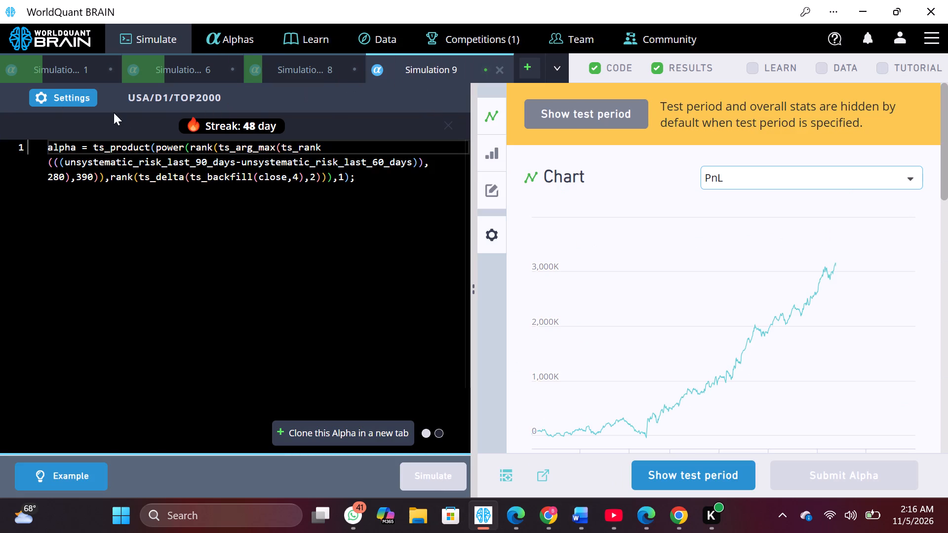
click(58, 92)
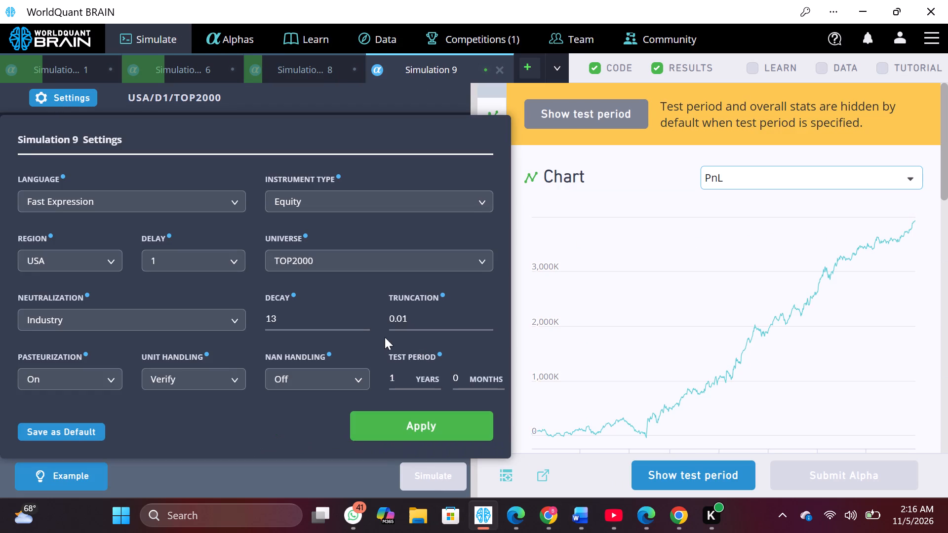
click(364, 312)
click(362, 314)
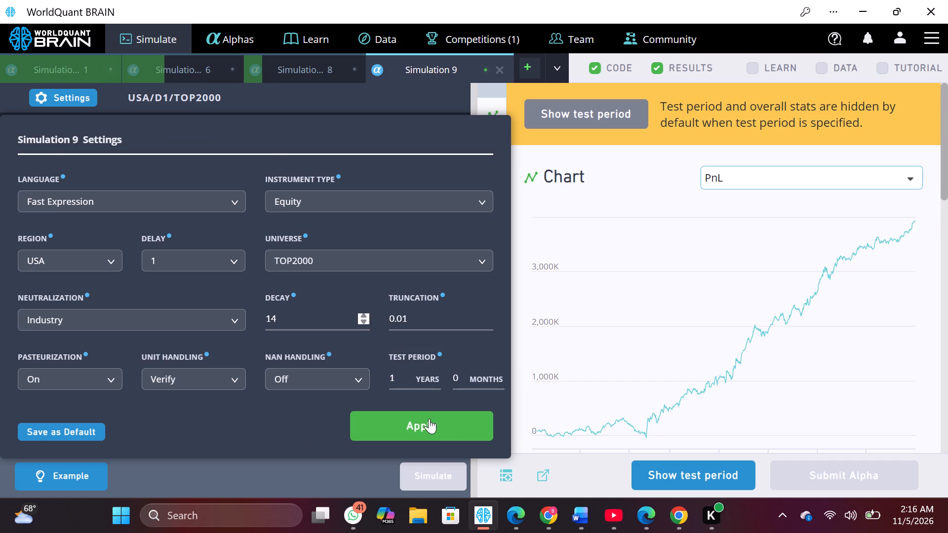
click(430, 422)
click(437, 477)
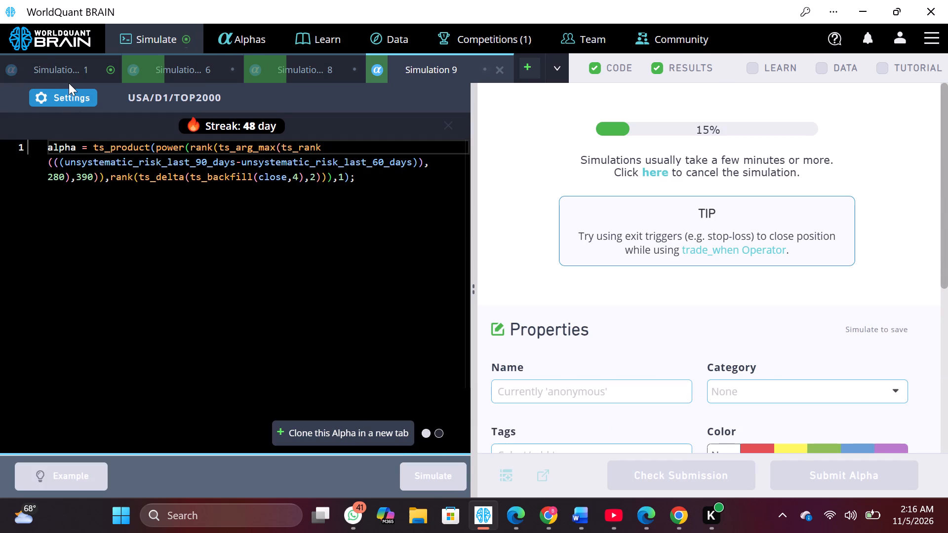
Set the decay to 15 in Simulation 1's settings and simulate its alpha.
click(69, 83)
click(62, 67)
click(74, 99)
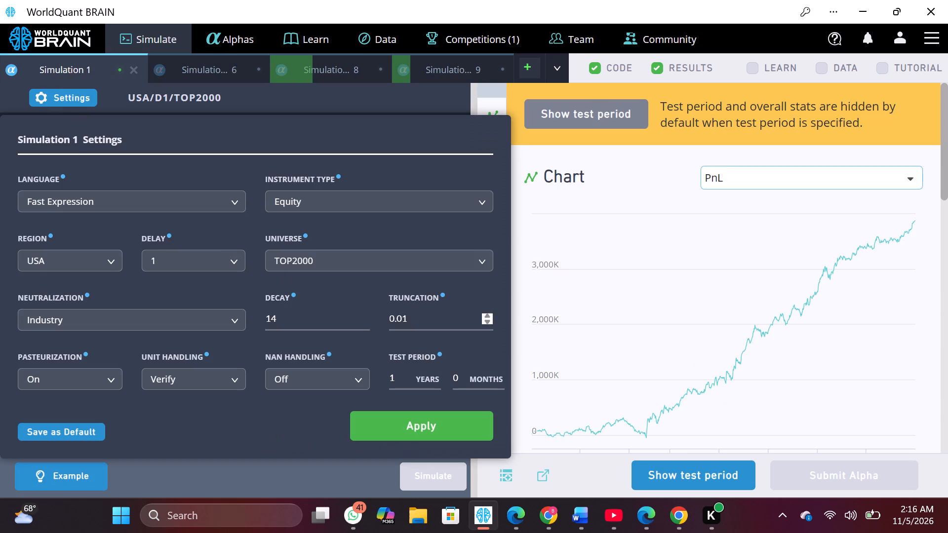
click(364, 315)
click(398, 424)
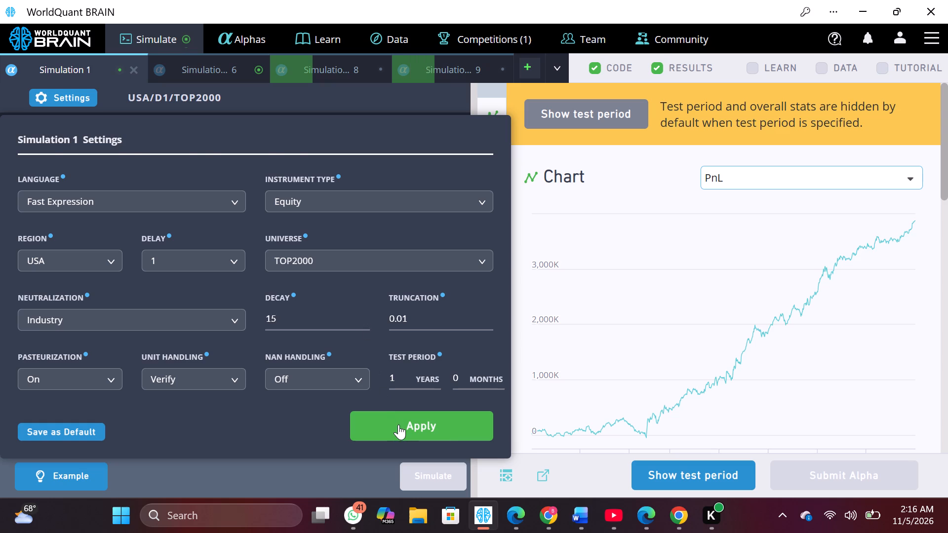
click(415, 473)
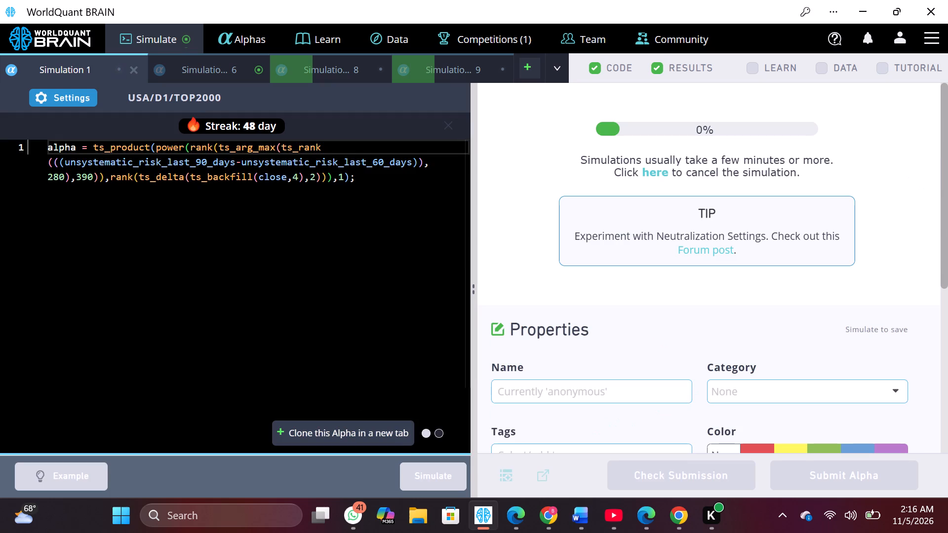
Set the decay to 15 in Simulation 6's settings and apply it.
click(206, 75)
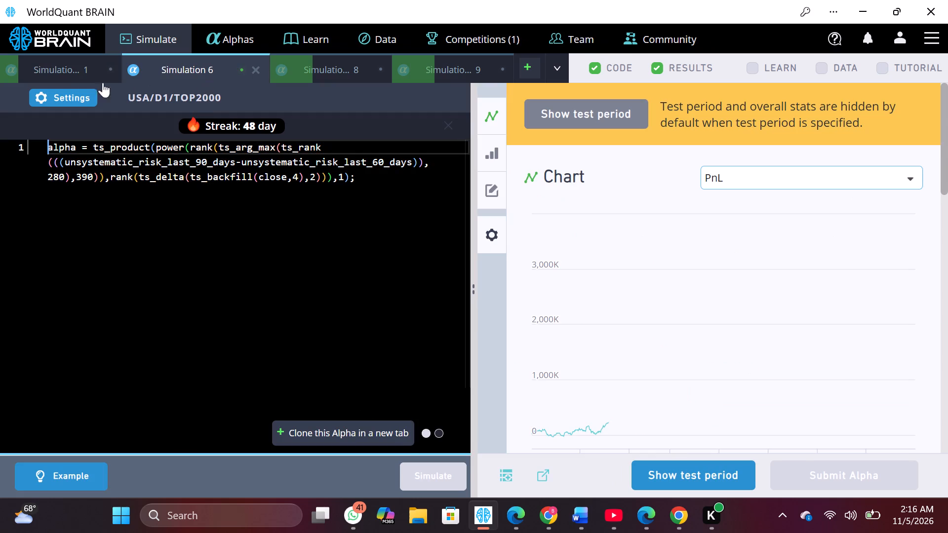
click(62, 93)
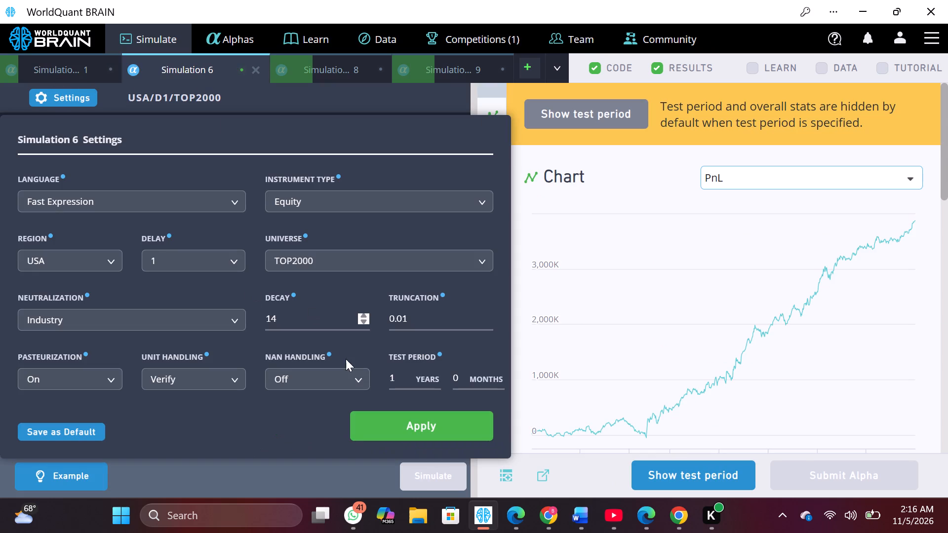
click(364, 316)
click(404, 431)
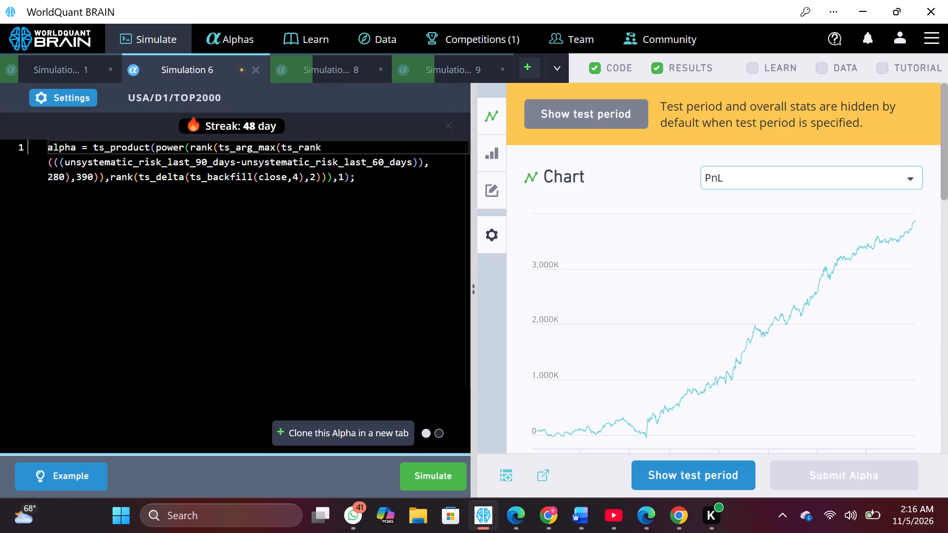
Switch to the Chrome guest window, show Simulation 2's test period and review its failed IS tests and simulation settings.
click(487, 521)
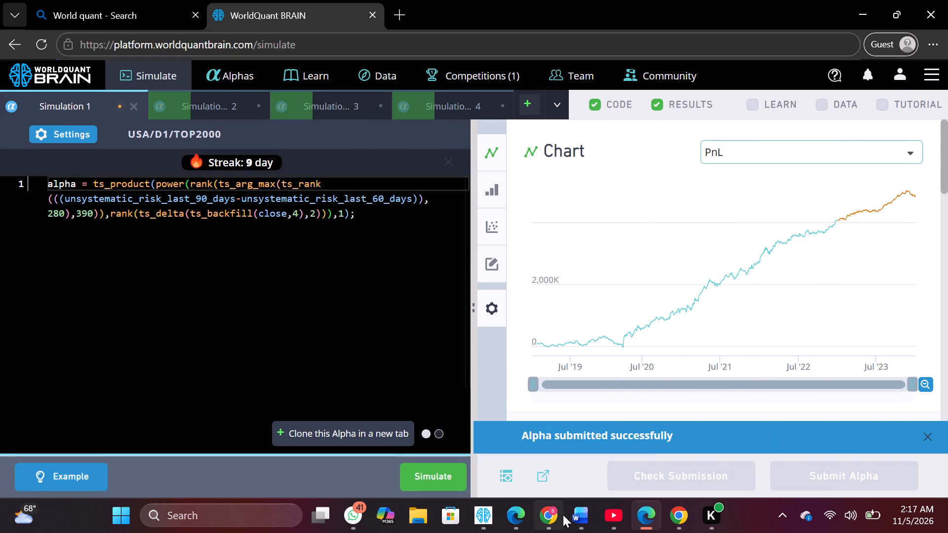
click(672, 521)
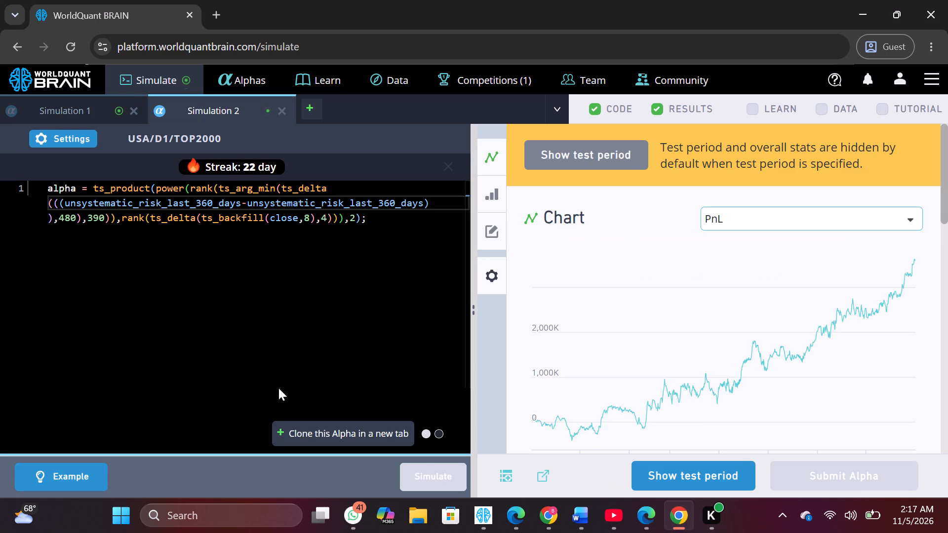
click(748, 467)
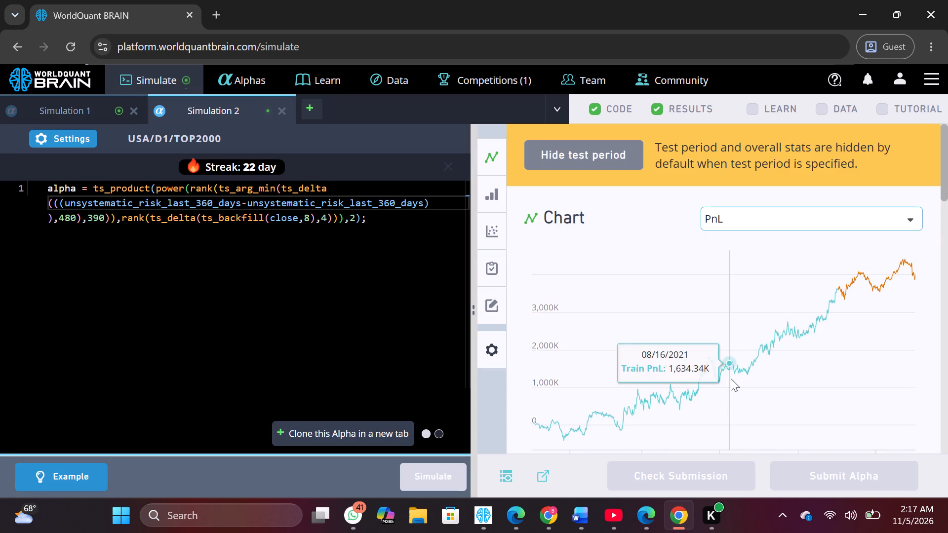
scroll(731, 379, down, 6)
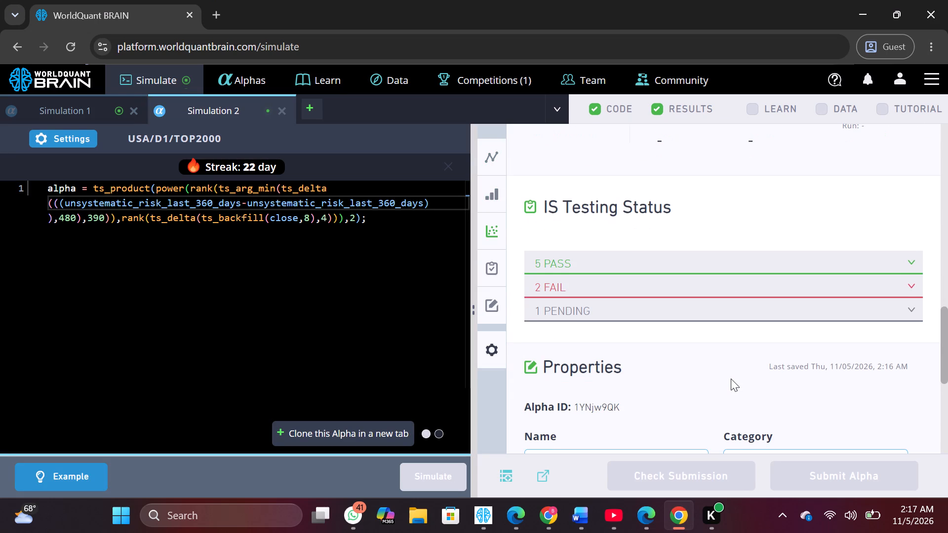
click(916, 281)
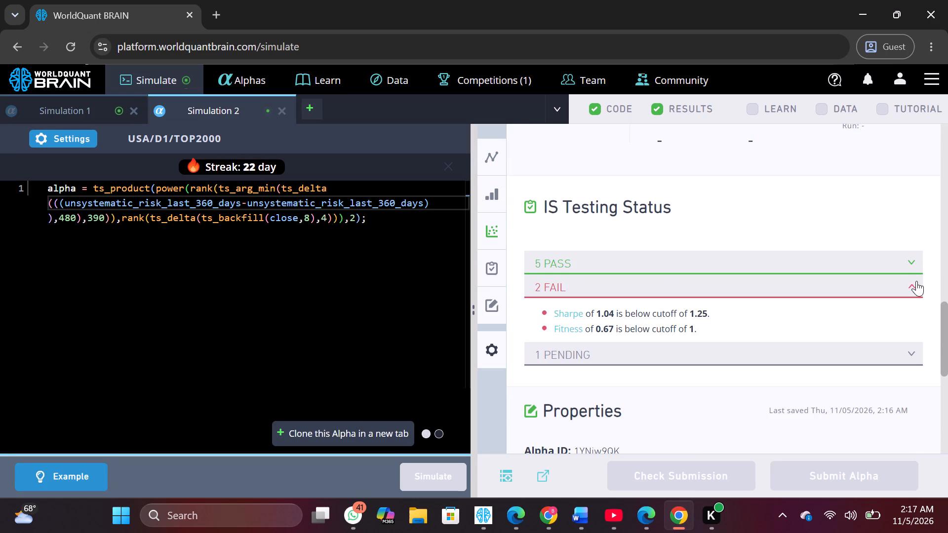
click(916, 281)
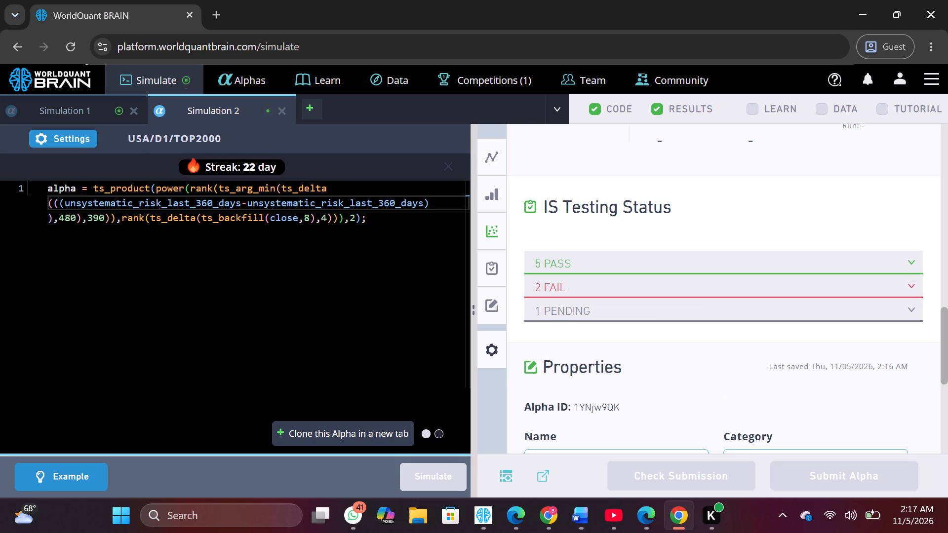
click(73, 144)
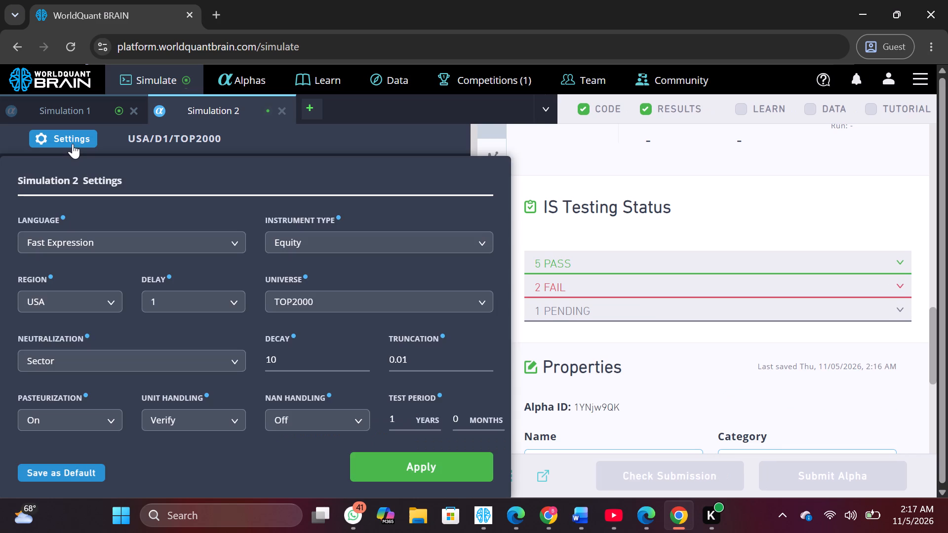
click(73, 144)
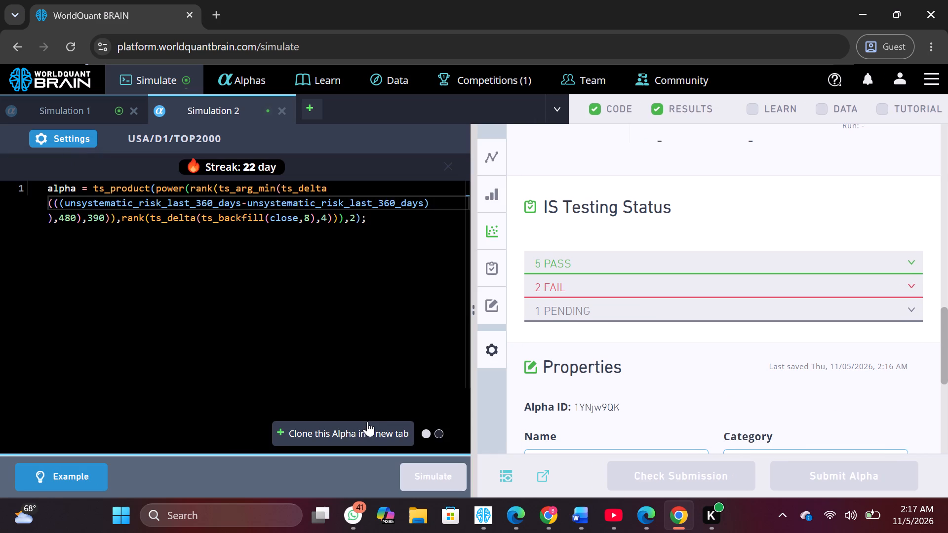
Clone Simulation 2's alpha into a new tab and simulate the clone with the universe set to TOP3000.
click(371, 435)
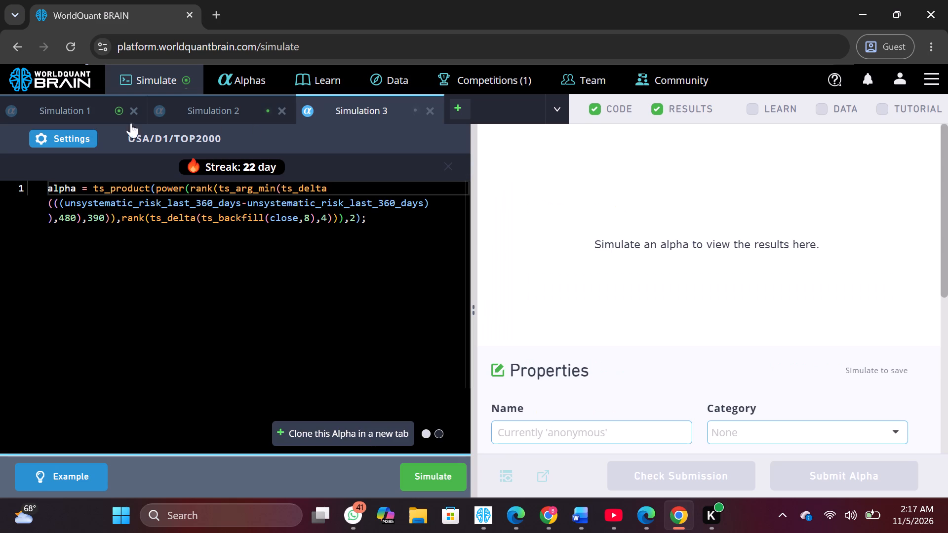
click(59, 136)
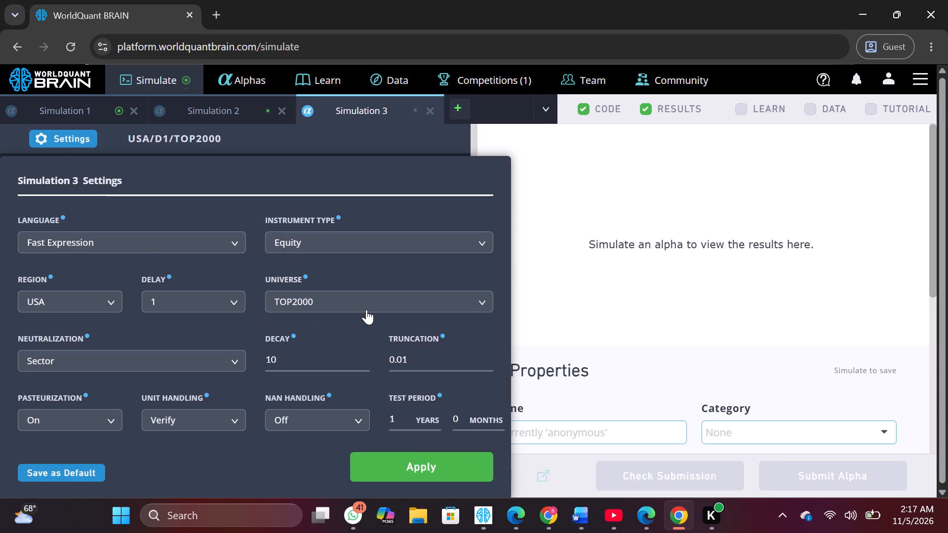
click(477, 306)
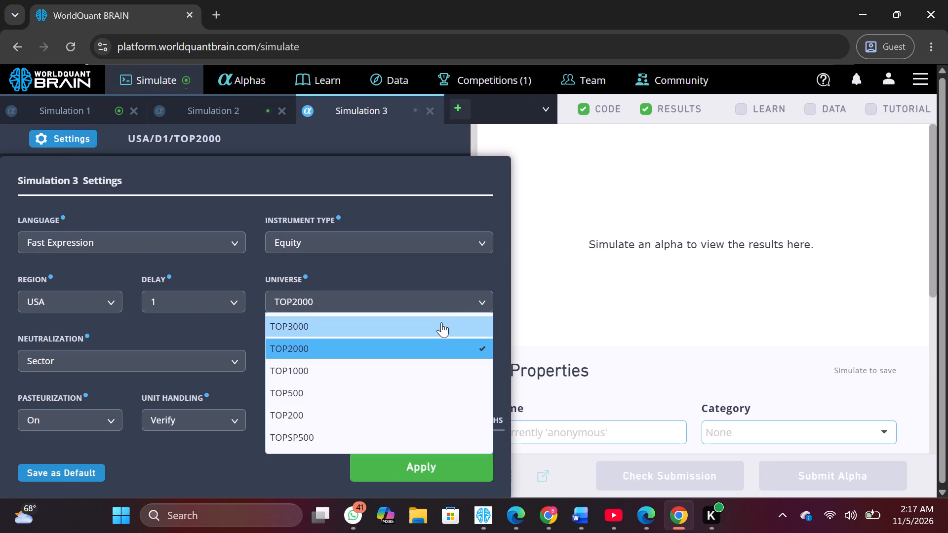
click(433, 318)
click(468, 461)
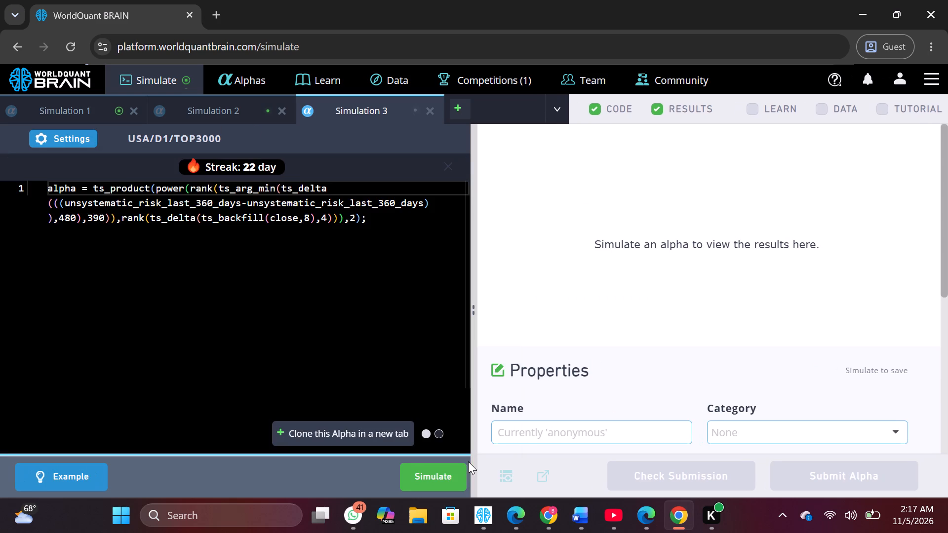
click(437, 476)
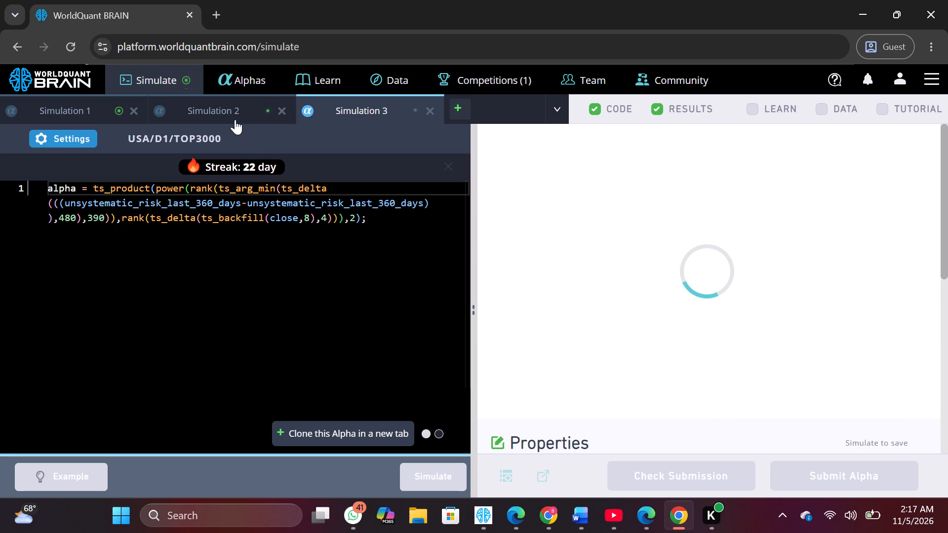
Replace the outer ts_product operator with ts_decay_linear in Simulation 2's alpha and simulate it.
click(235, 109)
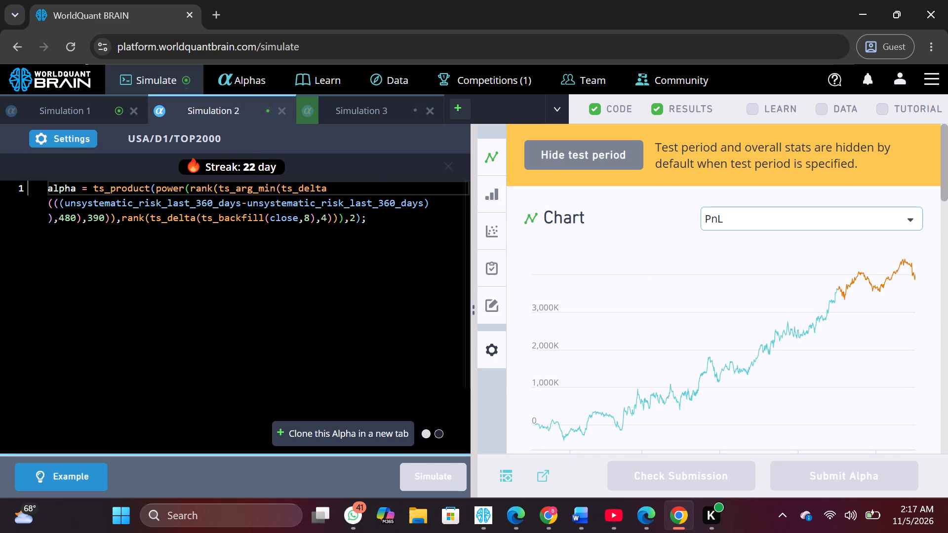
click(150, 188)
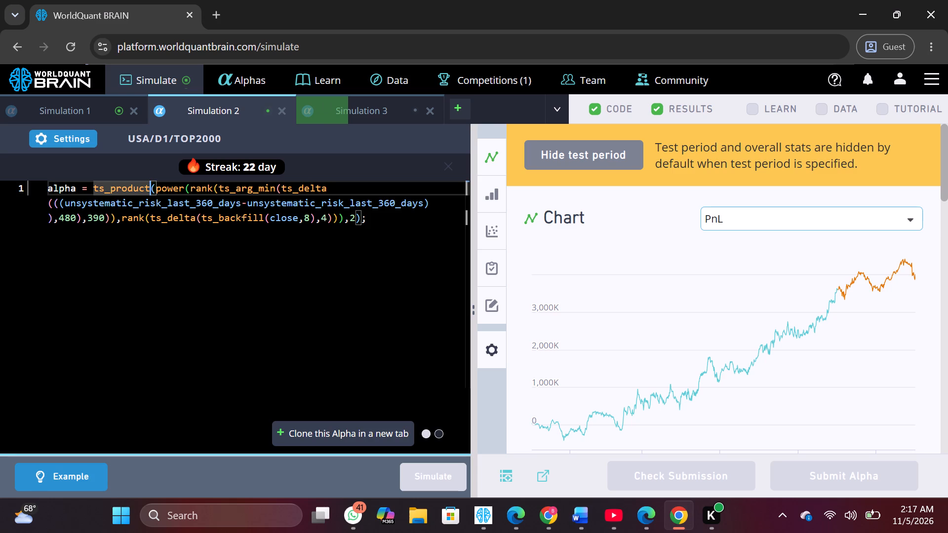
key(BackSpace)
key(BackSpace)
key(BackSpace)
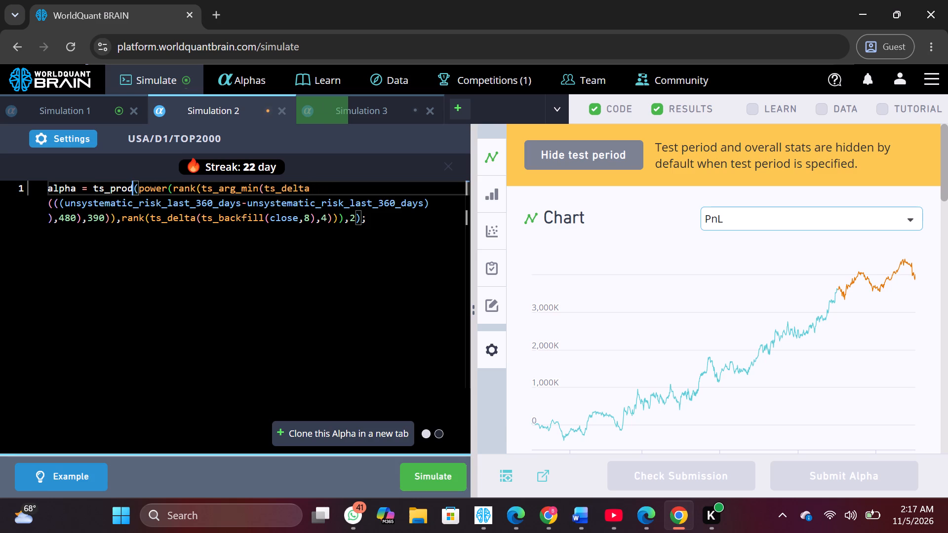
key(BackSpace)
key(BackSpace)
key(BackSpace)
key(BackSpace)
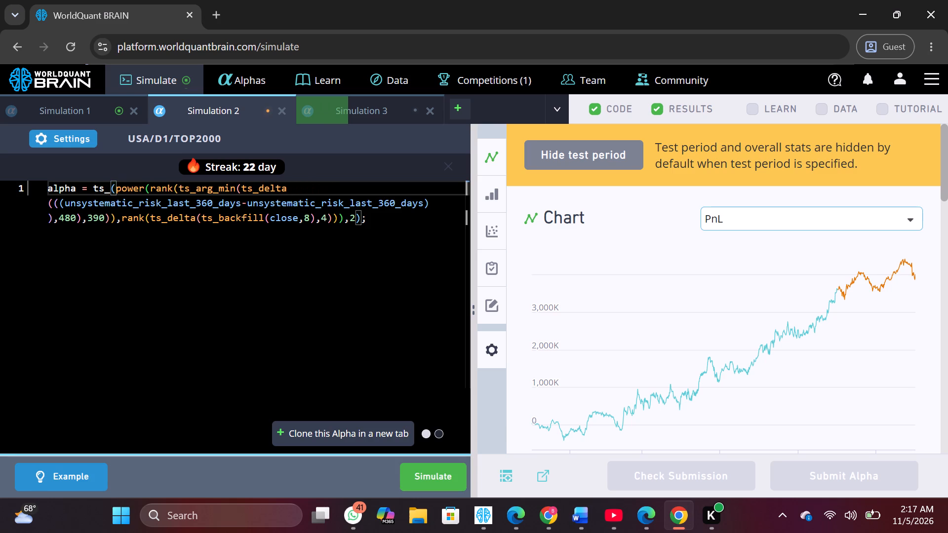
key(d)
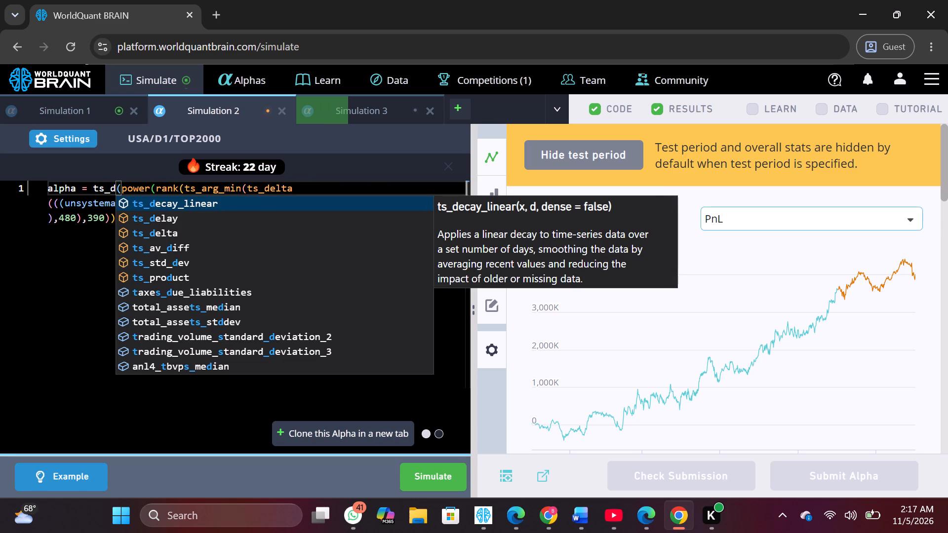
click(168, 206)
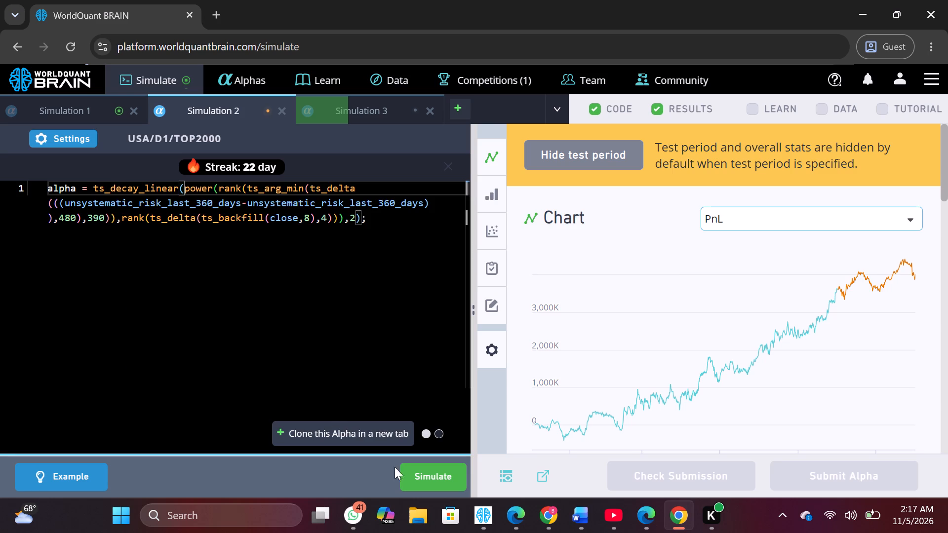
click(433, 471)
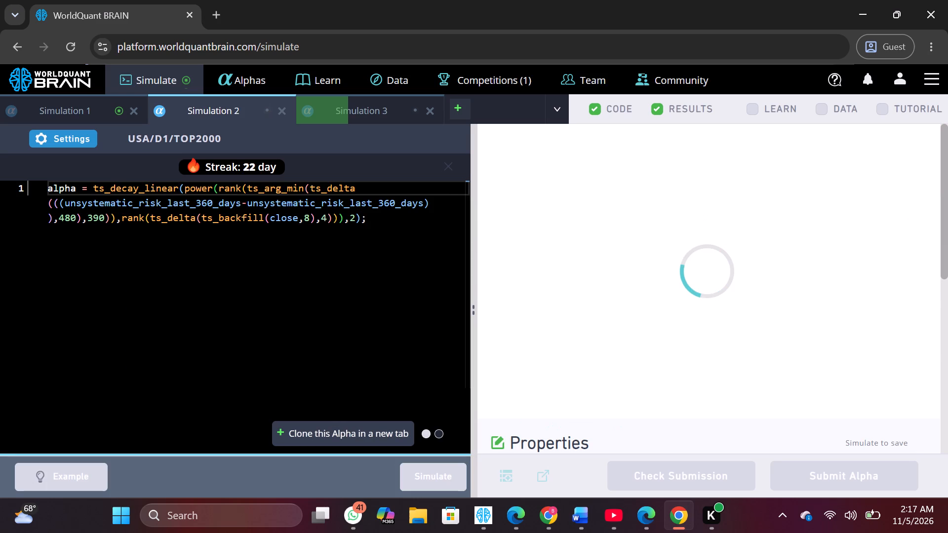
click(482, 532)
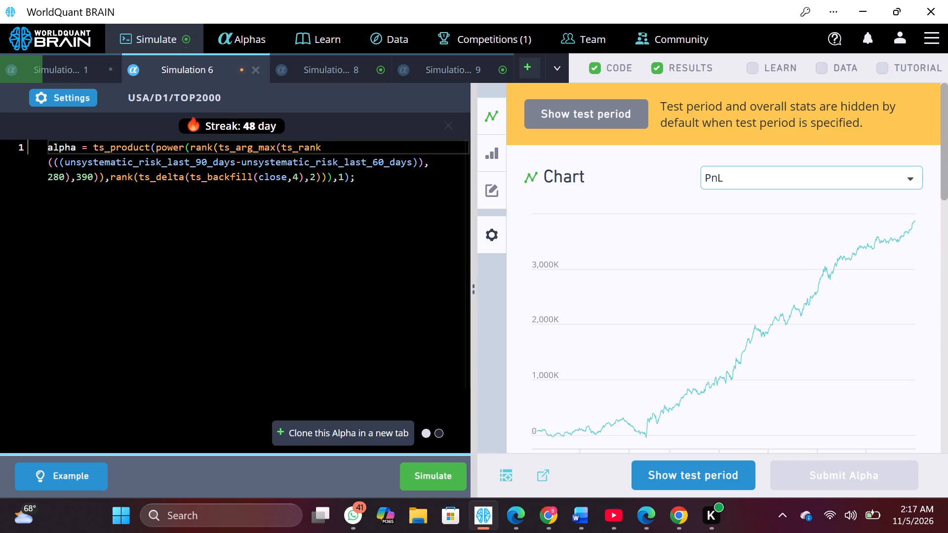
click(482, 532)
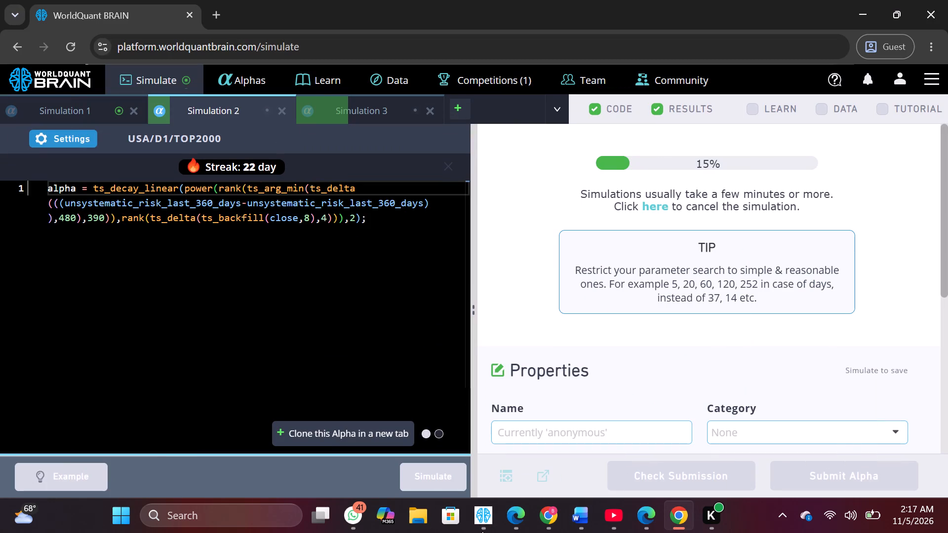
Switch to the standalone WorldQuant BRAIN window and simulate Simulation 6 with its updated settings.
click(482, 510)
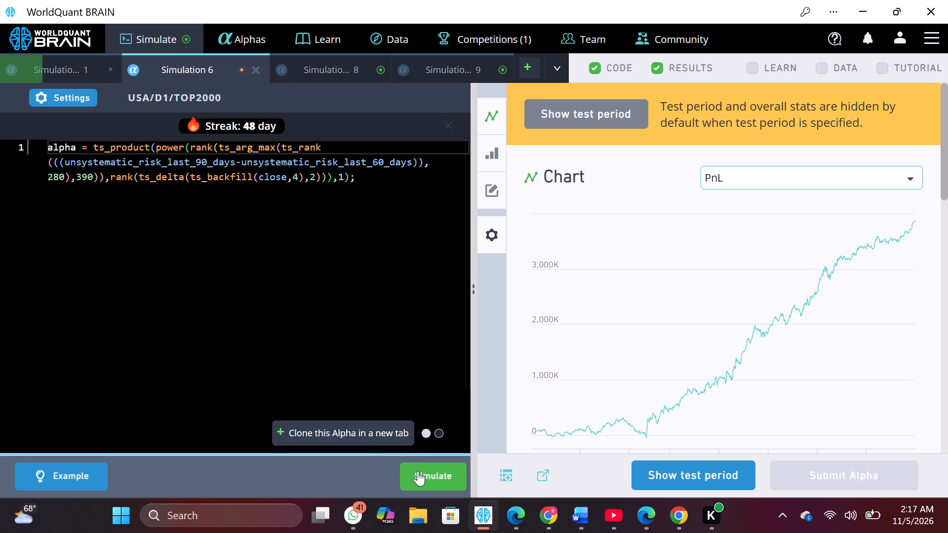
click(418, 471)
Set the decay to 15 in Simulation 8's settings, apply it and simulate the alpha.
click(332, 68)
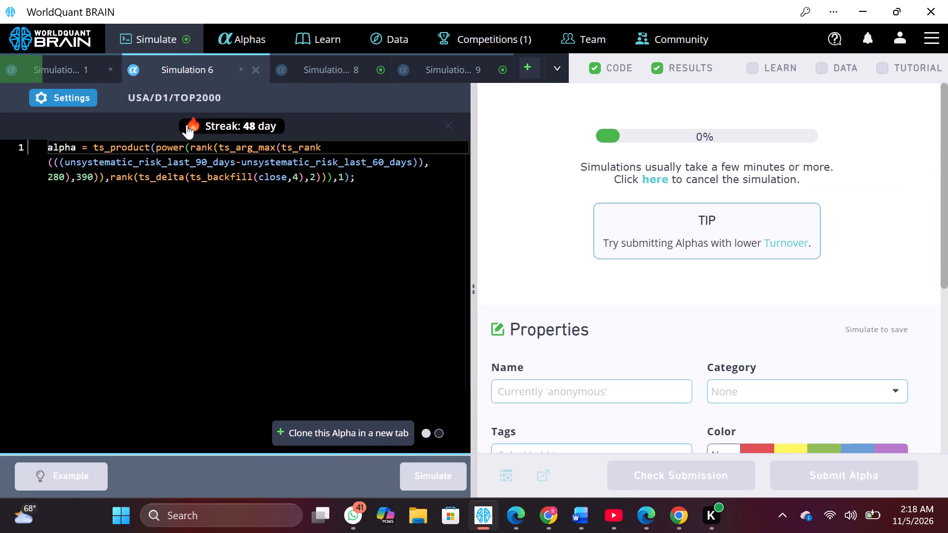
click(86, 100)
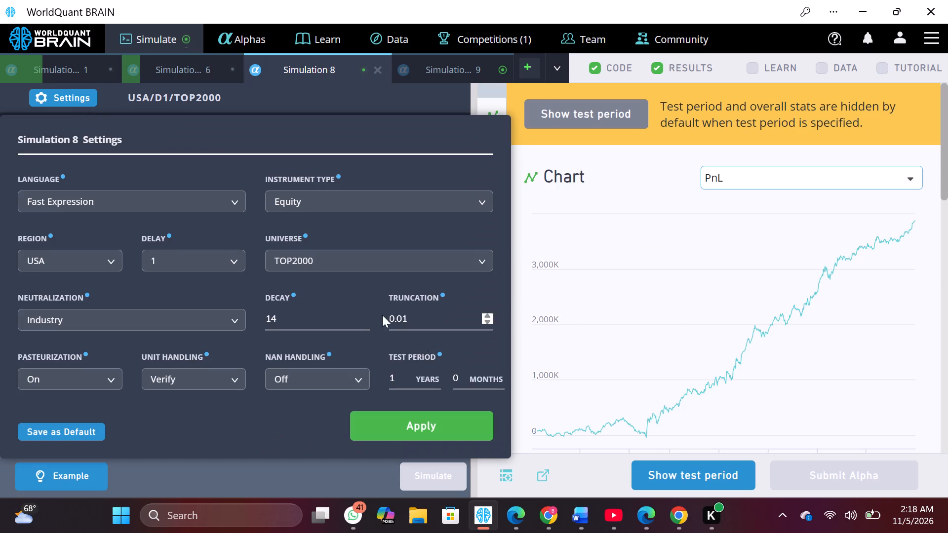
click(359, 314)
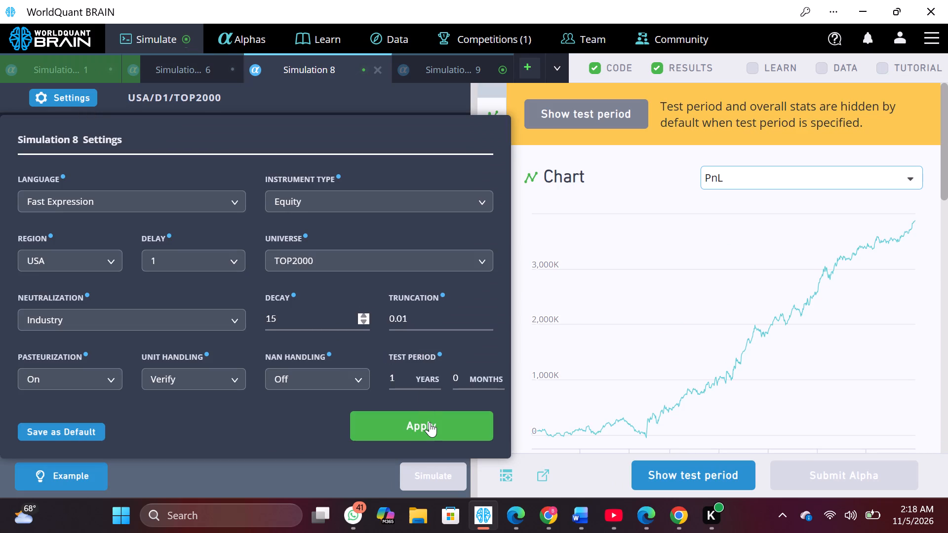
click(430, 422)
click(428, 482)
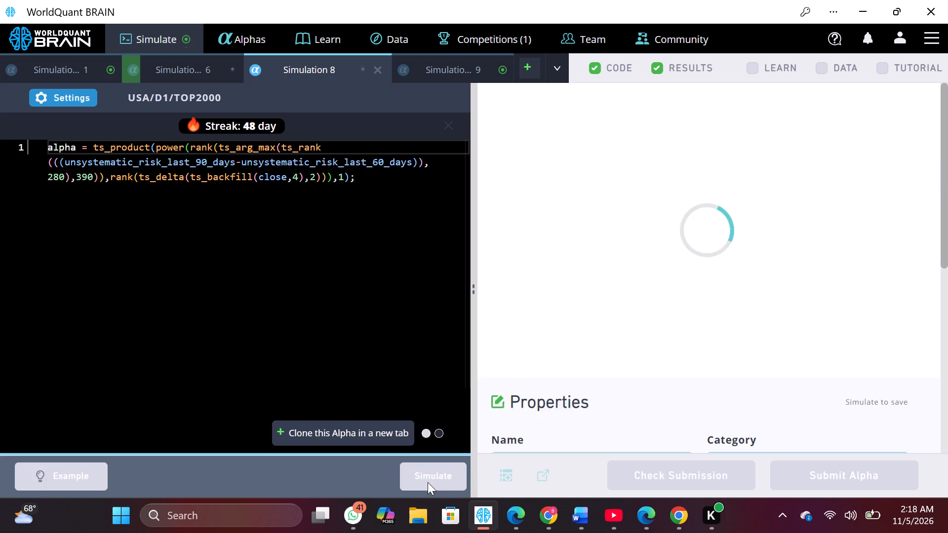
Set the decay to 15 in Simulation 9's settings, apply it and simulate the alpha.
click(431, 76)
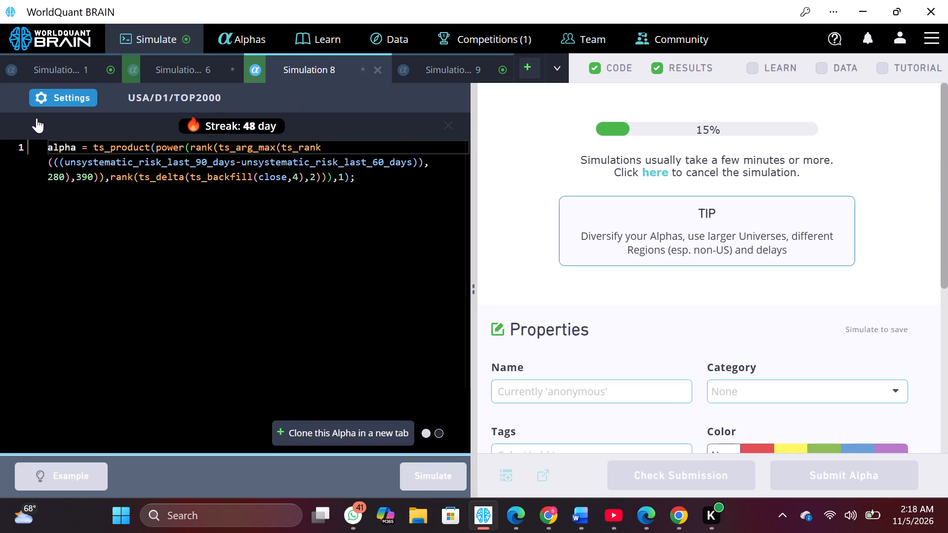
click(86, 94)
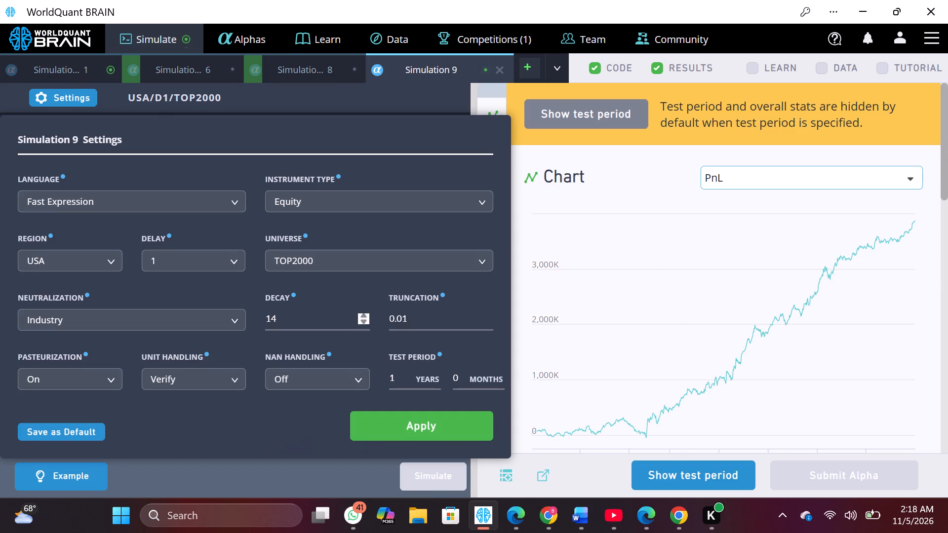
click(362, 315)
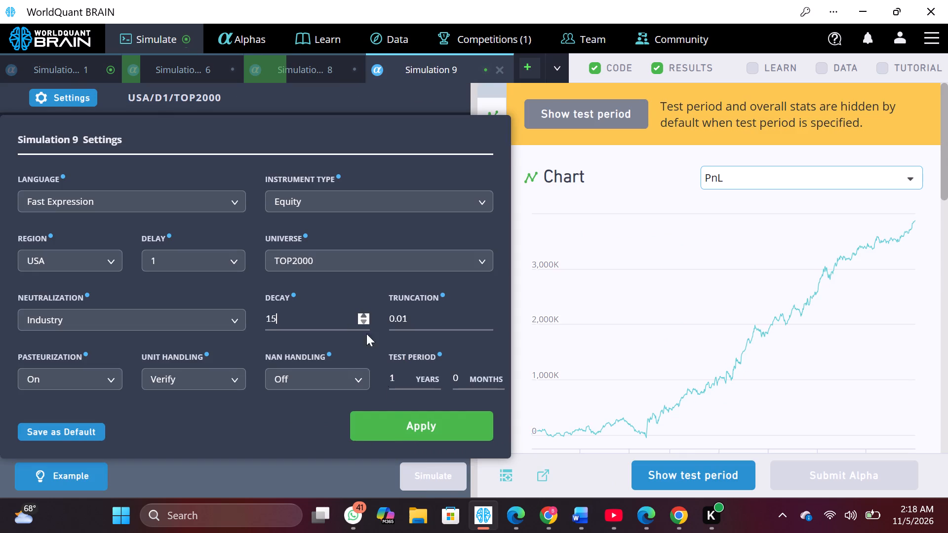
click(400, 433)
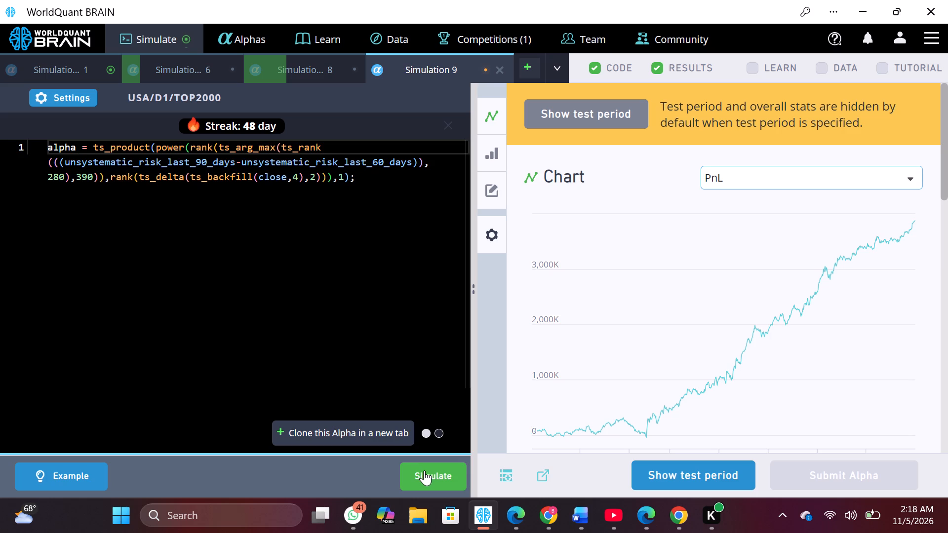
click(424, 470)
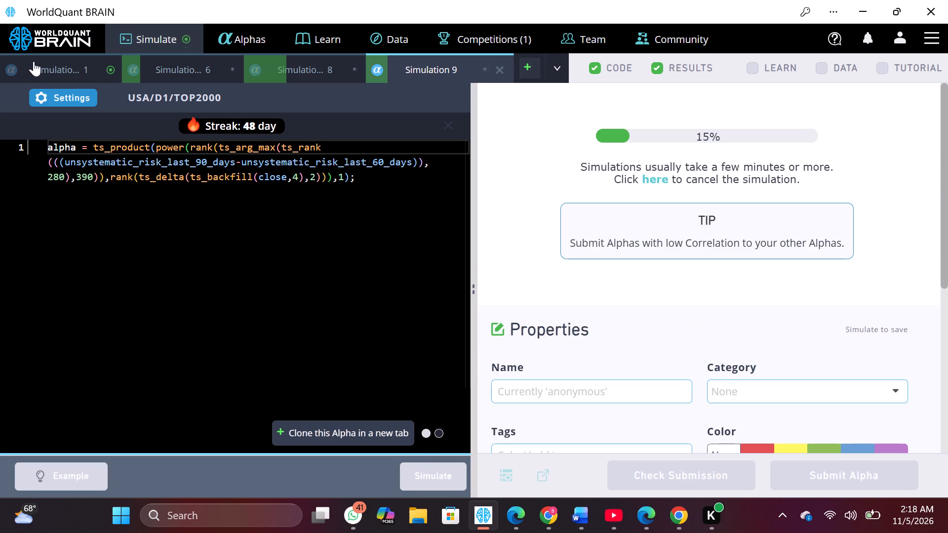
Check Simulation 1's PnL chart in the standalone window.
click(34, 61)
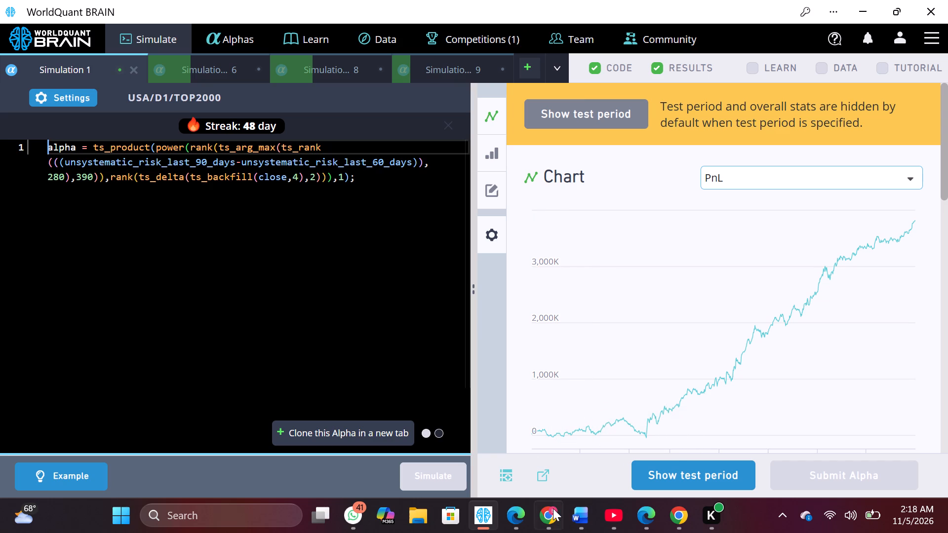
click(571, 514)
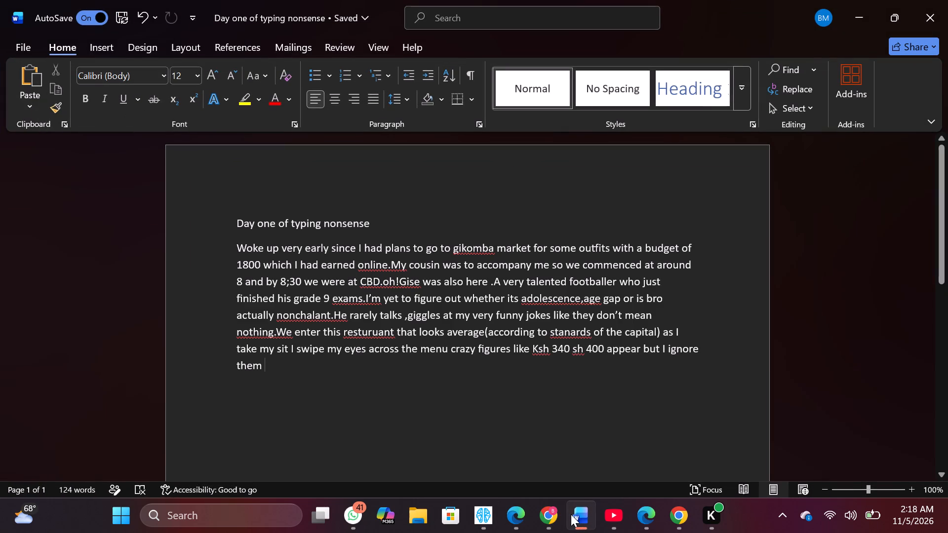
click(571, 514)
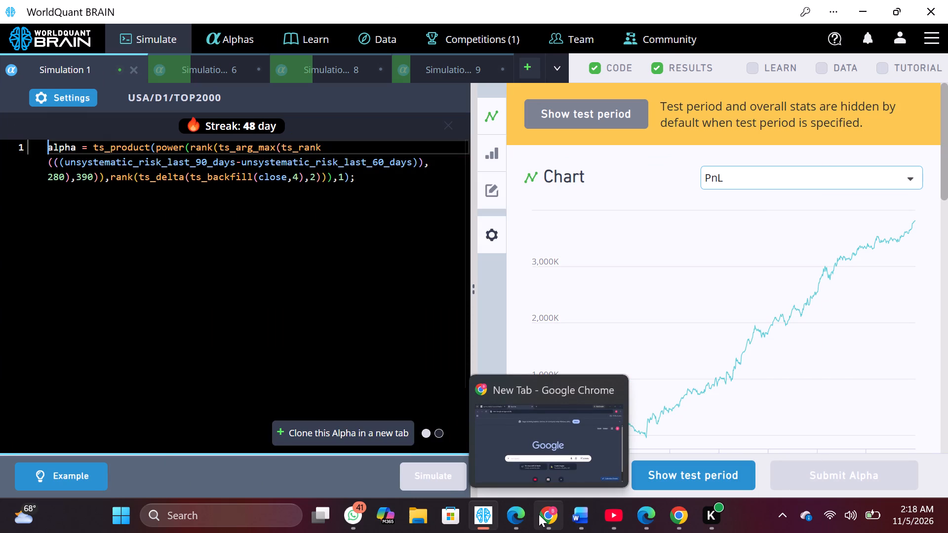
Switch to the Chrome guest window, show Simulation 3's test period and review its IS summary and testing status.
click(485, 512)
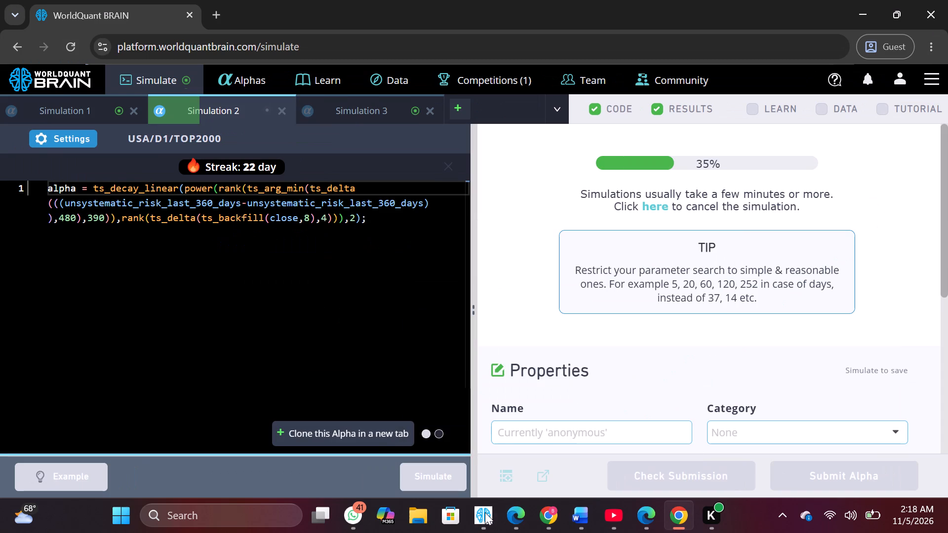
click(357, 105)
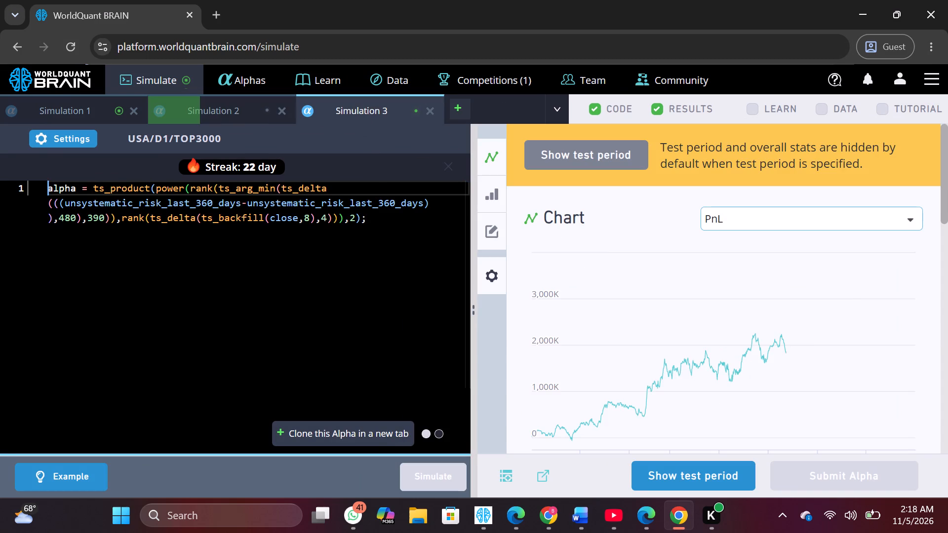
click(674, 468)
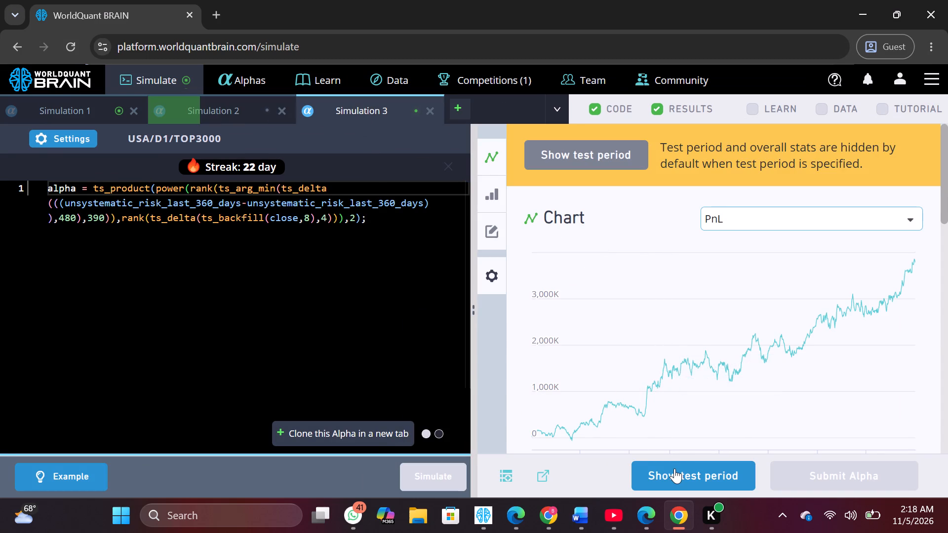
scroll(676, 384, down, 3)
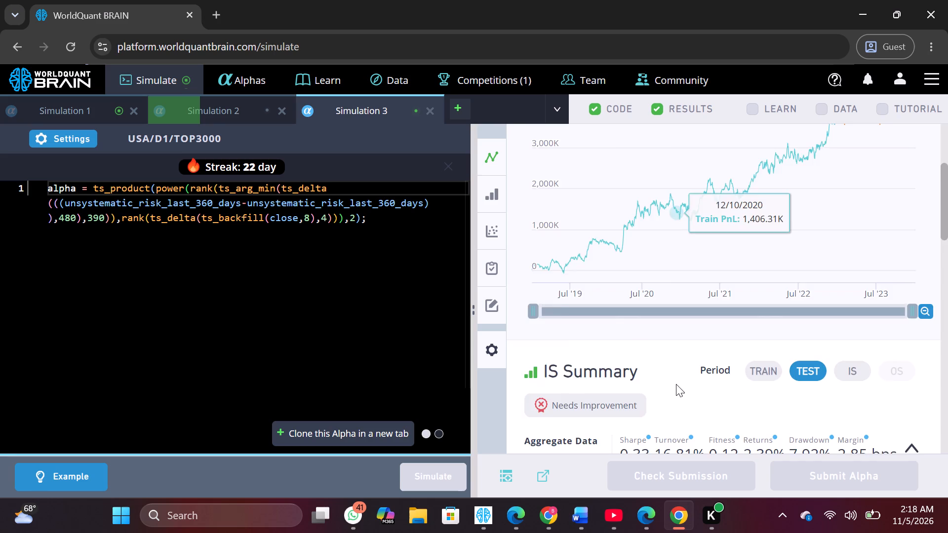
scroll(676, 384, down, 4)
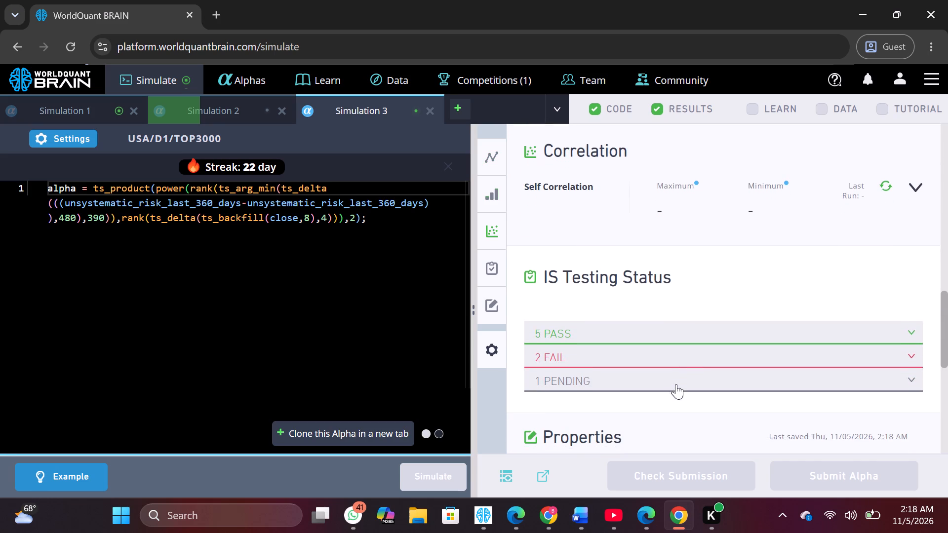
scroll(676, 384, down, 1)
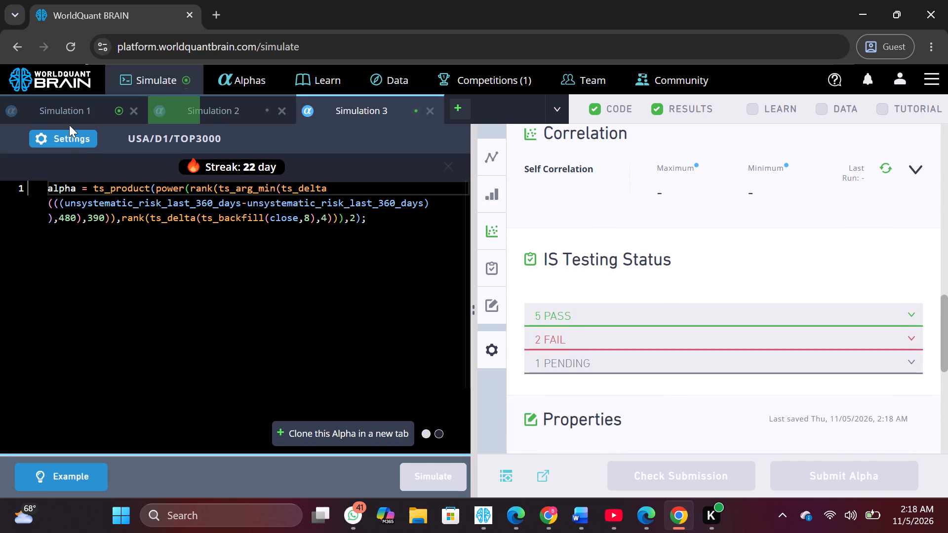
Set the universe to TOP1000 in Simulation 3's settings, apply it and simulate the alpha.
click(77, 136)
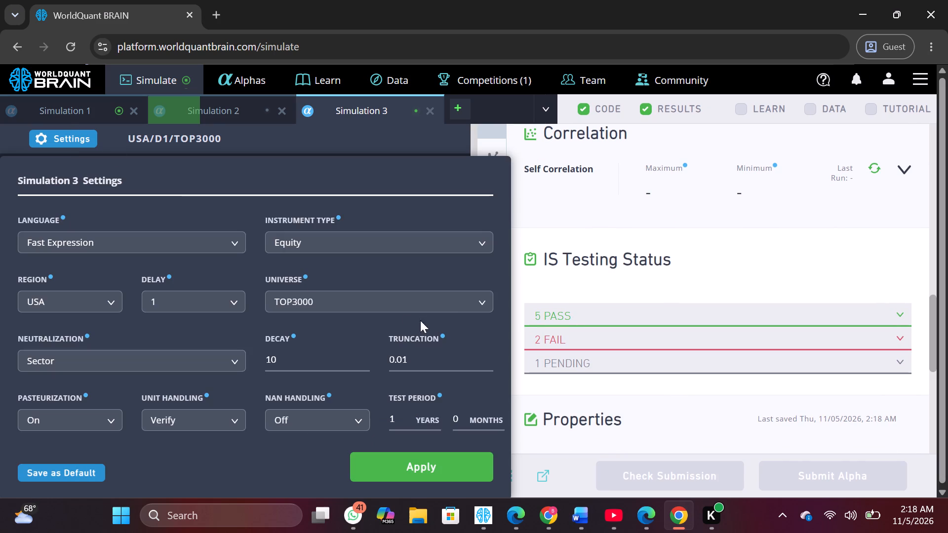
click(445, 306)
click(441, 350)
click(462, 302)
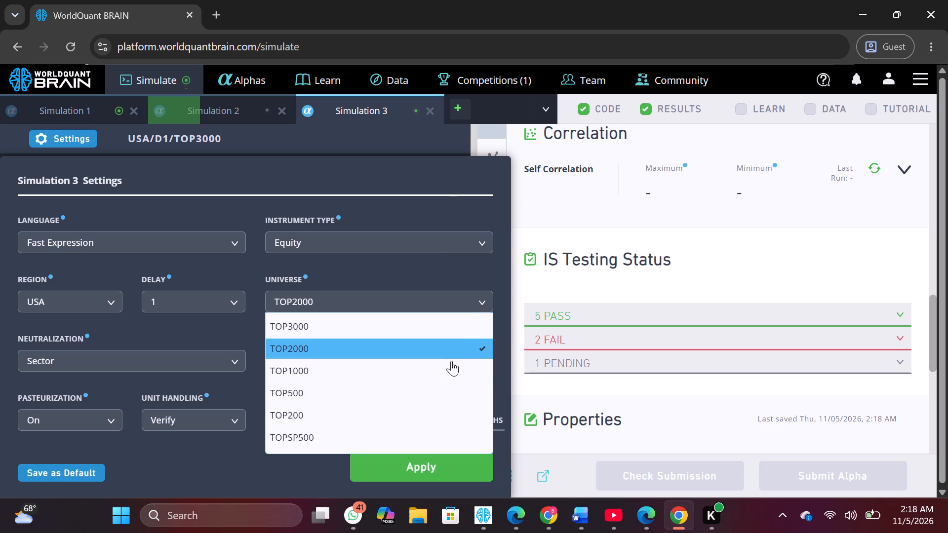
click(451, 367)
click(461, 455)
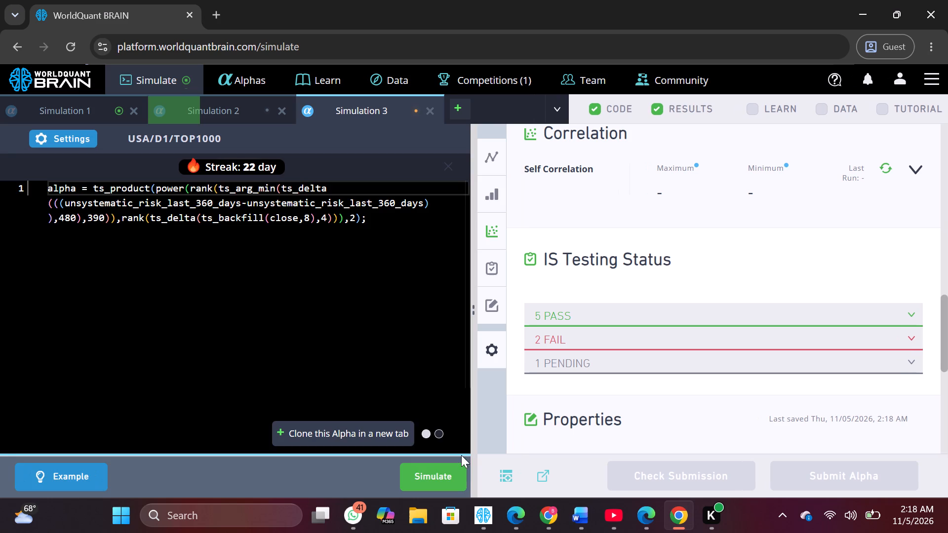
click(438, 467)
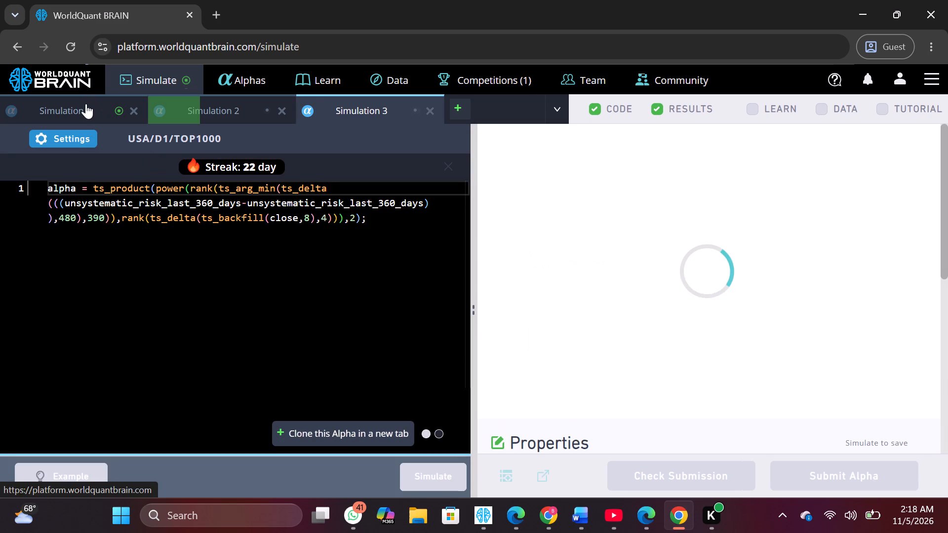
Review Simulation 1's IS summary, show its test period and run its self-correlation check.
click(86, 104)
scroll(696, 308, down, 1)
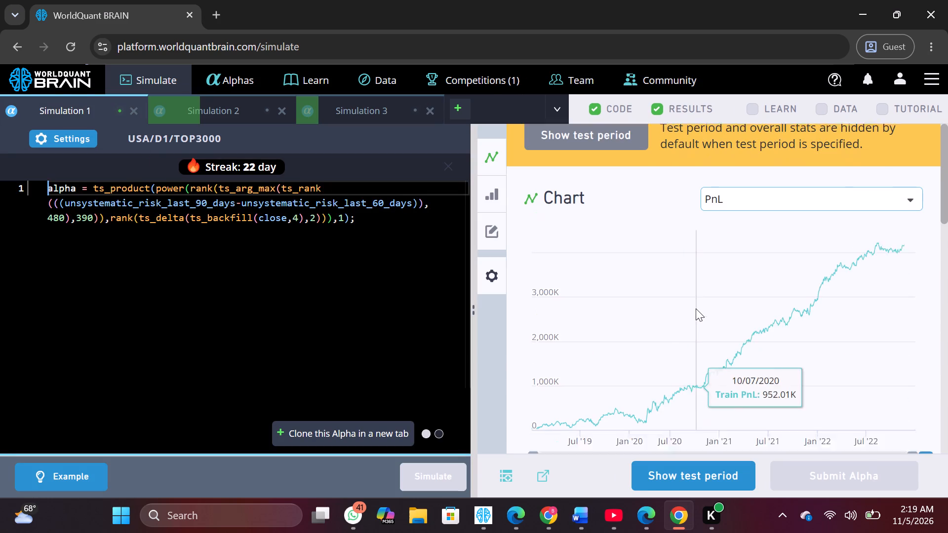
scroll(696, 308, down, 1)
scroll(732, 334, down, 2)
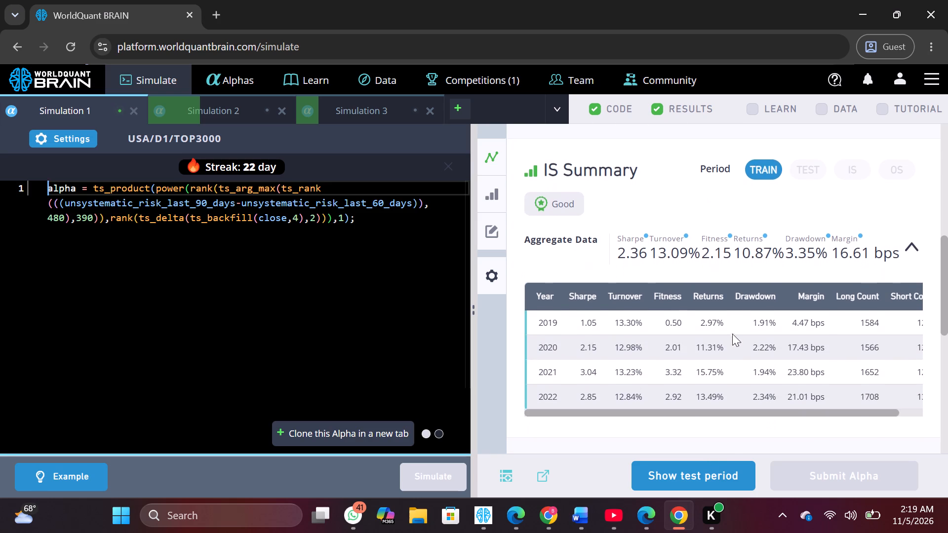
click(726, 467)
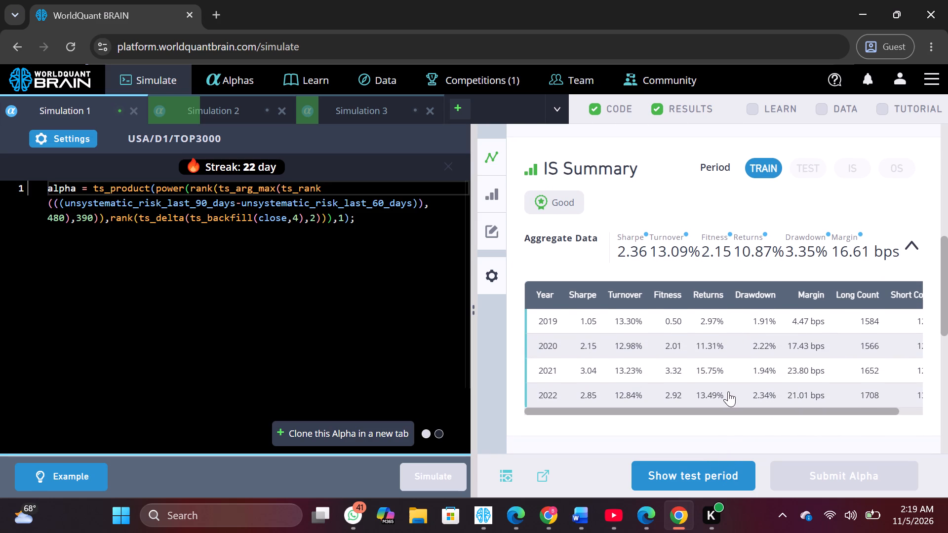
scroll(728, 391, down, 1)
scroll(751, 305, down, 2)
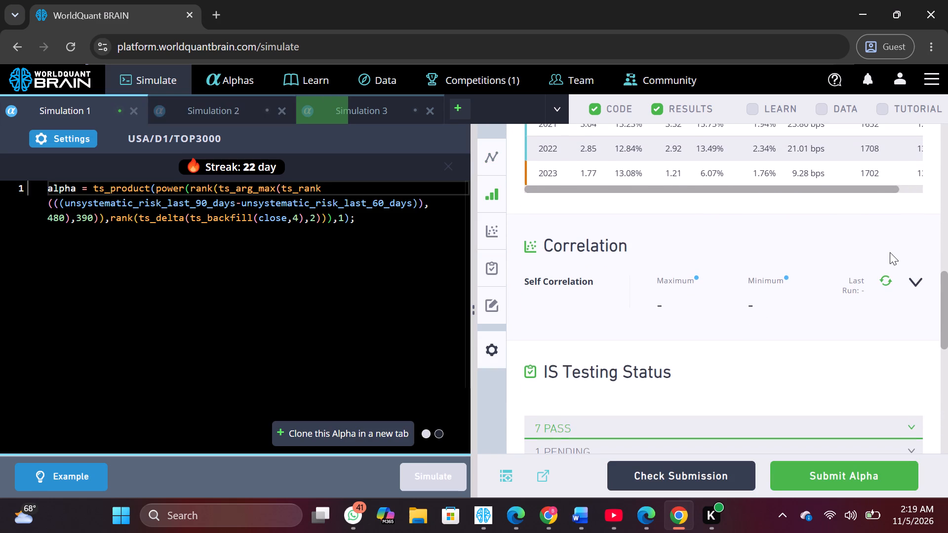
click(917, 278)
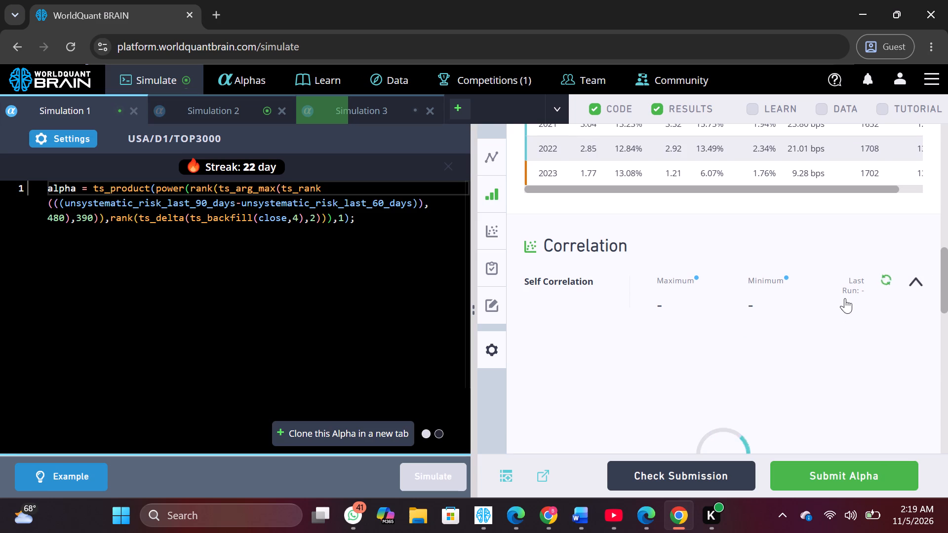
scroll(845, 298, down, 2)
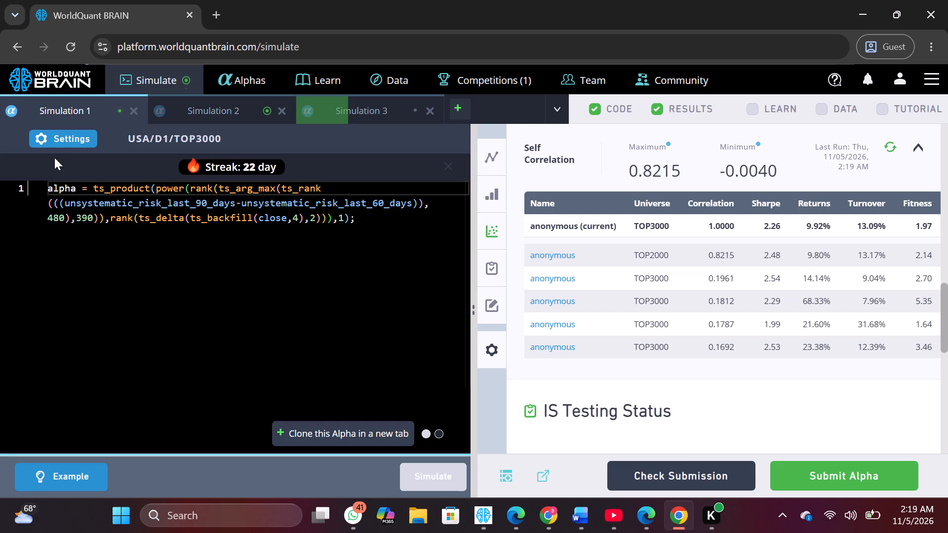
Set Simulation 1's ts_rank window to 1090 and its ts_arg_max window to 980, and simulate the alpha.
click(63, 214)
key(BackSpace)
key(BackSpace)
key(BackSpace)
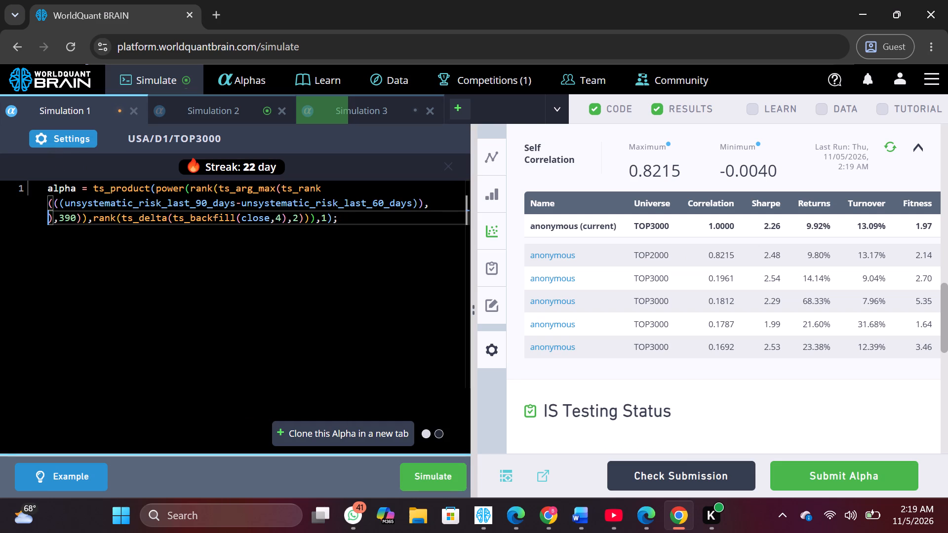
key(1)
text(090)
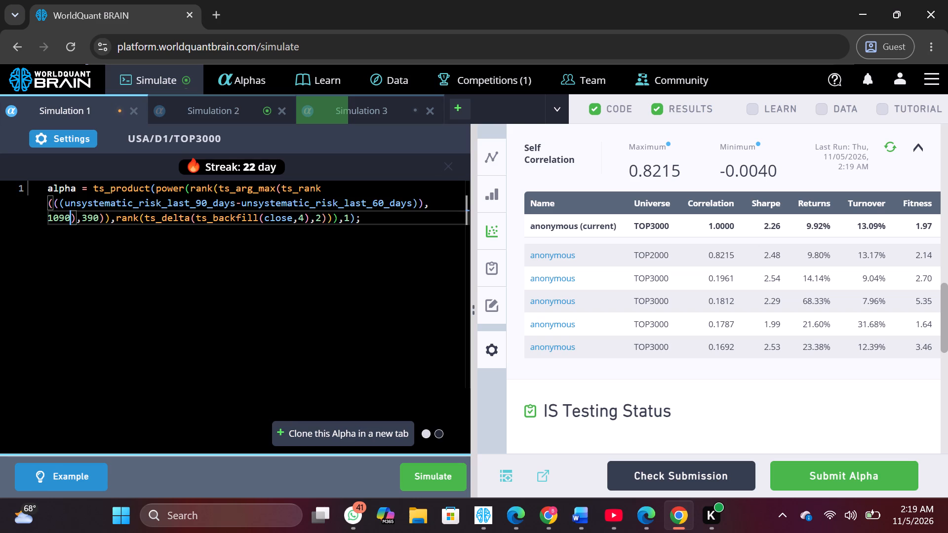
click(96, 218)
key(BackSpace)
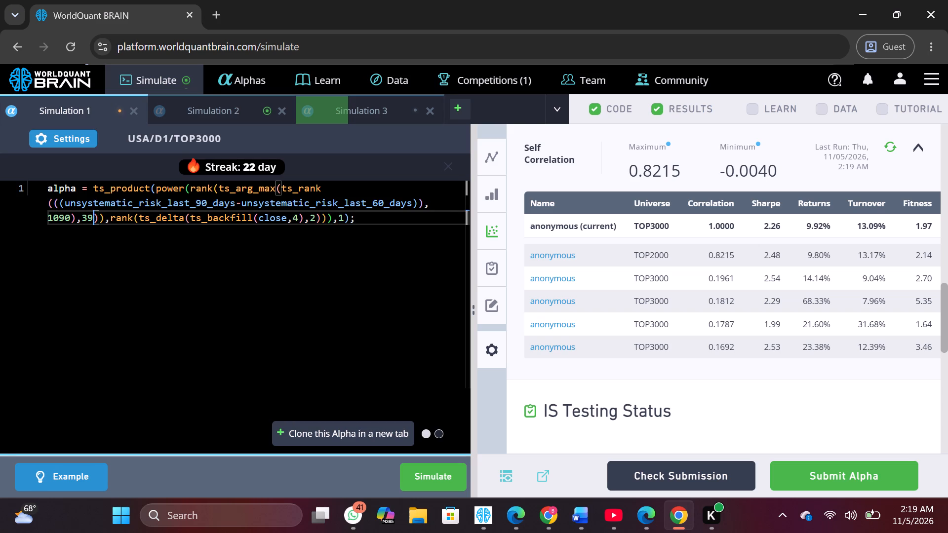
key(BackSpace)
key(BackSpace)
text(980)
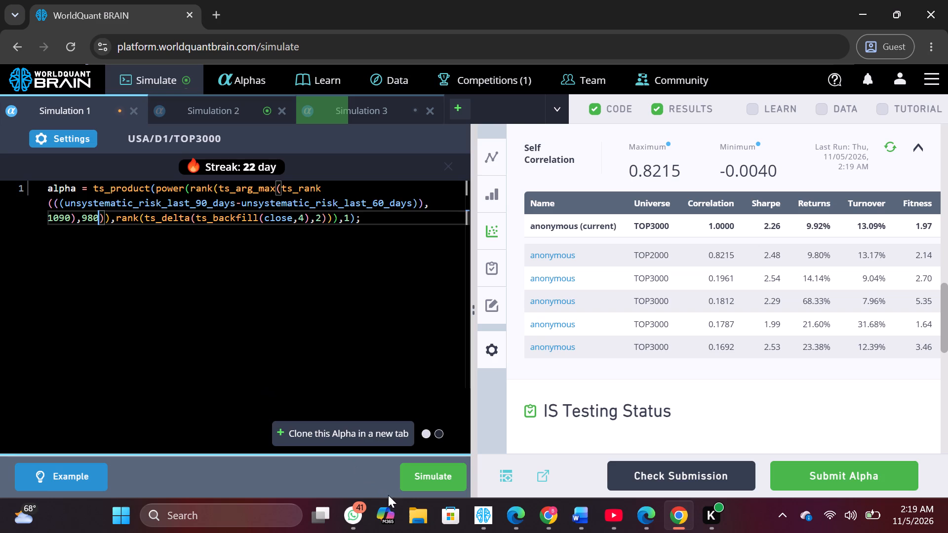
click(408, 475)
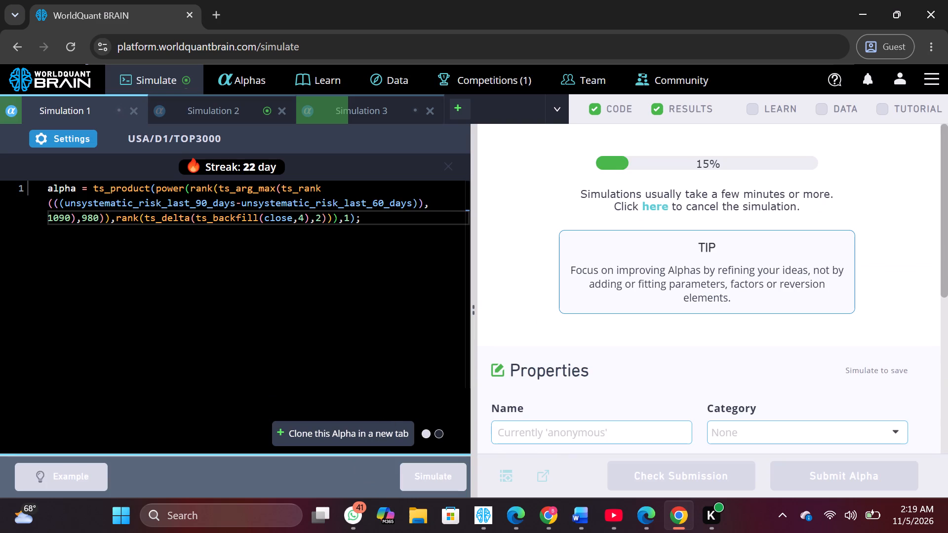
Show Simulation 2's test period, review its IS summary and examine the failed checks in its IS testing status.
click(225, 115)
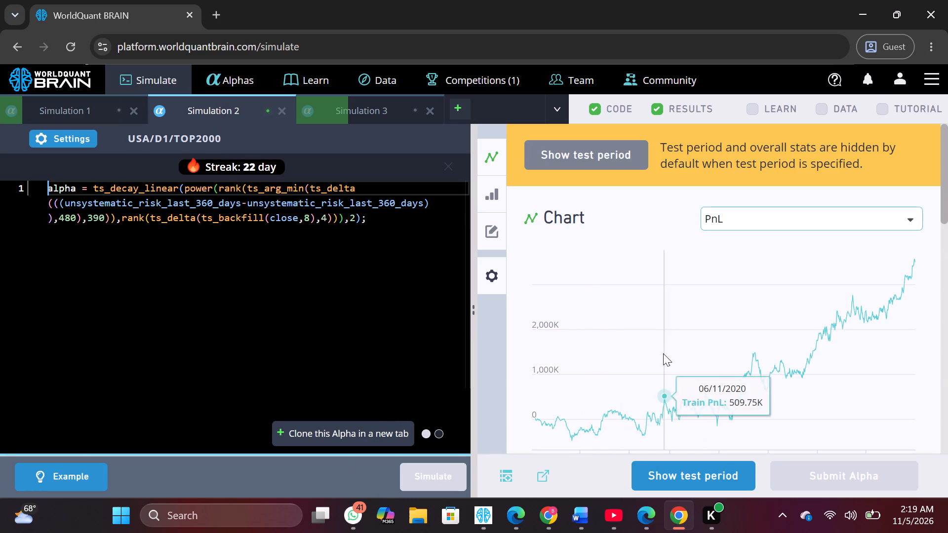
click(694, 472)
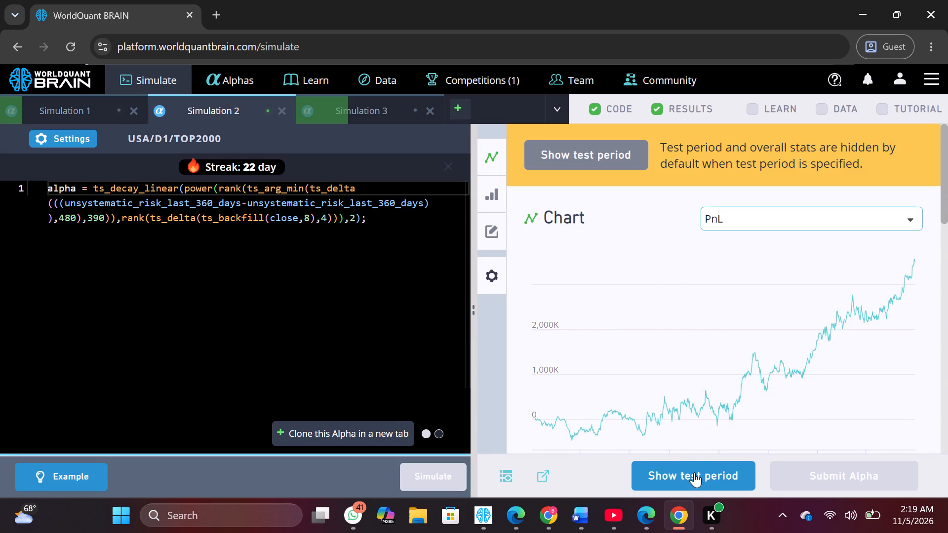
scroll(699, 420, down, 3)
scroll(734, 158, down, 2)
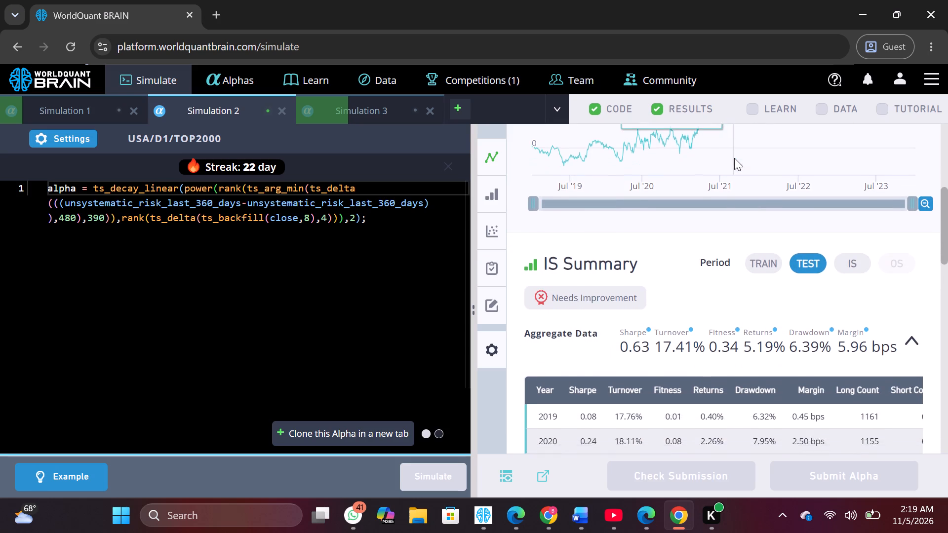
scroll(734, 158, down, 5)
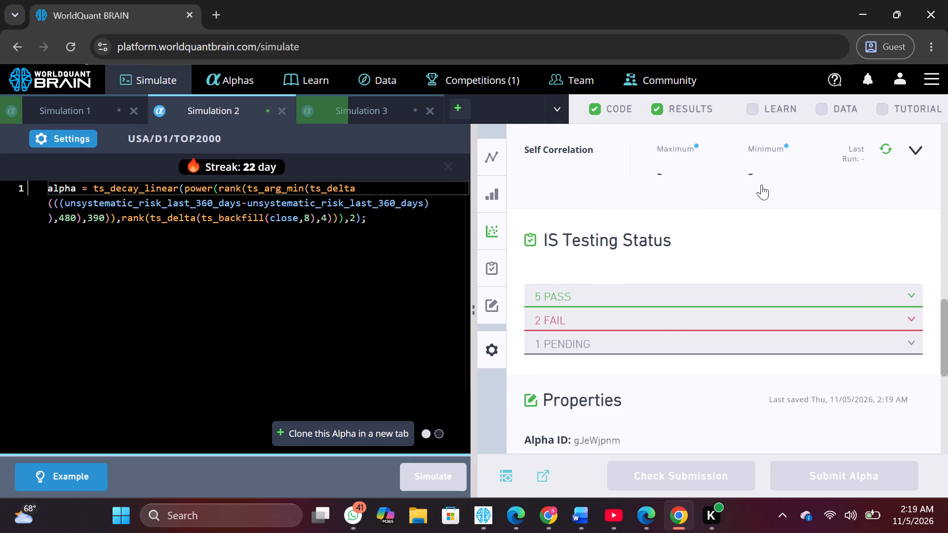
click(911, 311)
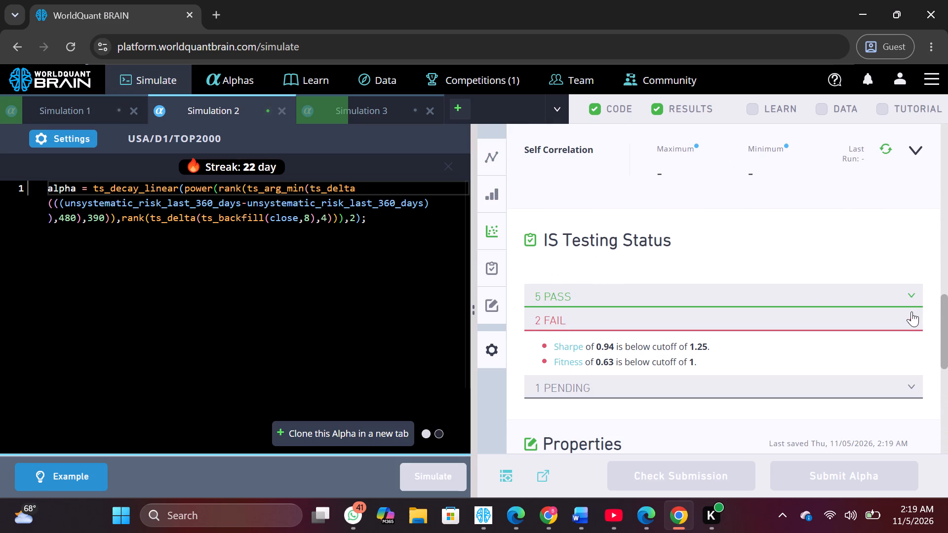
click(911, 311)
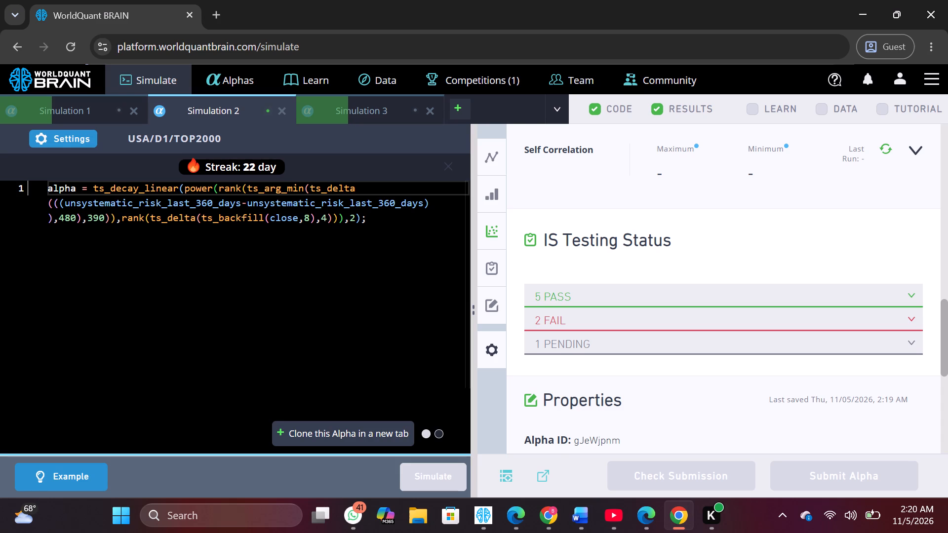
Replace the ts_backfill operator with ts_av_diff in Simulation 2's expression and simulate the alpha.
click(261, 220)
click(264, 218)
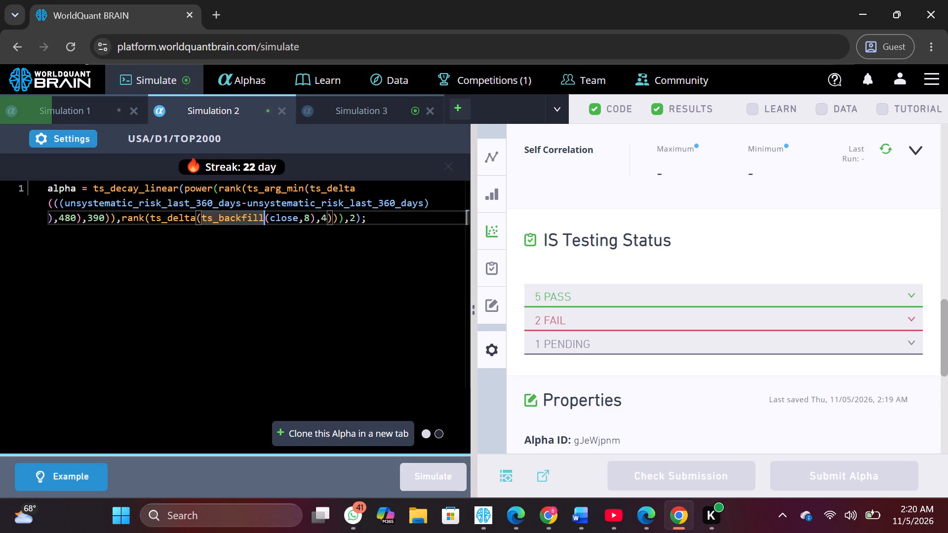
key(BackSpace)
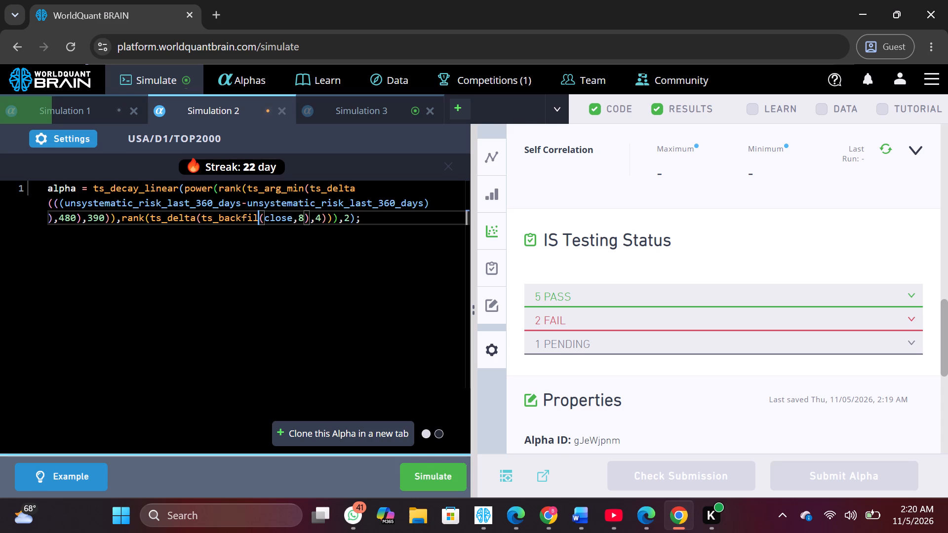
key(BackSpace)
key(BackSpace)
key(BackSpace)
key(BackSpace)
key(BackSpace)
key(BackSpace)
key(BackSpace)
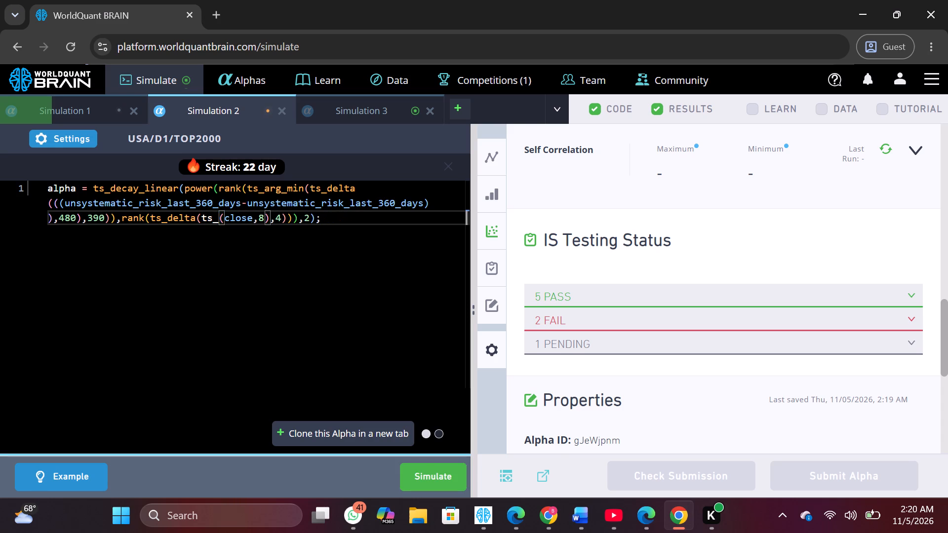
key(k)
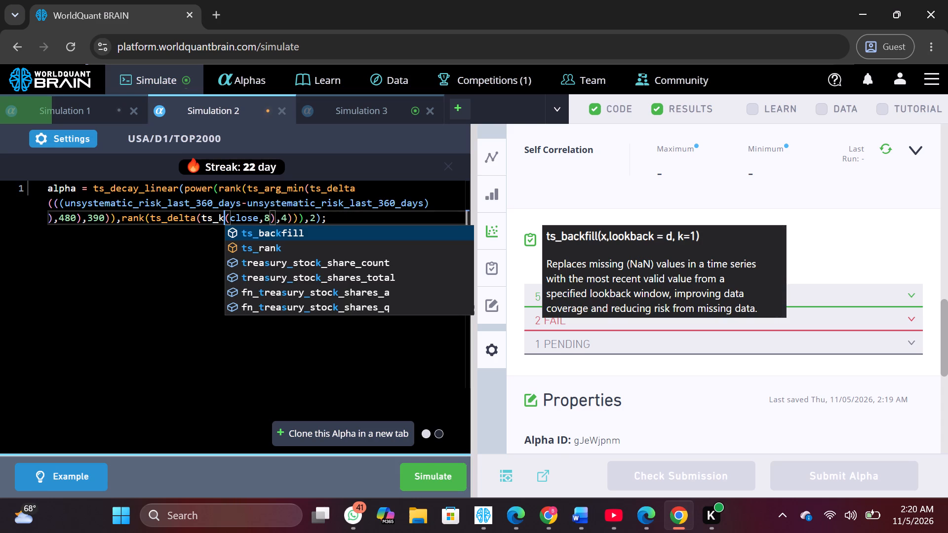
key(BackSpace)
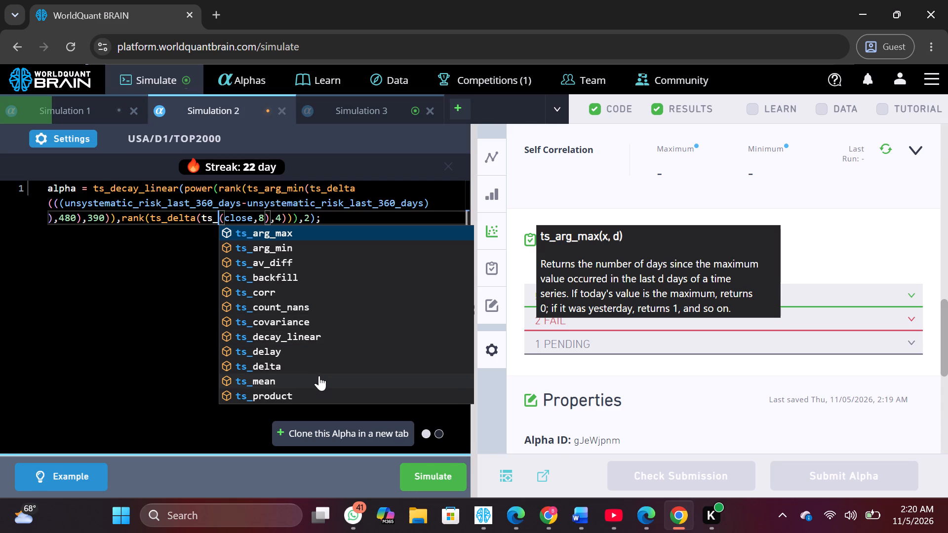
click(291, 265)
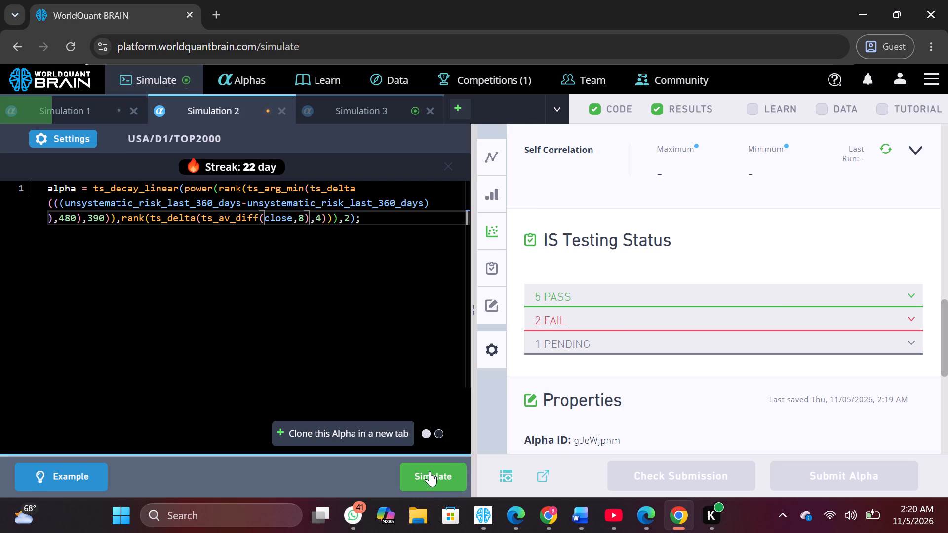
click(430, 471)
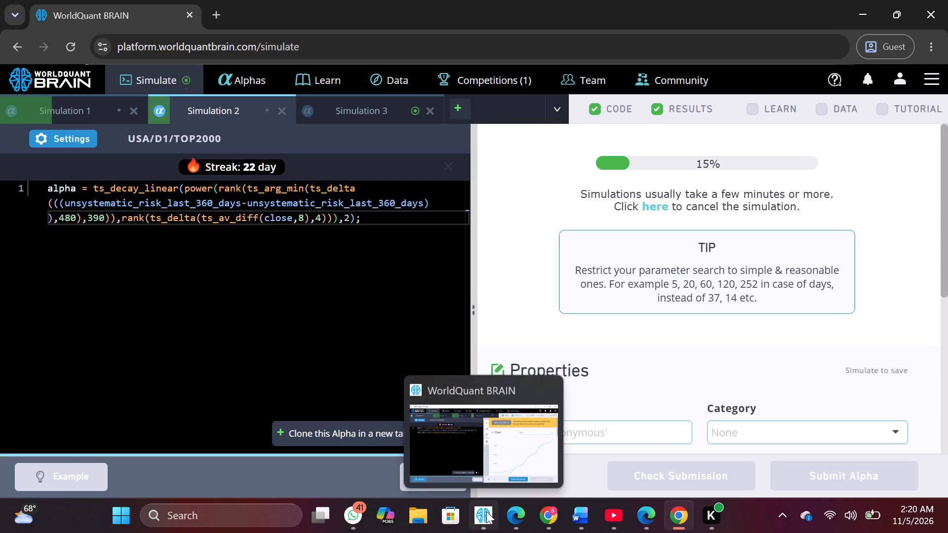
Switch to the standalone WorldQuant BRAIN window, raise Simulation 1's decay by one, apply the settings and simulate the alpha.
click(486, 511)
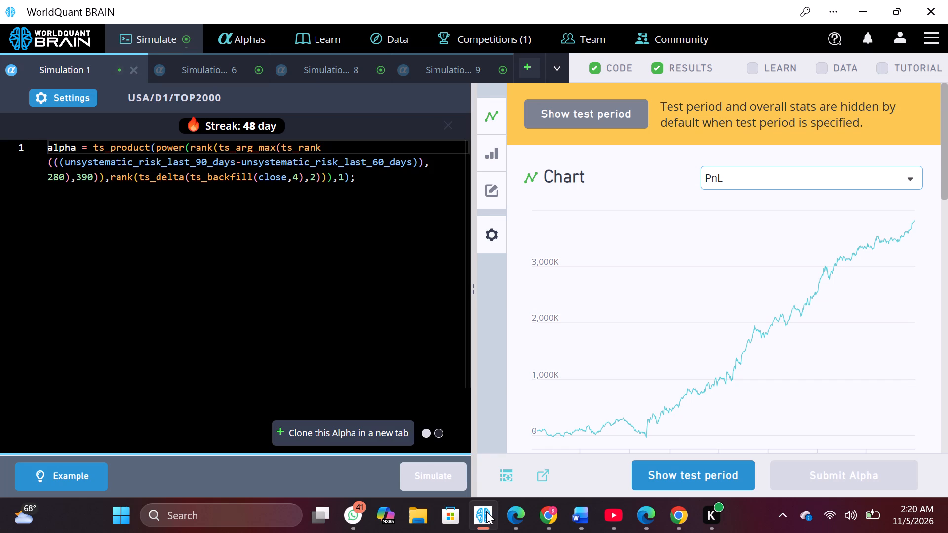
click(84, 100)
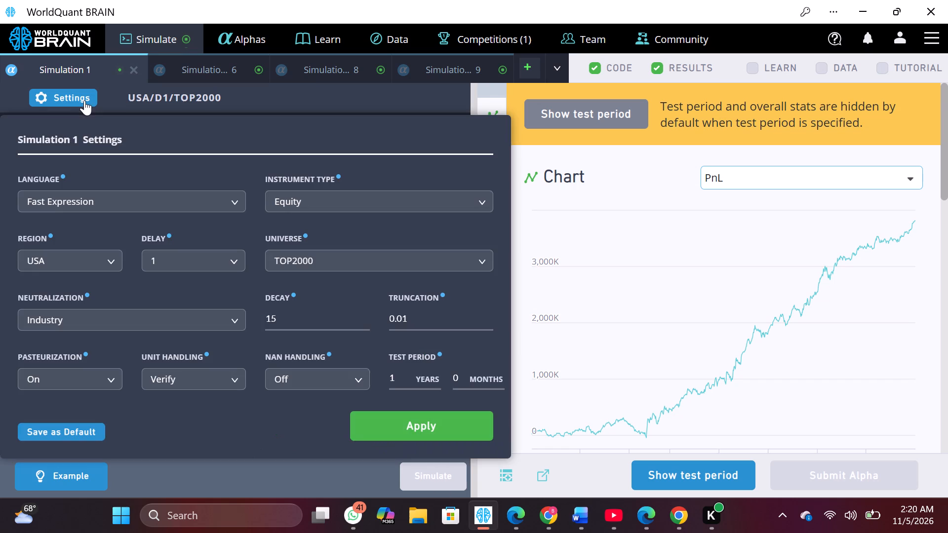
click(361, 315)
click(401, 427)
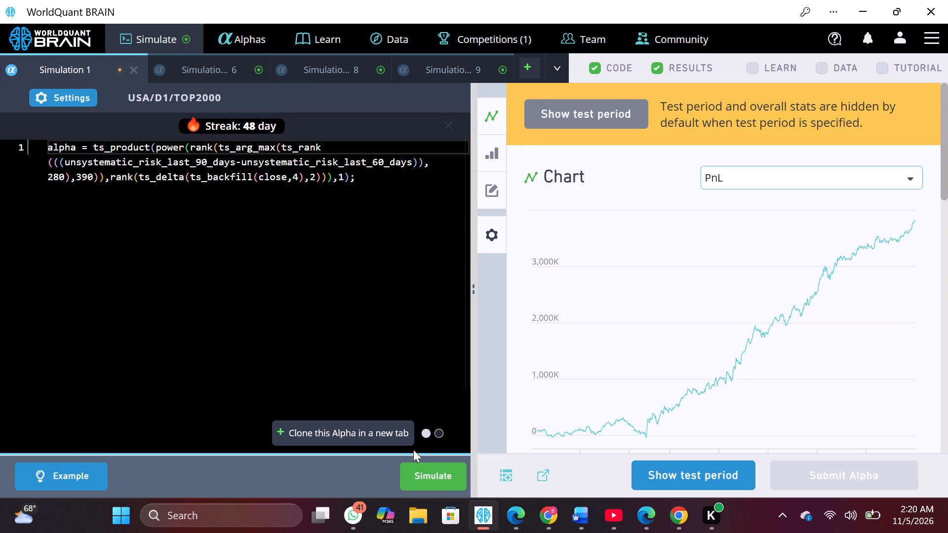
click(424, 467)
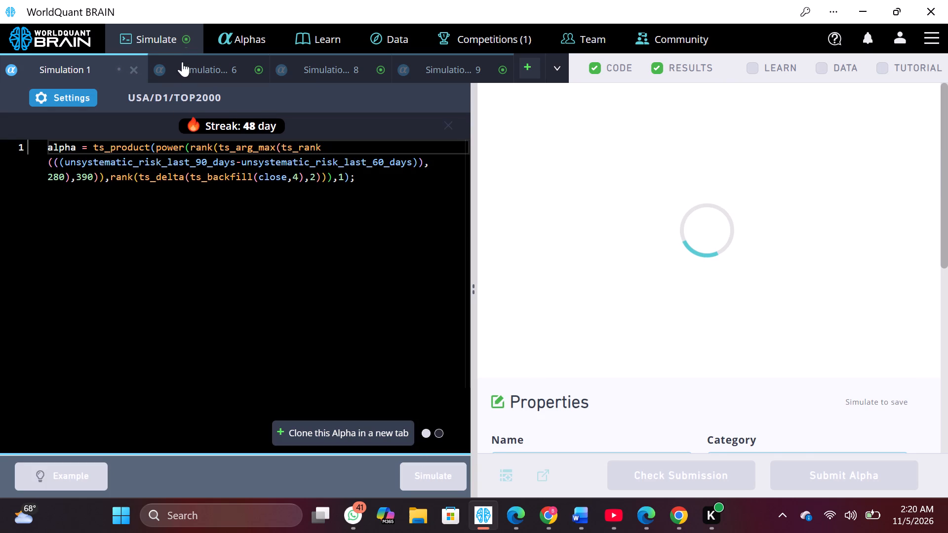
Set the decay to 16 in Simulation 6's settings, apply it and simulate the alpha.
click(183, 61)
click(74, 99)
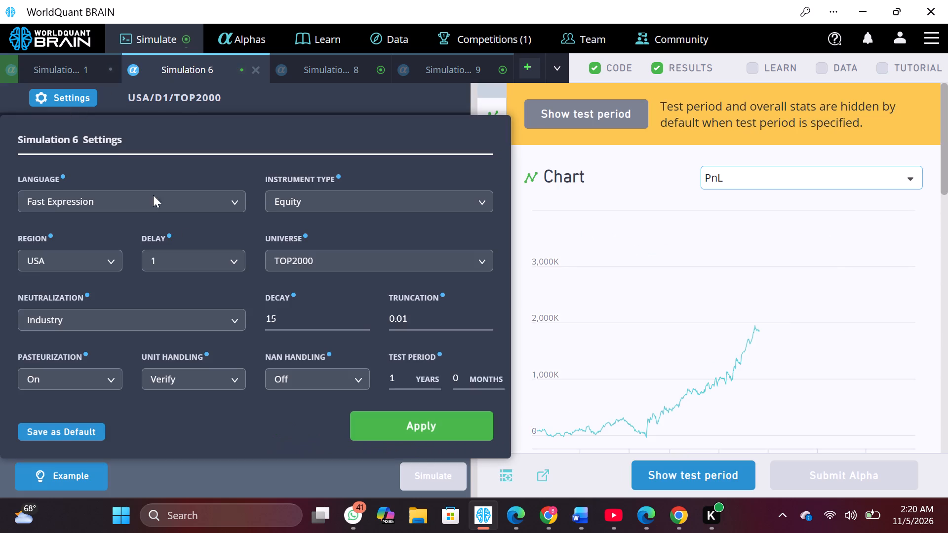
click(365, 317)
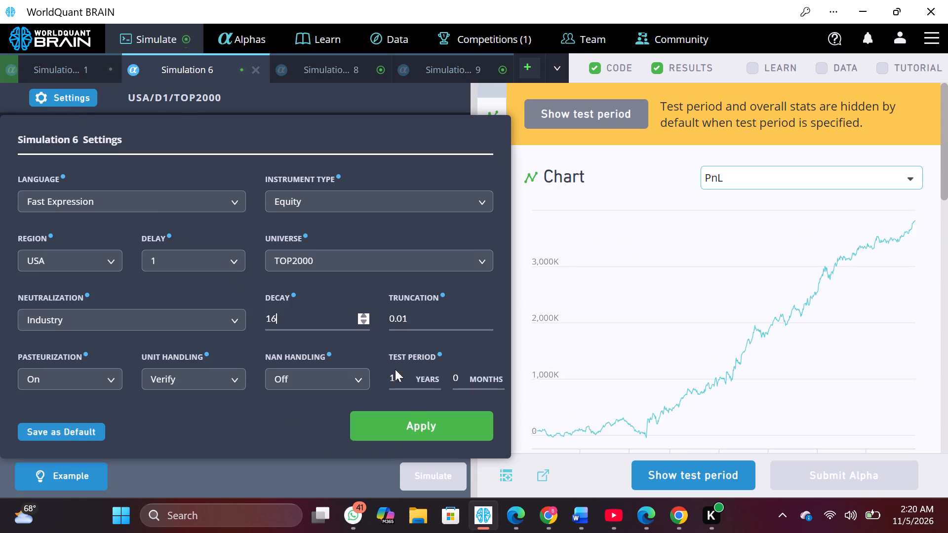
click(412, 423)
click(429, 470)
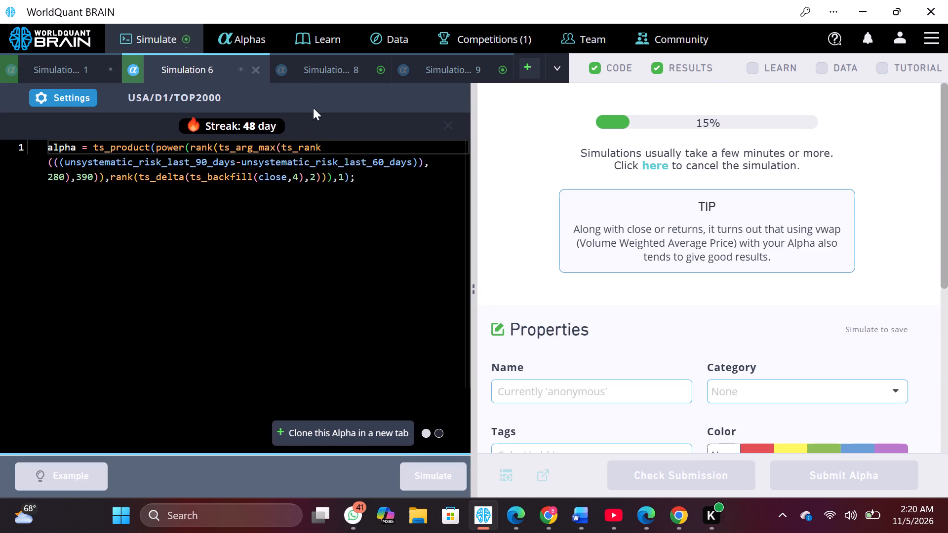
Set the decay to 16 in Simulation 8's settings, apply it and simulate the alpha.
click(315, 64)
click(74, 89)
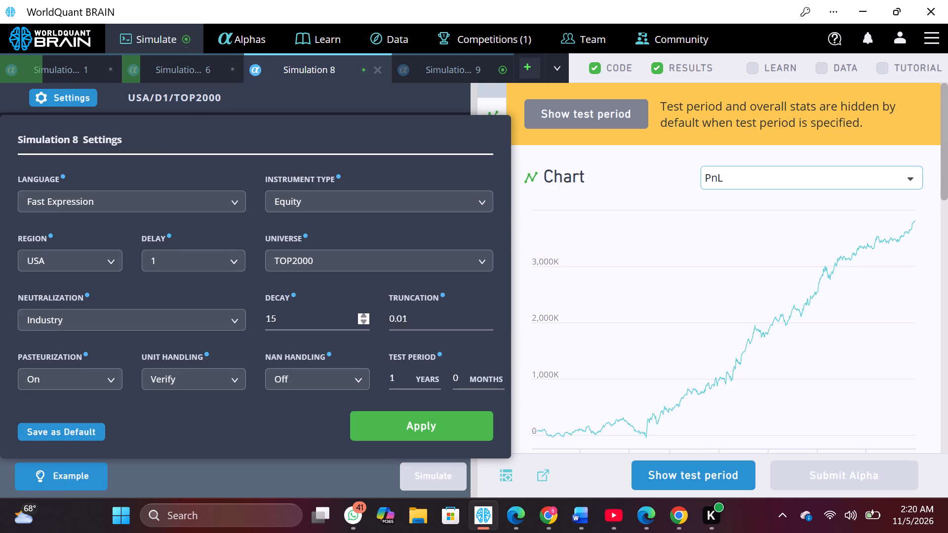
click(361, 315)
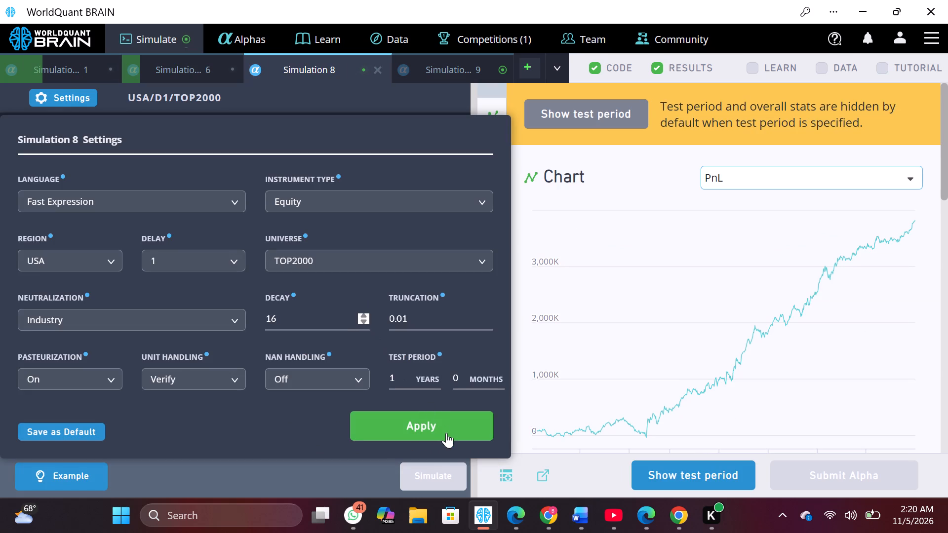
click(446, 433)
click(445, 465)
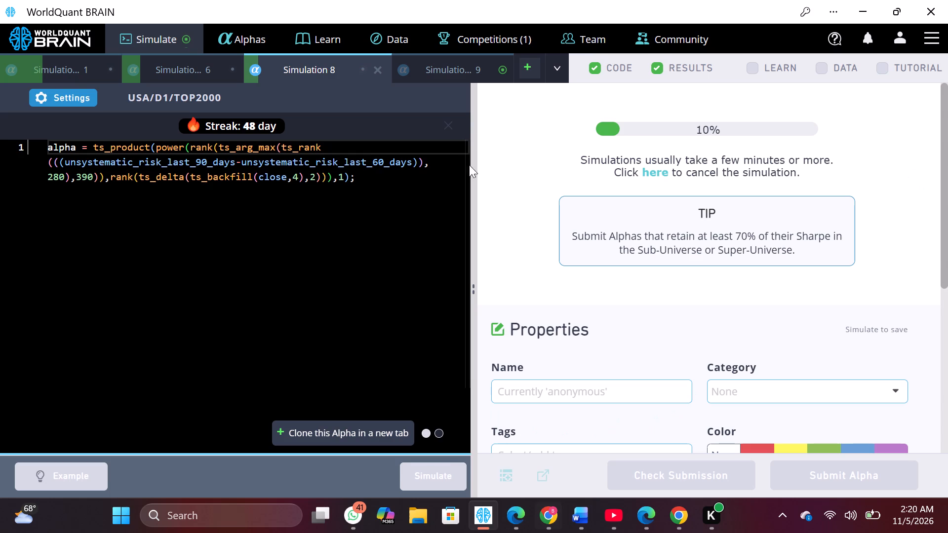
Set the decay to 16 in Simulation 9's settings and apply it.
click(437, 64)
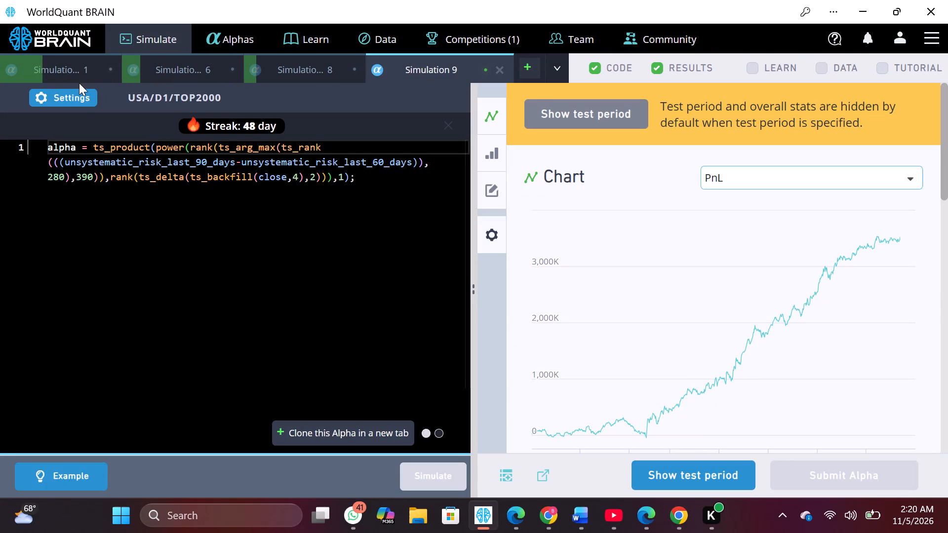
click(79, 99)
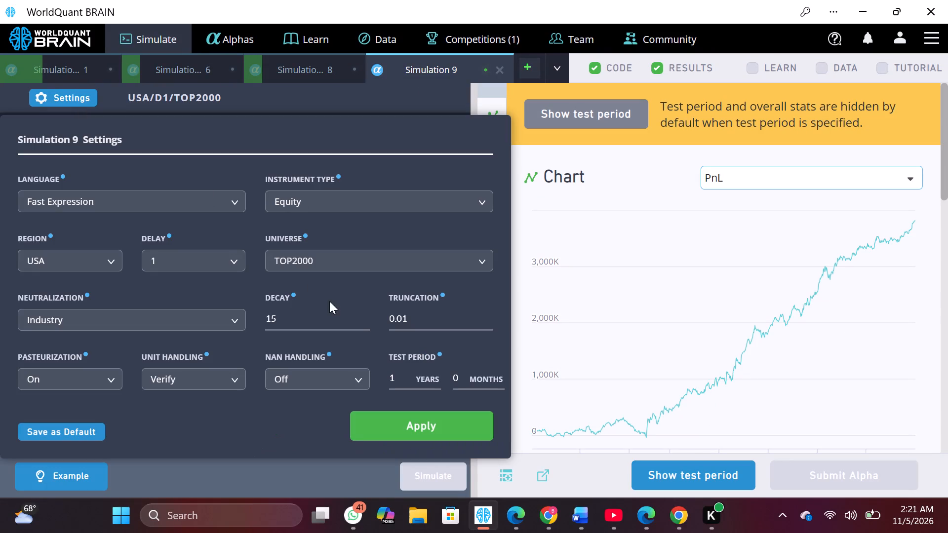
click(362, 316)
click(426, 423)
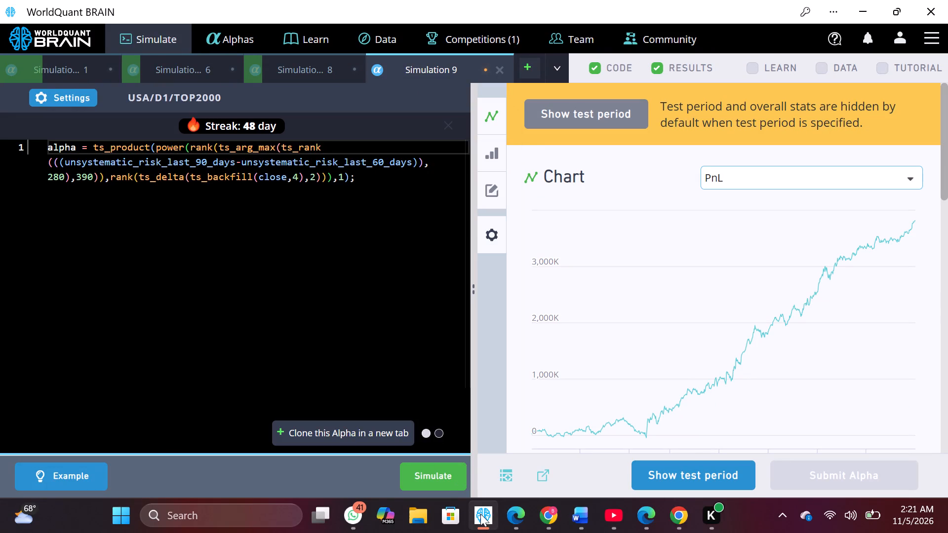
Switch to the Chrome guest window, show Simulation 1's test period, review its IS summary and run its self-correlation check.
click(671, 513)
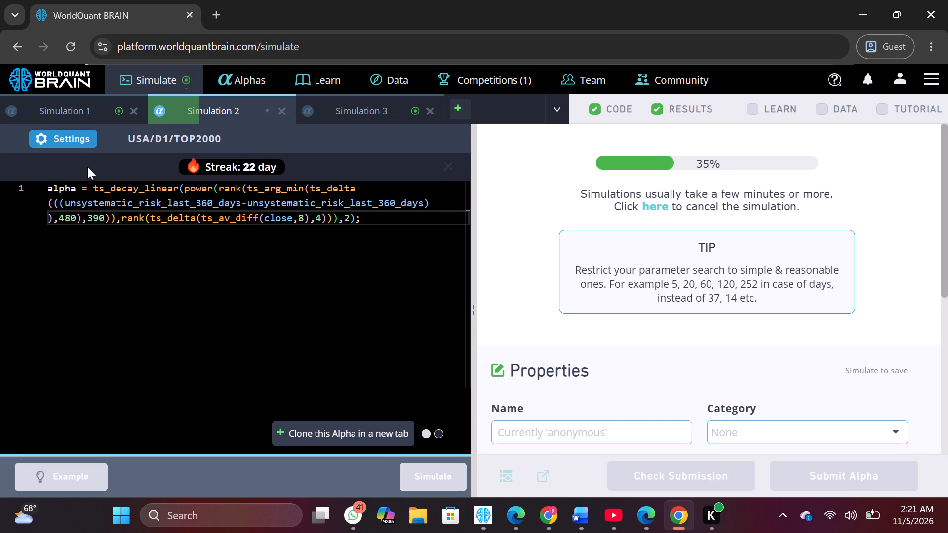
click(65, 107)
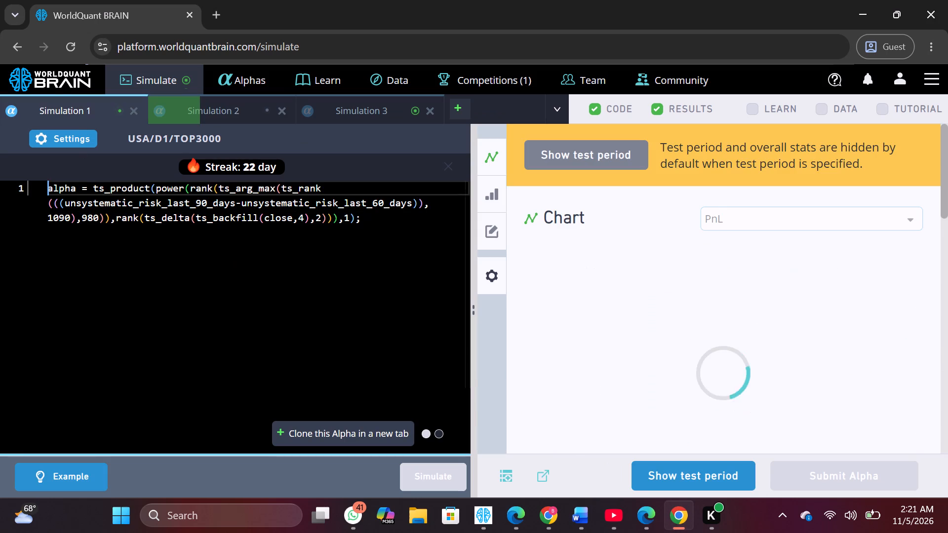
click(713, 467)
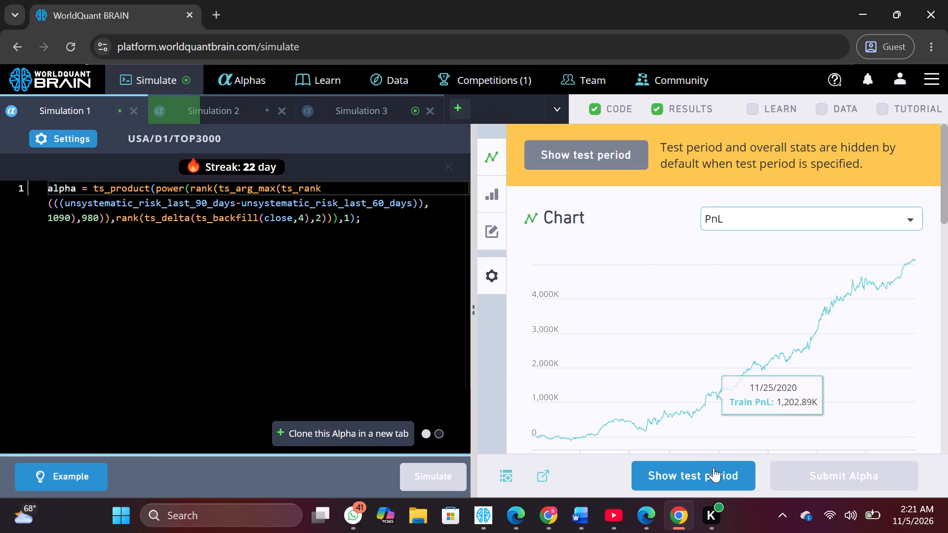
scroll(717, 355, down, 4)
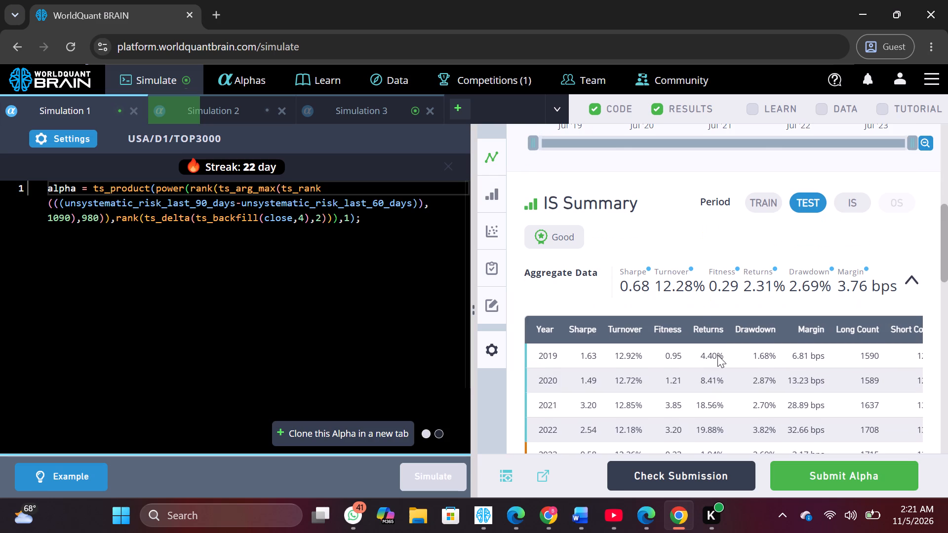
scroll(717, 355, down, 3)
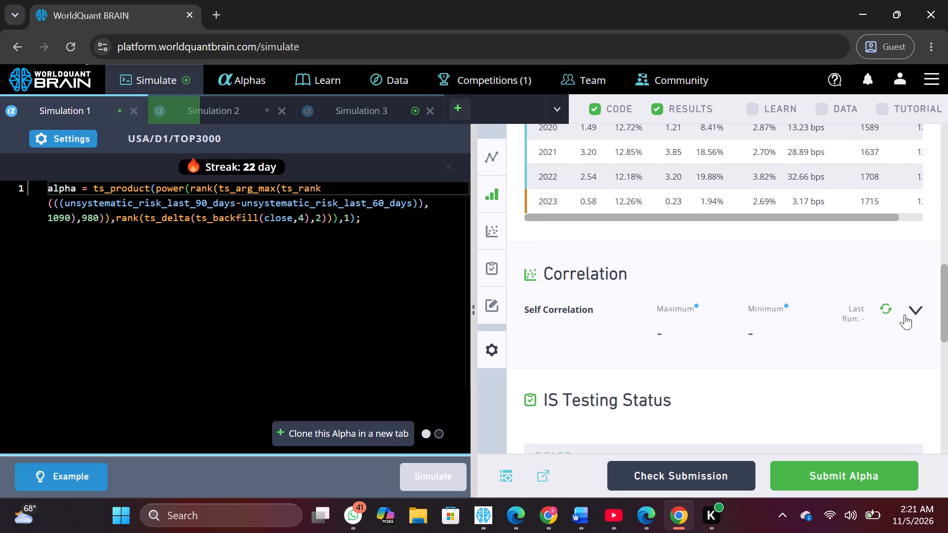
click(922, 314)
scroll(922, 314, down, 2)
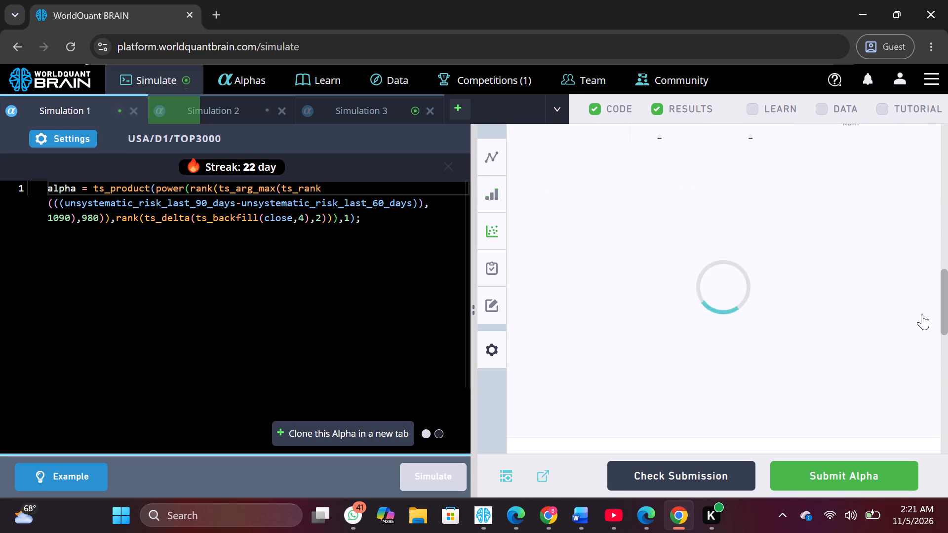
scroll(922, 314, up, 1)
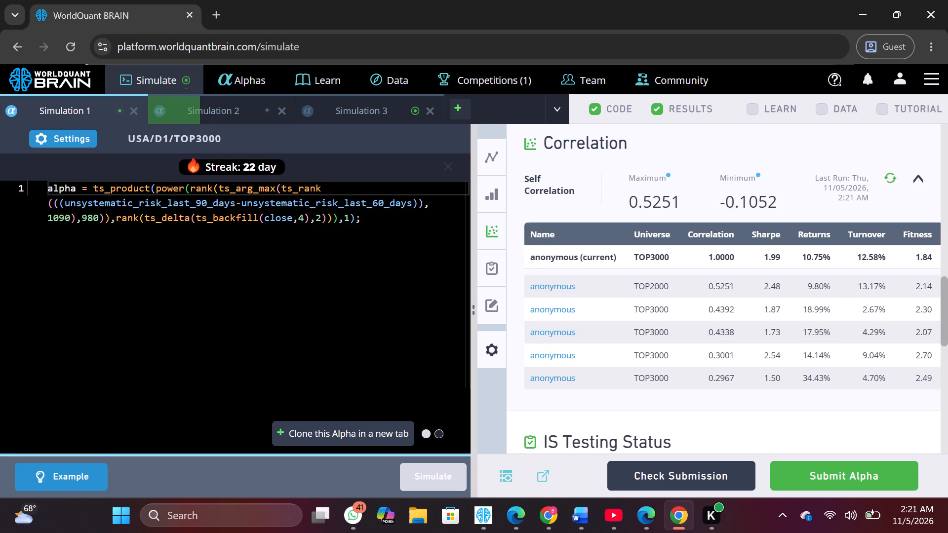
scroll(832, 282, up, 1)
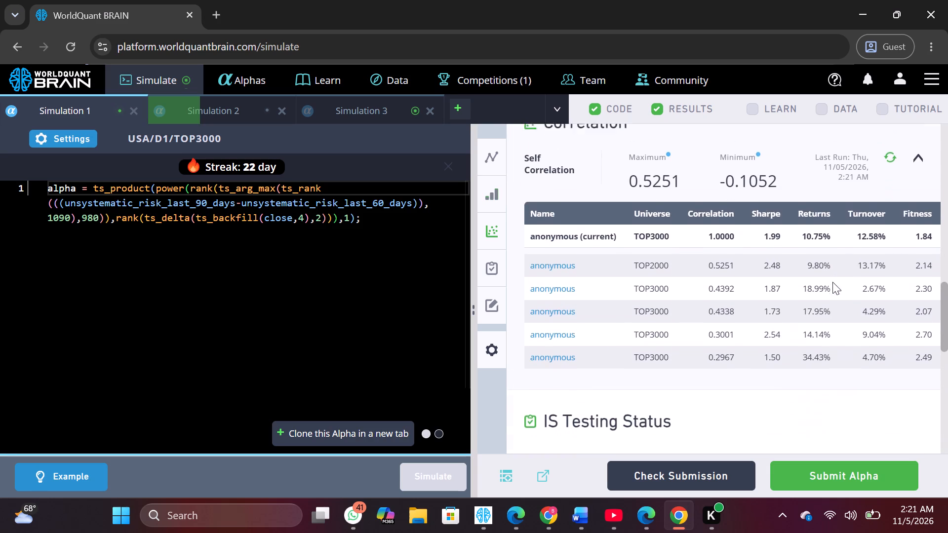
Change the ts_rank lookback window in Simulation 1's alpha to 1400 and simulate it.
scroll(832, 282, up, 1)
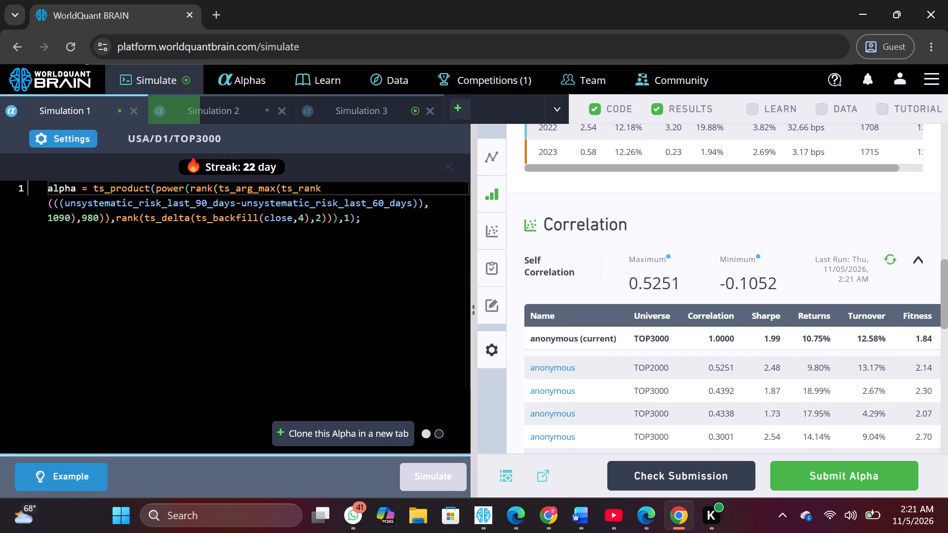
click(306, 219)
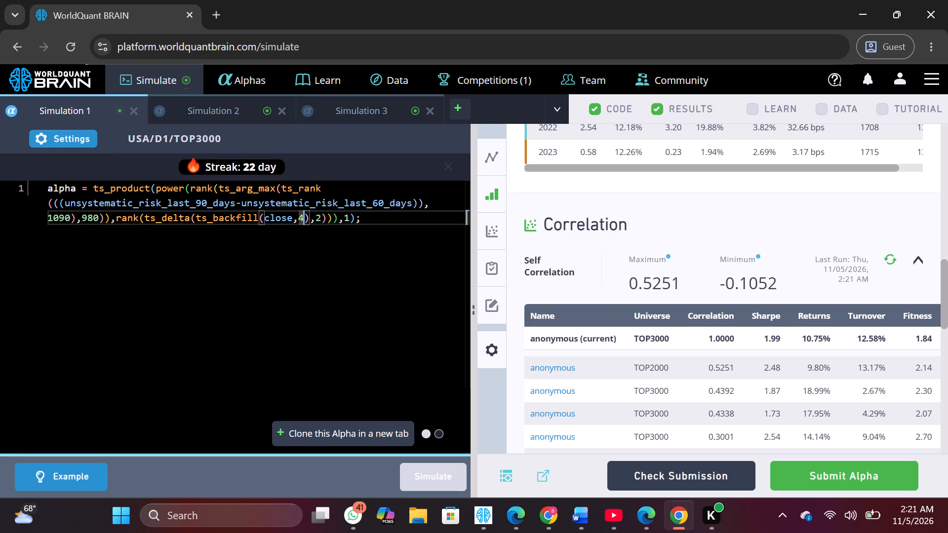
click(70, 215)
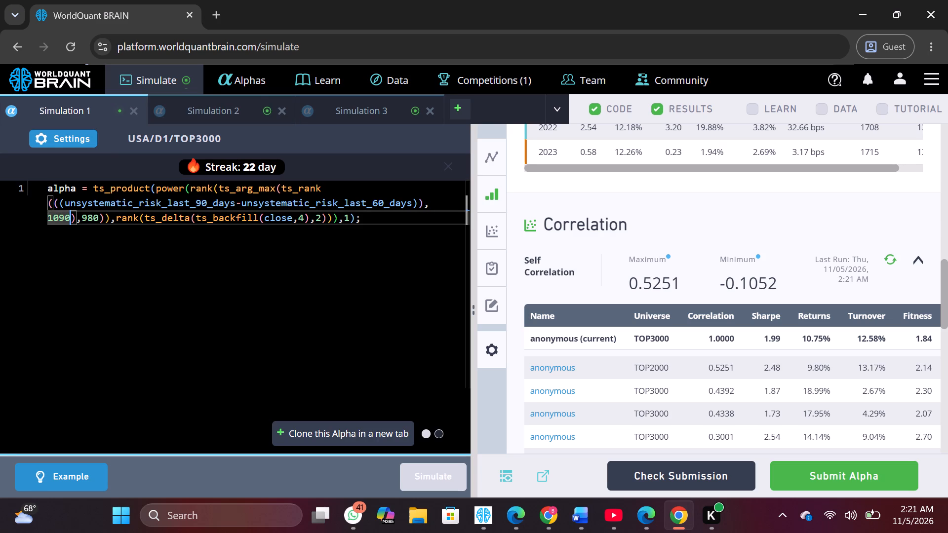
key(BackSpace)
key(BackSpace)
key(BackSpace)
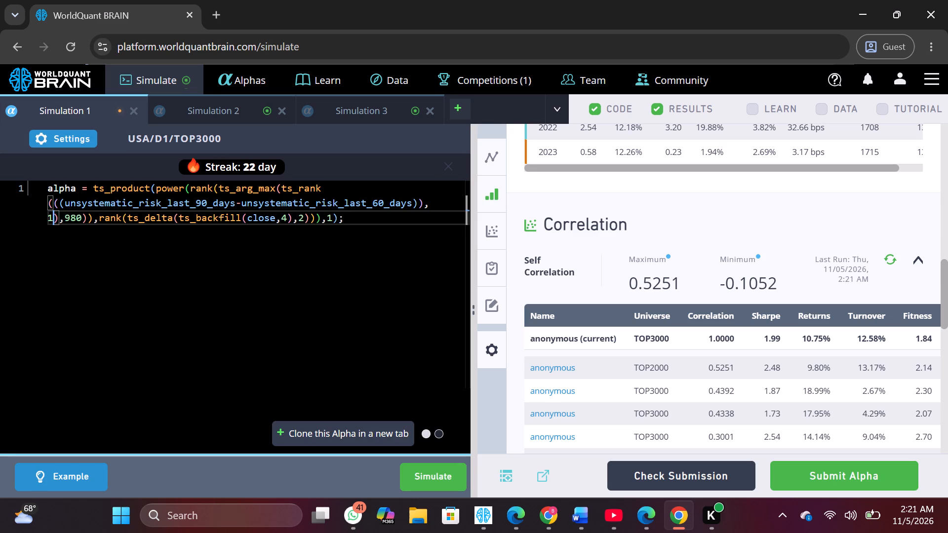
key(BackSpace)
key(1)
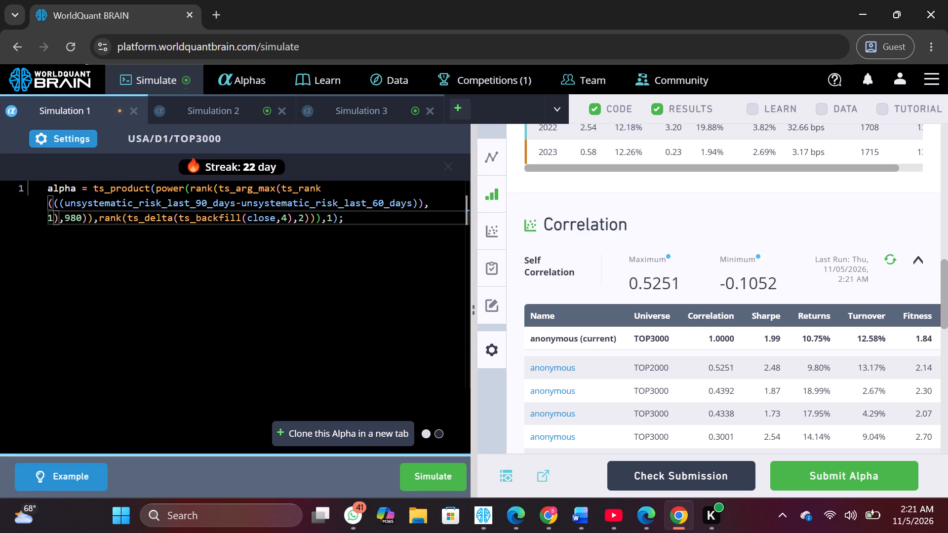
text(400)
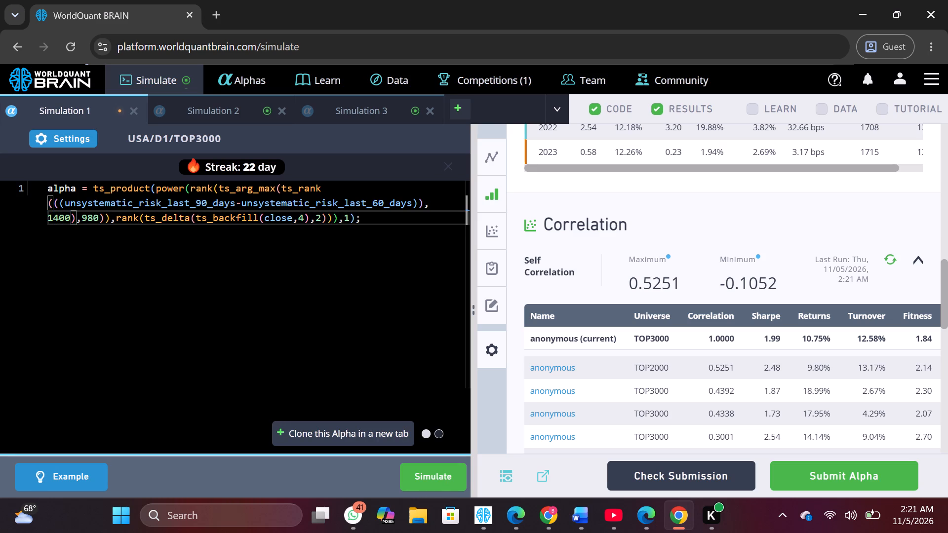
click(429, 475)
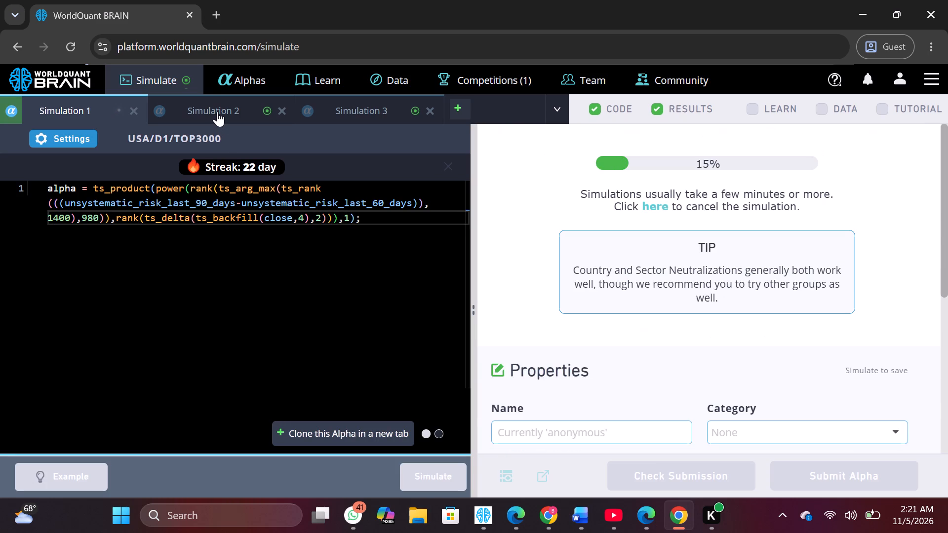
Show Simulation 2's test period and review its IS summary and IS testing status.
click(217, 112)
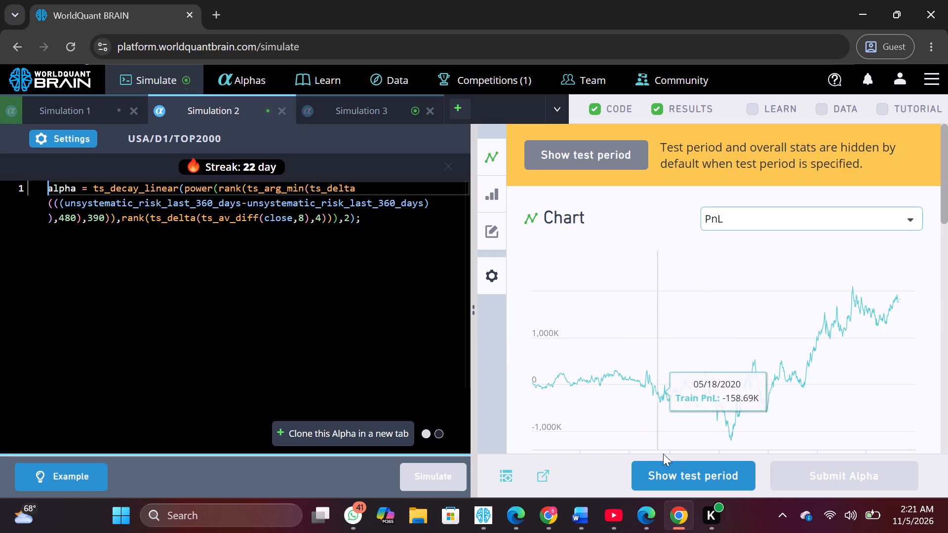
click(672, 465)
scroll(672, 465, down, 2)
scroll(691, 341, down, 2)
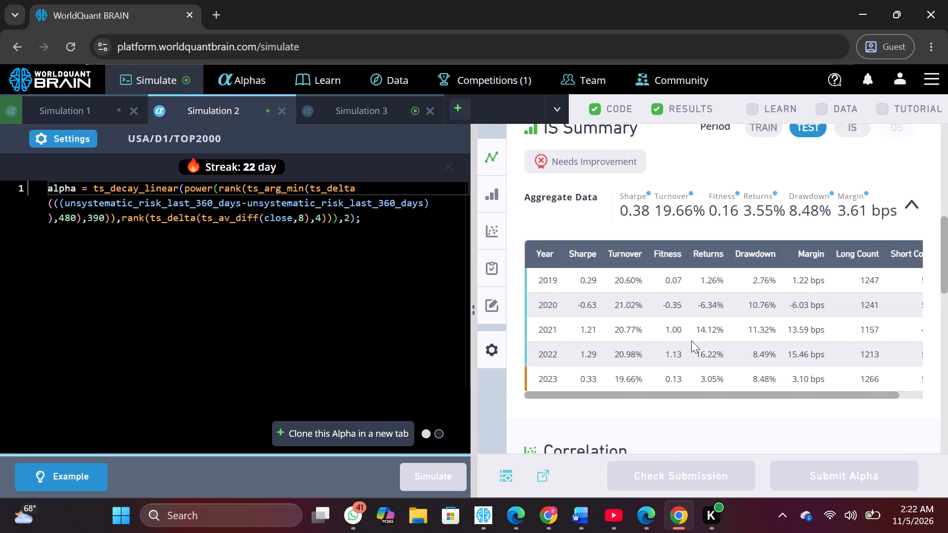
scroll(691, 341, down, 2)
scroll(691, 341, up, 1)
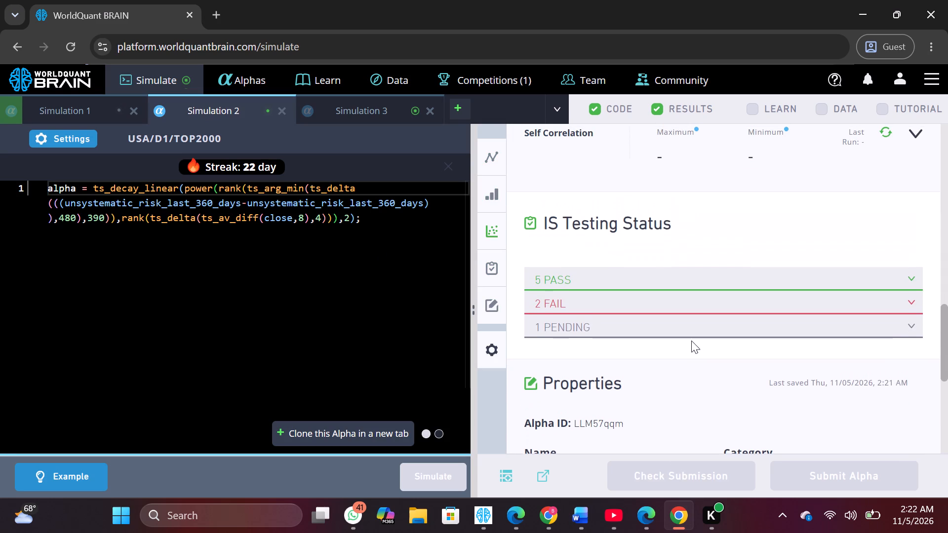
scroll(691, 341, up, 1)
Show Simulation 3's test period and review its IS summary and IS testing status.
click(343, 116)
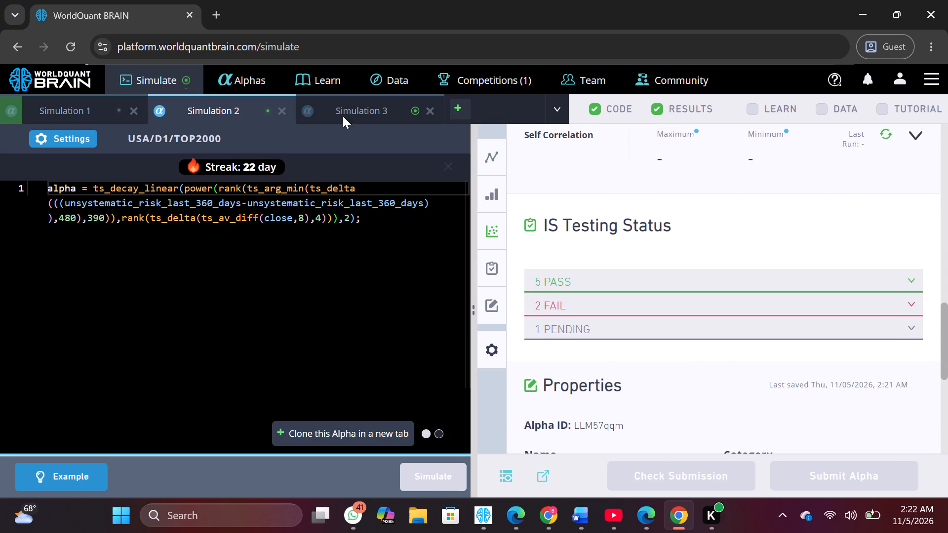
scroll(712, 327, up, 3)
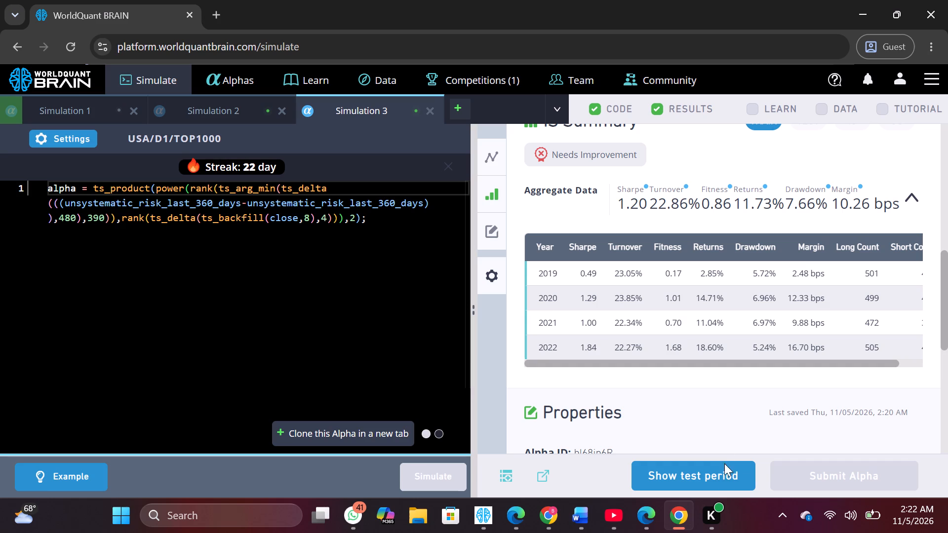
click(725, 476)
scroll(699, 192, down, 3)
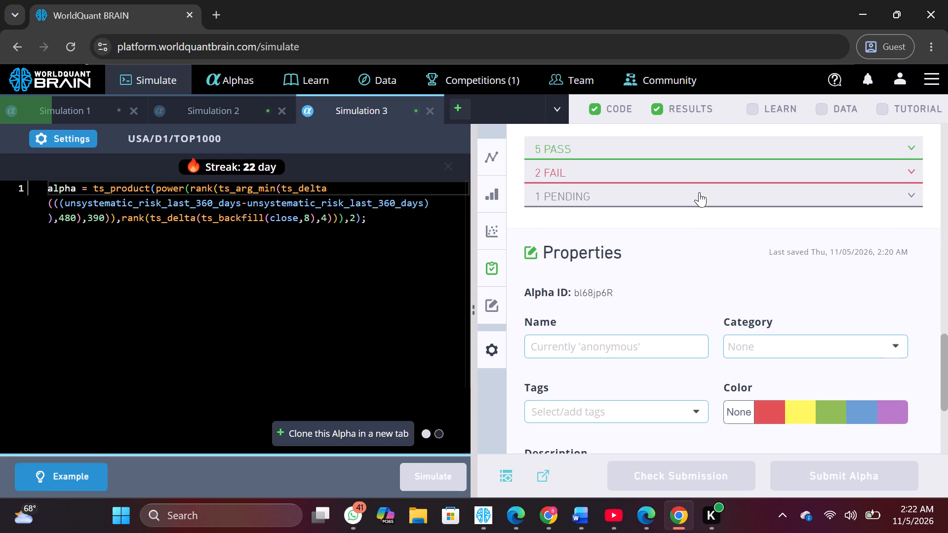
Switch to the WorldQuant BRAIN app window in Edge and simulate Simulation 9's alpha.
click(489, 509)
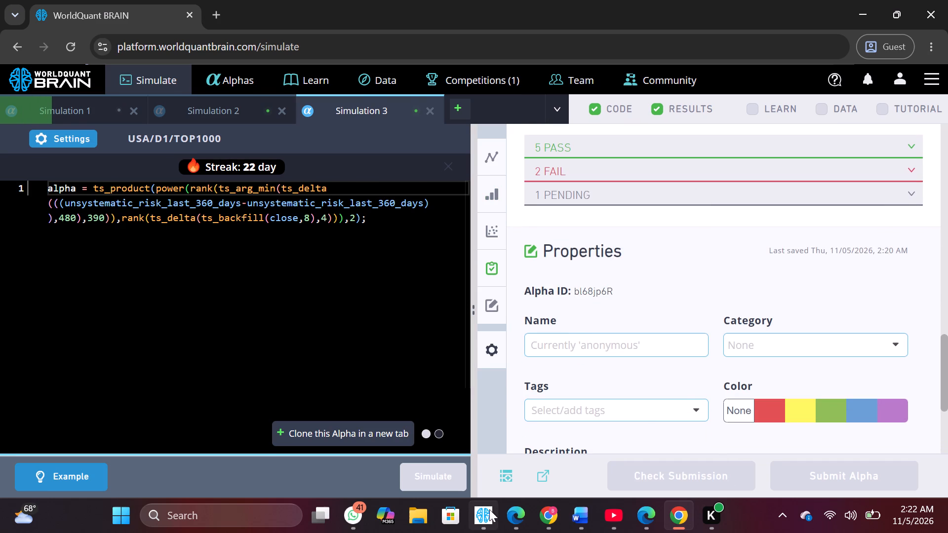
click(426, 473)
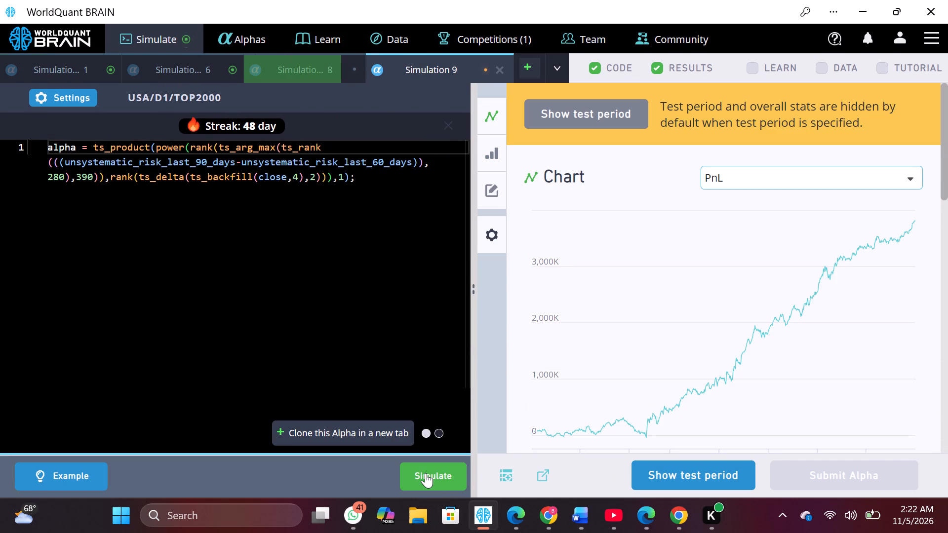
Raise the decay by one step in Simulation 1's settings, apply it and simulate the alpha.
click(70, 74)
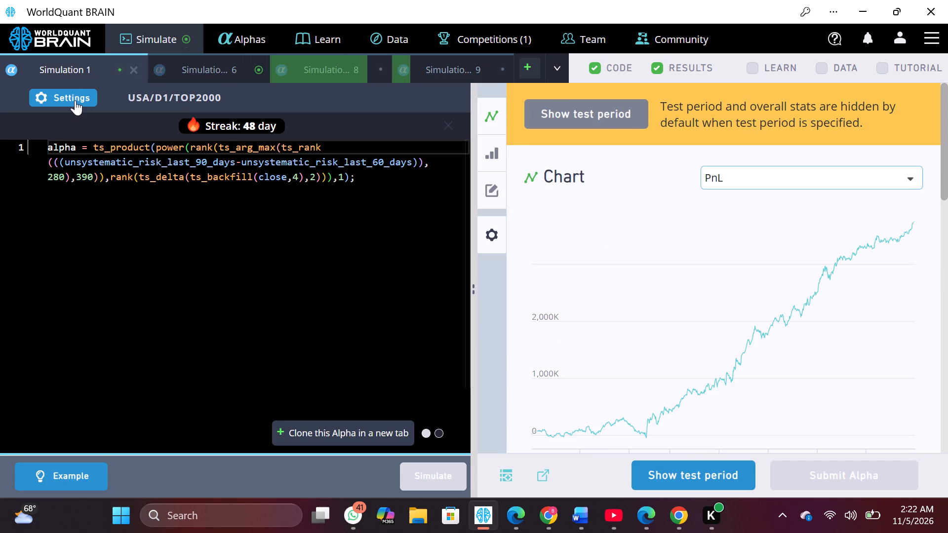
click(75, 100)
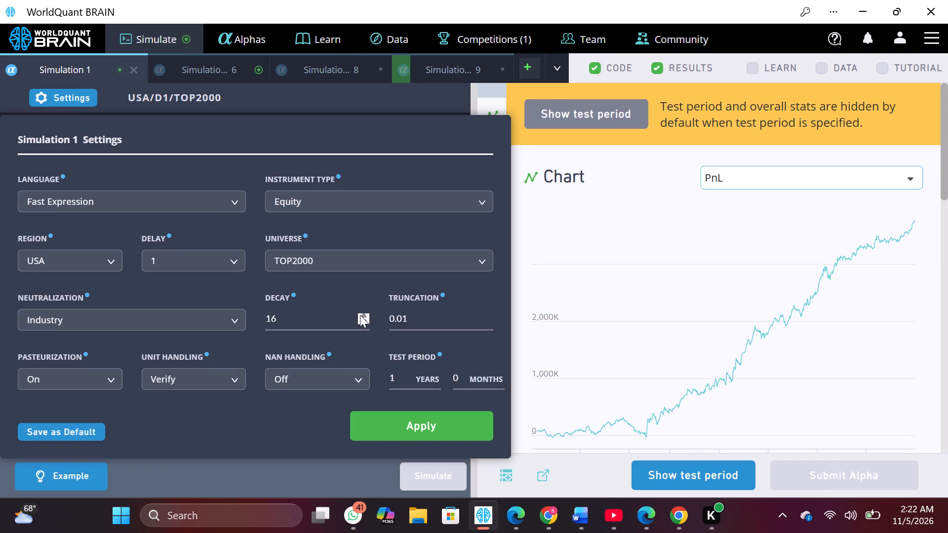
click(360, 315)
click(421, 428)
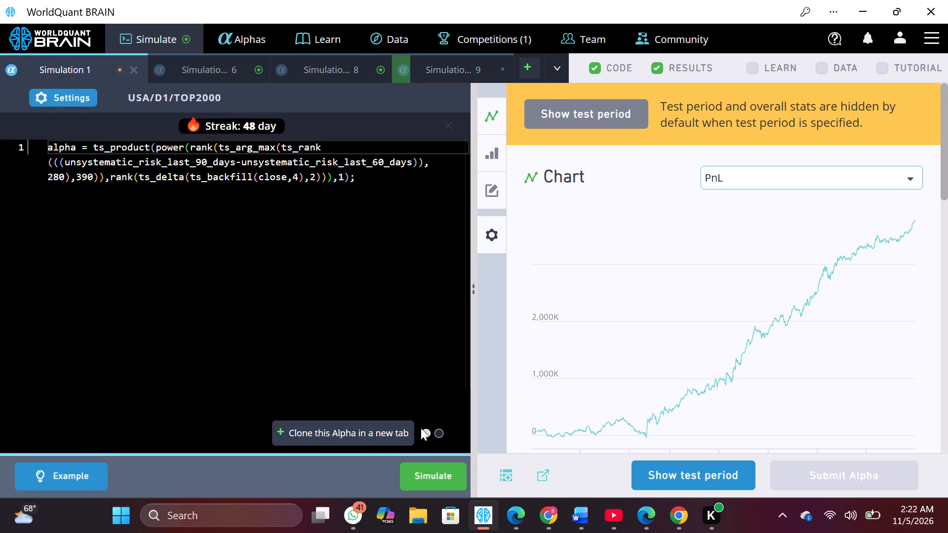
click(431, 465)
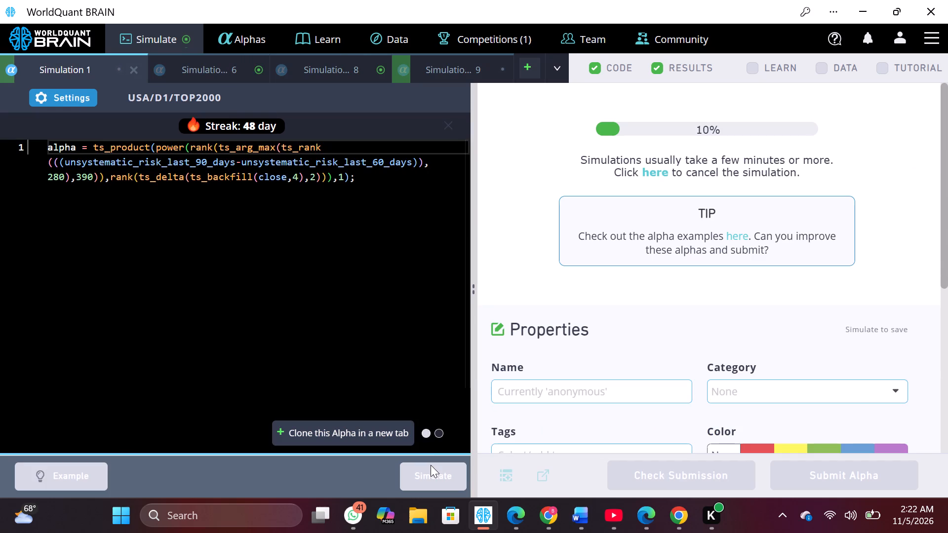
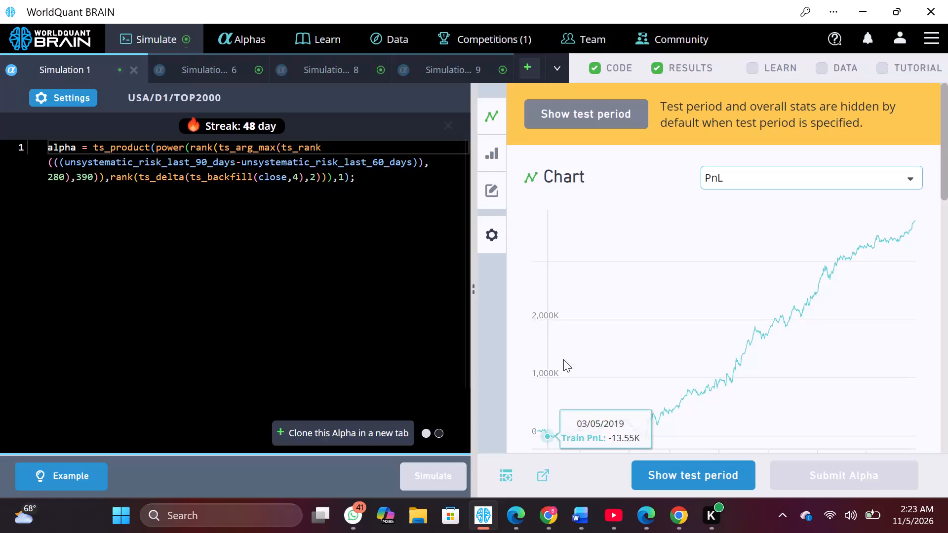
Set Simulation 1's decay to 17, apply the settings and simulate the alpha.
click(57, 99)
click(364, 313)
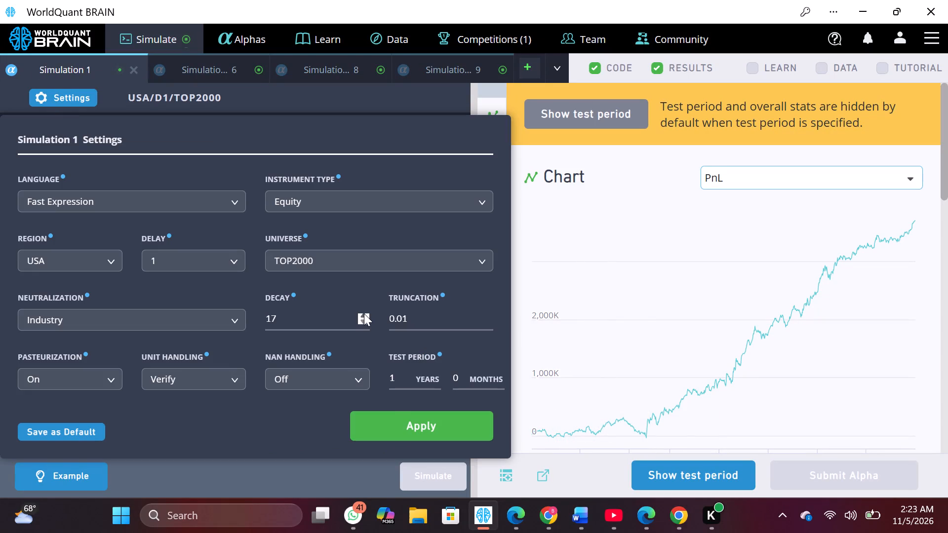
click(401, 433)
click(420, 474)
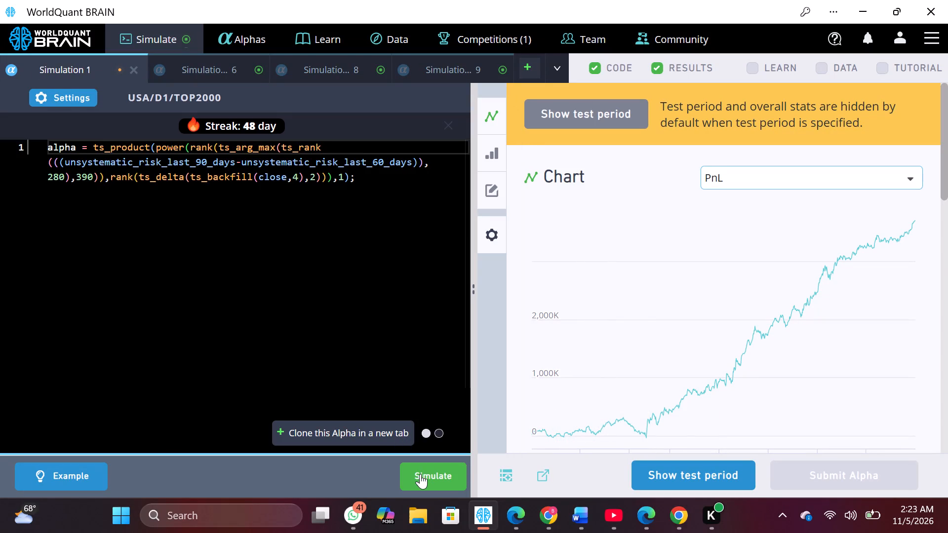
Set Simulation 6's decay to 17, apply the settings and simulate the alpha.
click(177, 74)
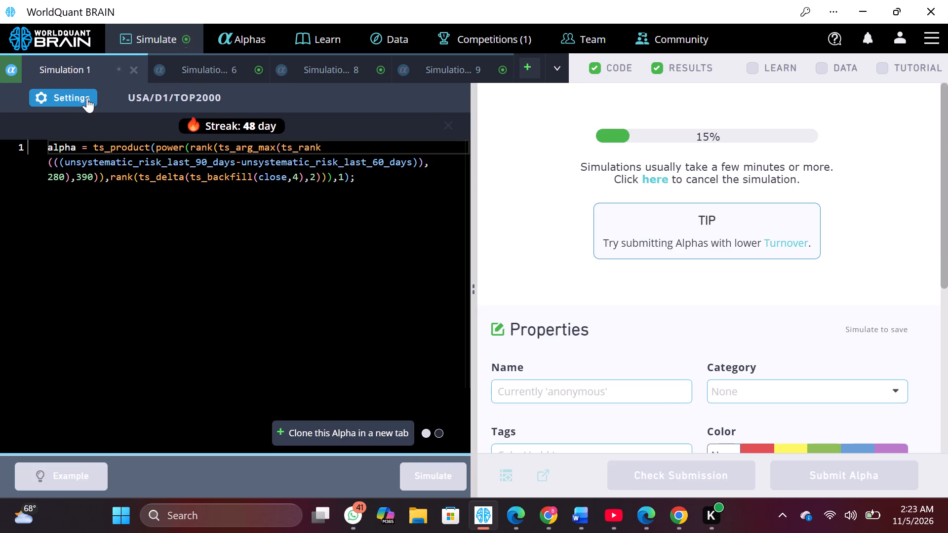
click(77, 97)
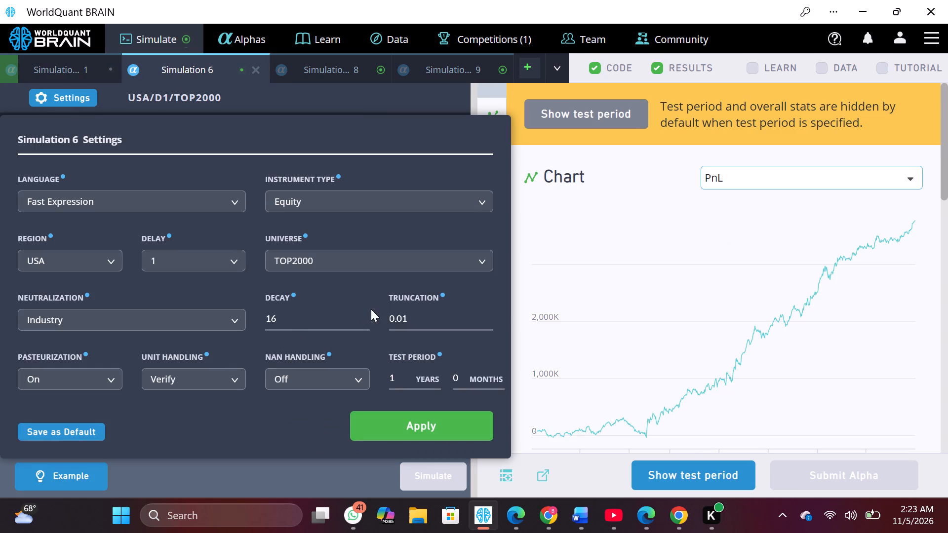
click(360, 318)
click(391, 433)
click(412, 481)
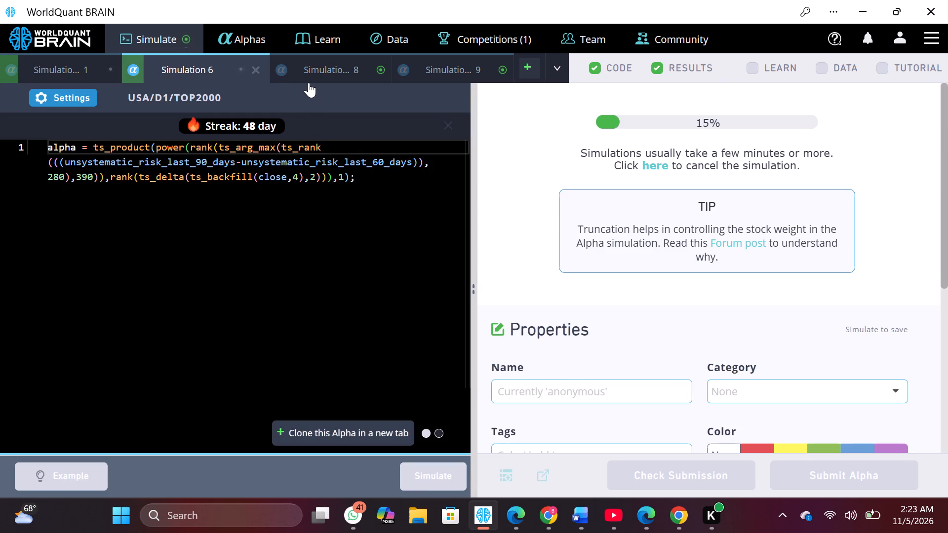
Raise the decay by one step in Simulation 8's settings, apply it and simulate the alpha.
click(309, 75)
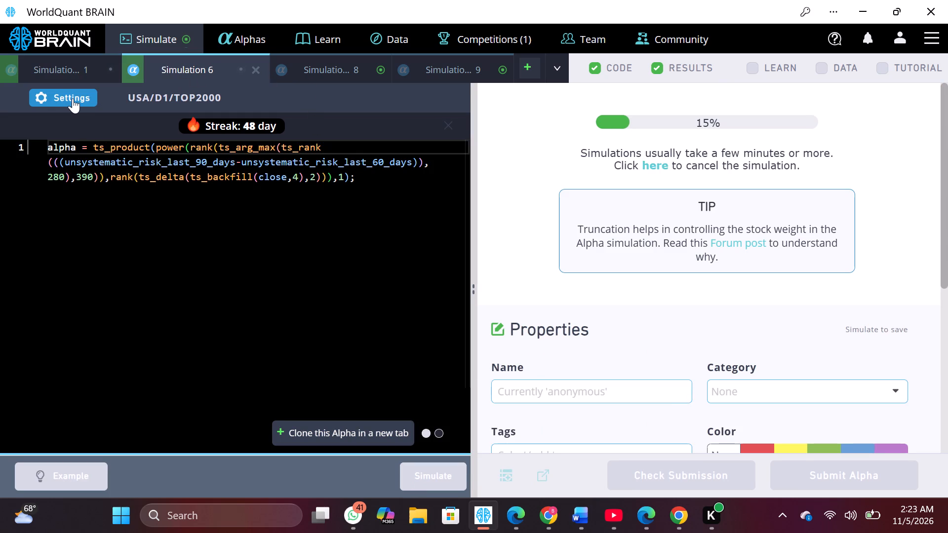
click(73, 98)
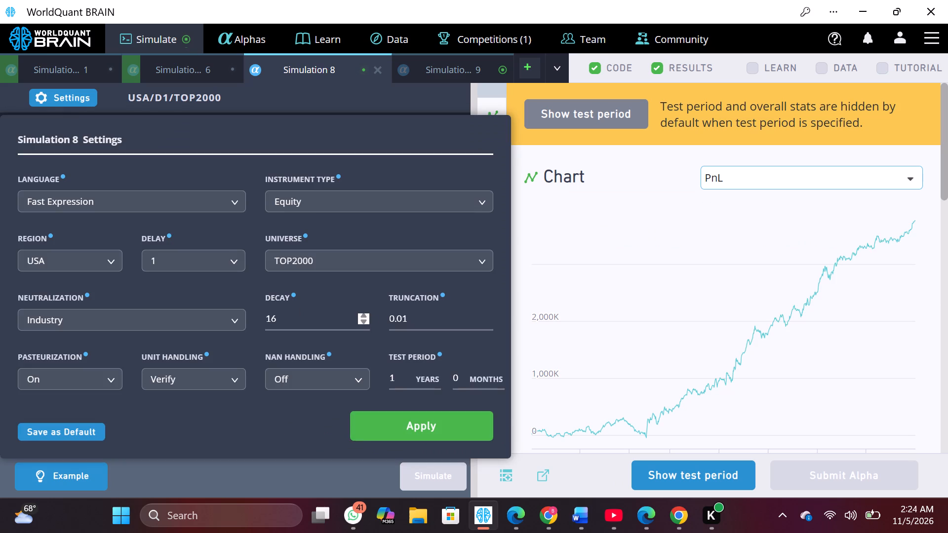
click(363, 315)
click(401, 437)
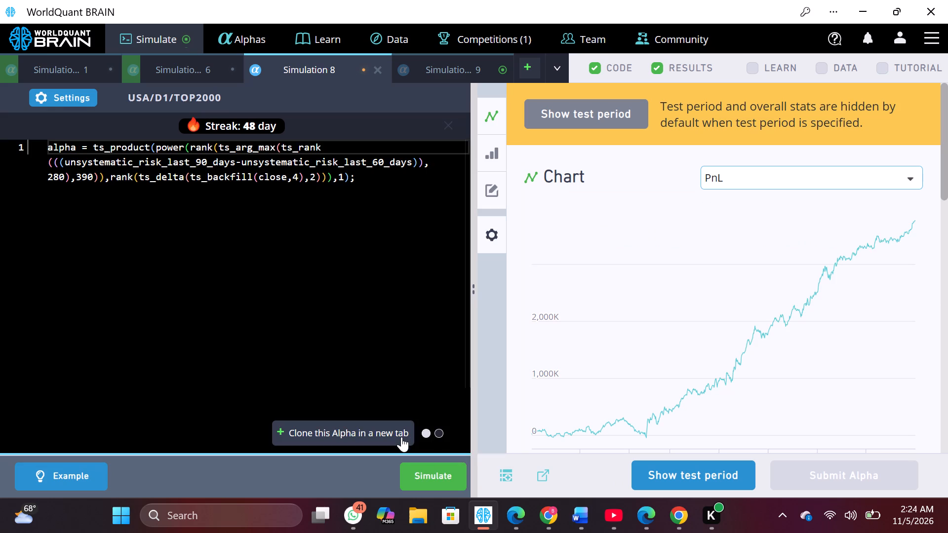
click(418, 482)
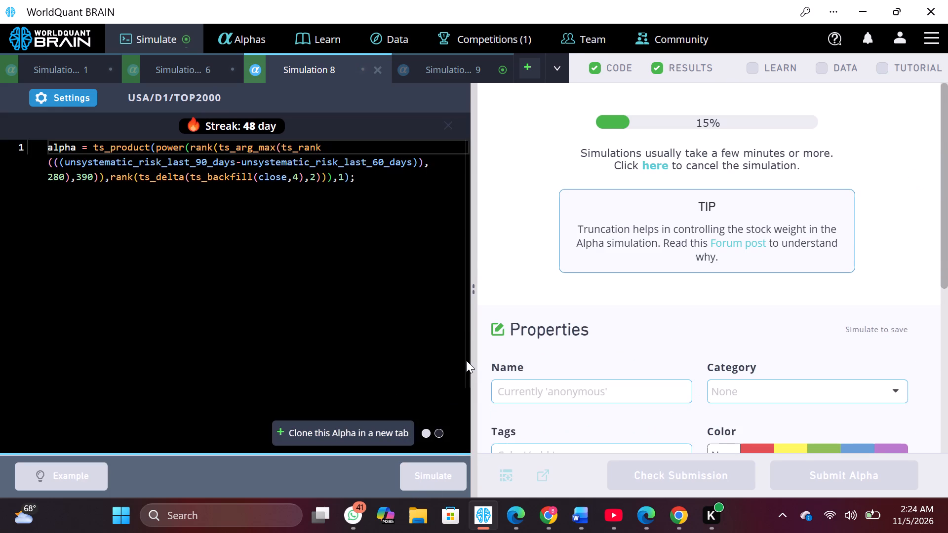
Switch to the WorldQuant BRAIN window in Chrome and close Simulation 3 and Simulation 2.
click(486, 509)
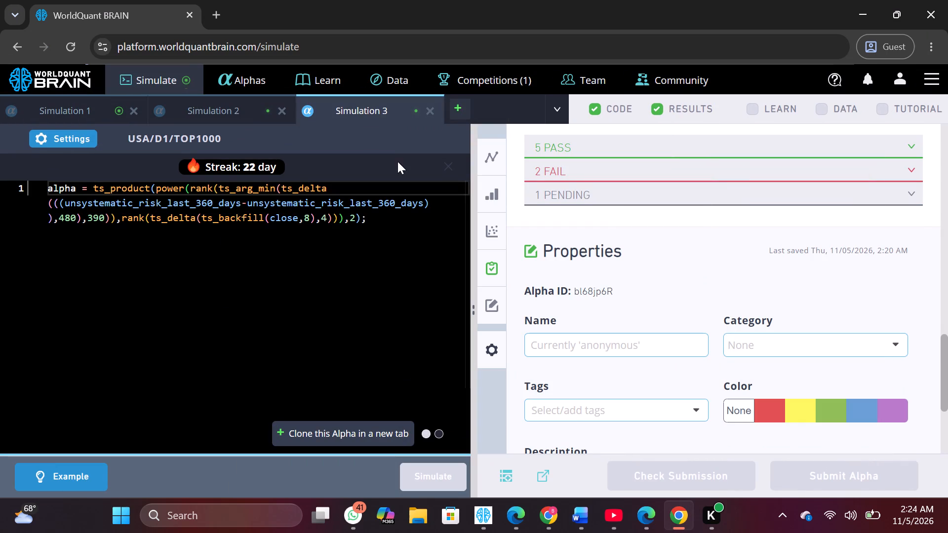
click(433, 108)
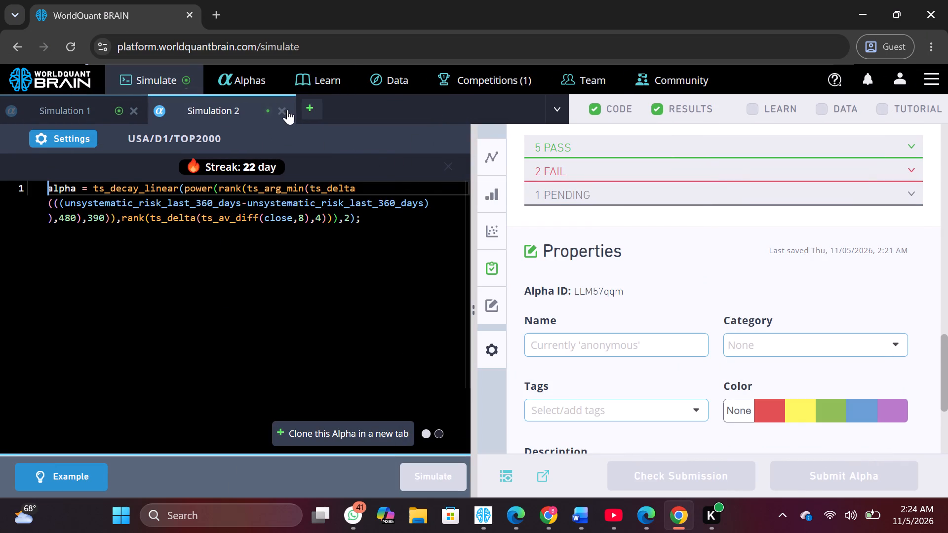
click(283, 109)
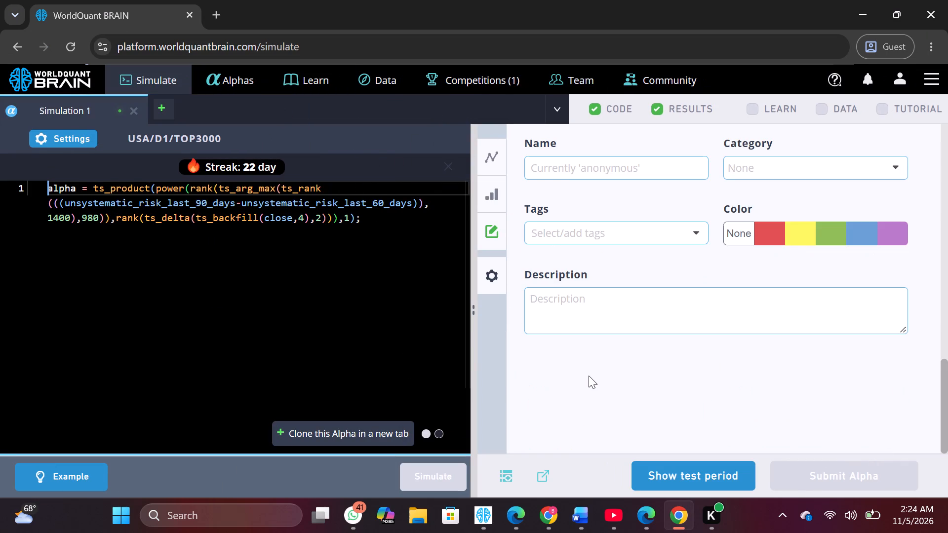
Show the test period for Simulation 1's TOP3000 alpha and review its IS summary.
click(704, 476)
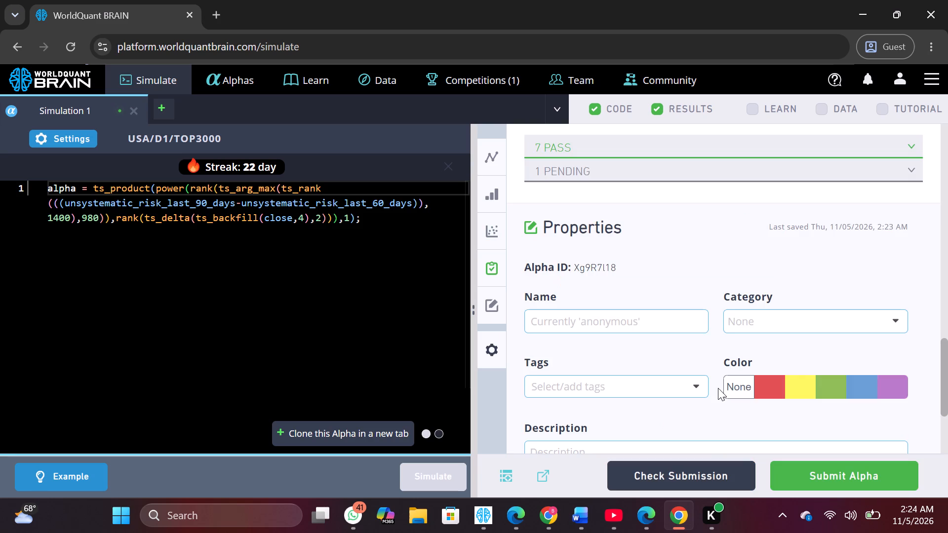
scroll(718, 387, up, 2)
scroll(718, 387, down, 1)
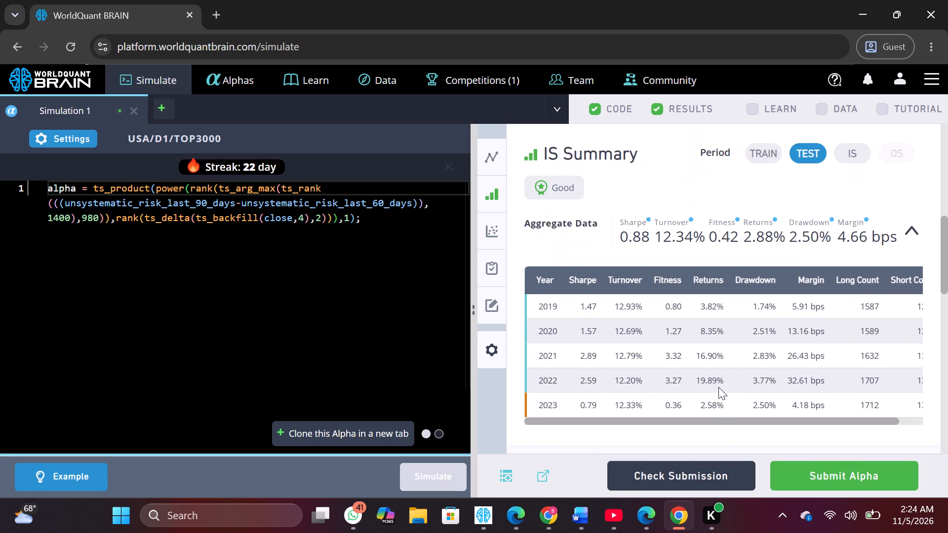
Run the self-correlation check on Simulation 1's alpha and expand its correlation table for review.
scroll(718, 387, down, 1)
click(909, 372)
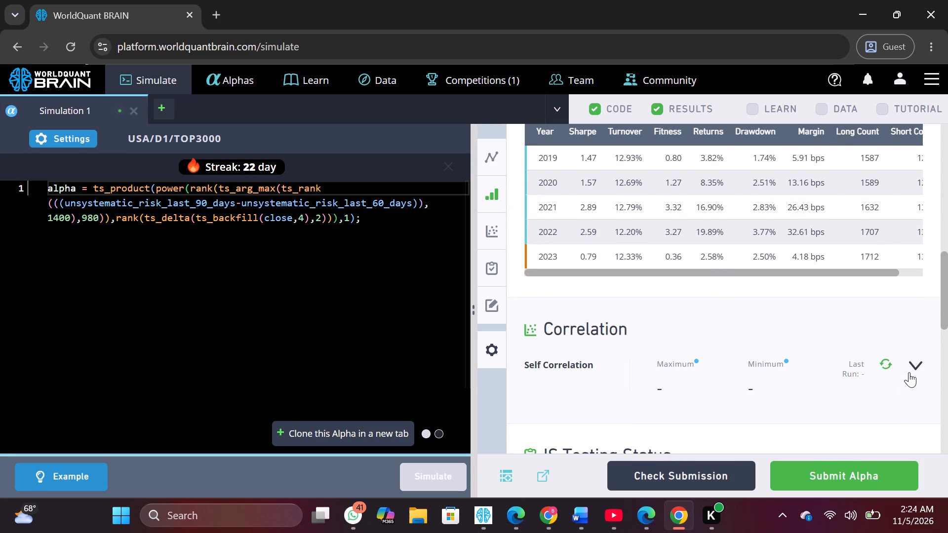
click(921, 364)
click(921, 364)
scroll(849, 358, down, 1)
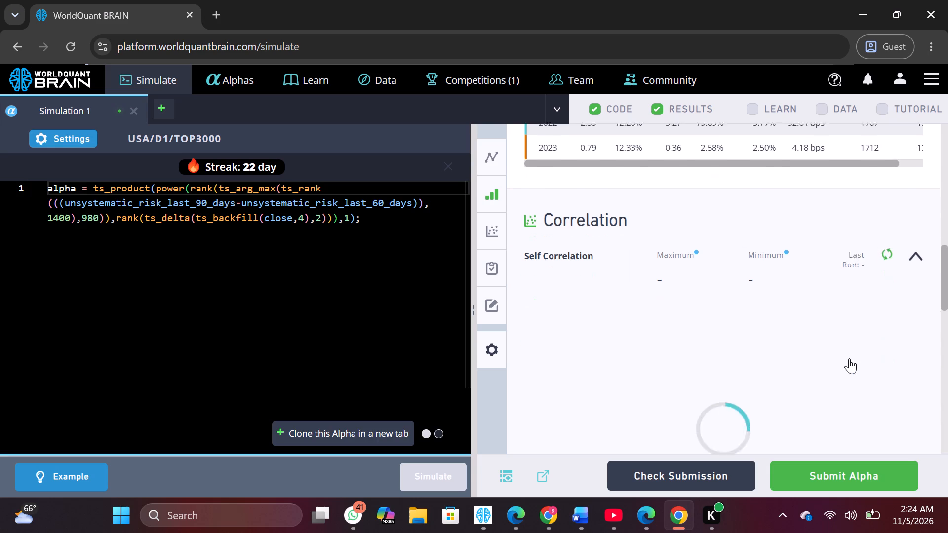
scroll(849, 358, down, 1)
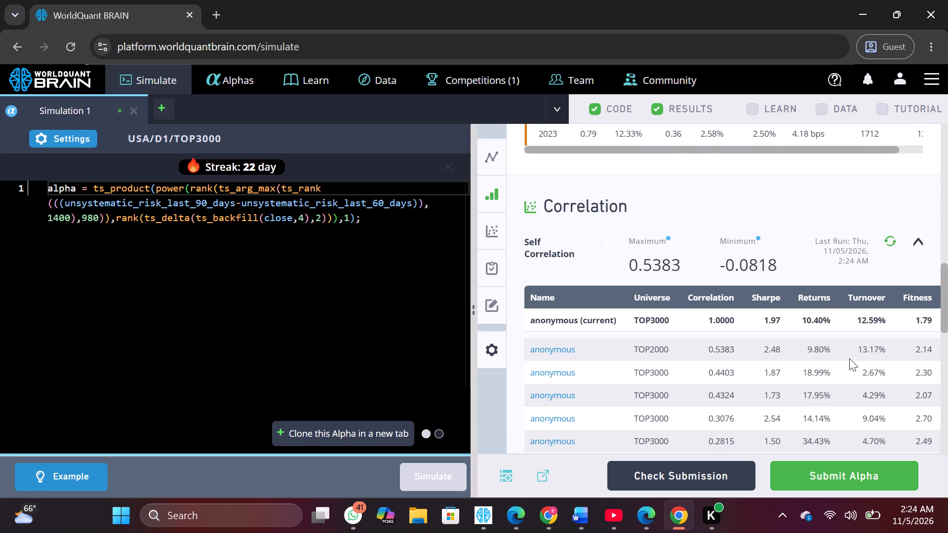
Set Simulation 1's neutralization to Industry, apply the settings and simulate the alpha.
click(62, 143)
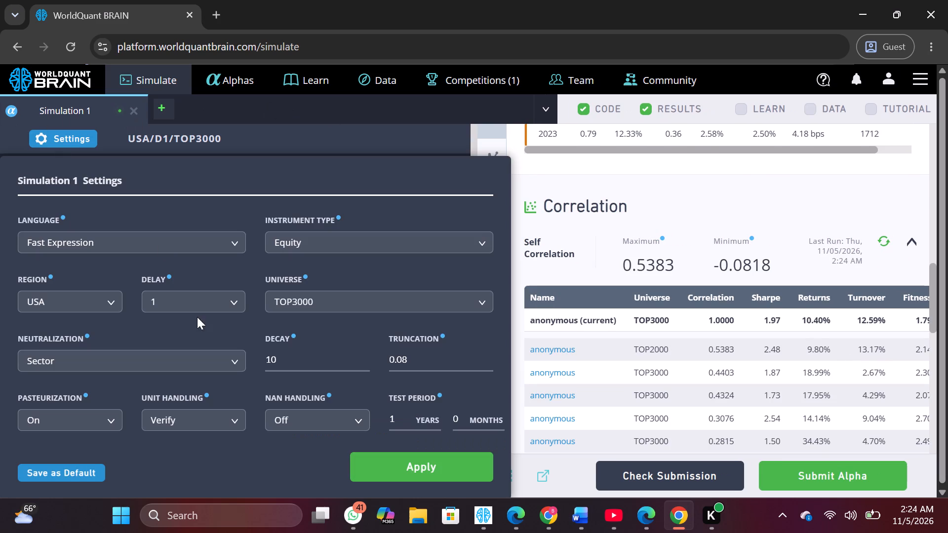
click(234, 358)
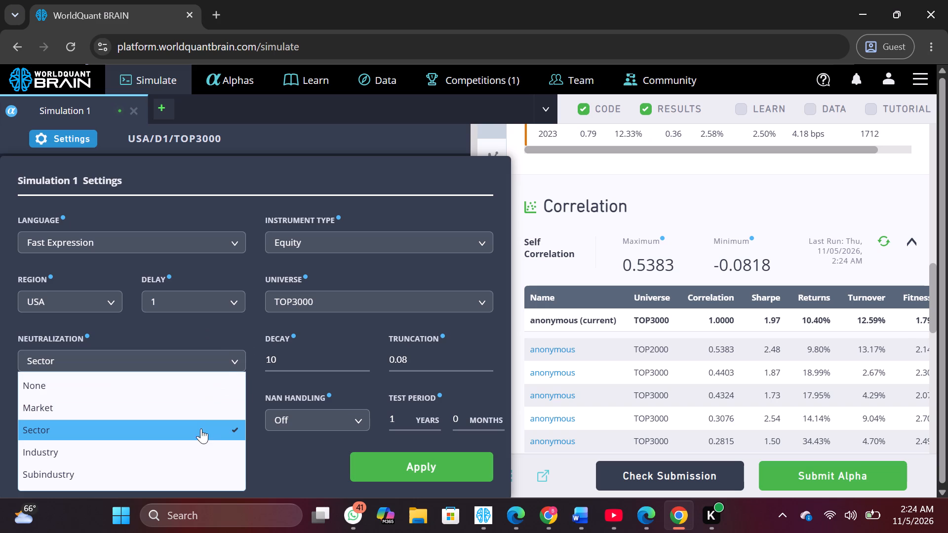
click(197, 443)
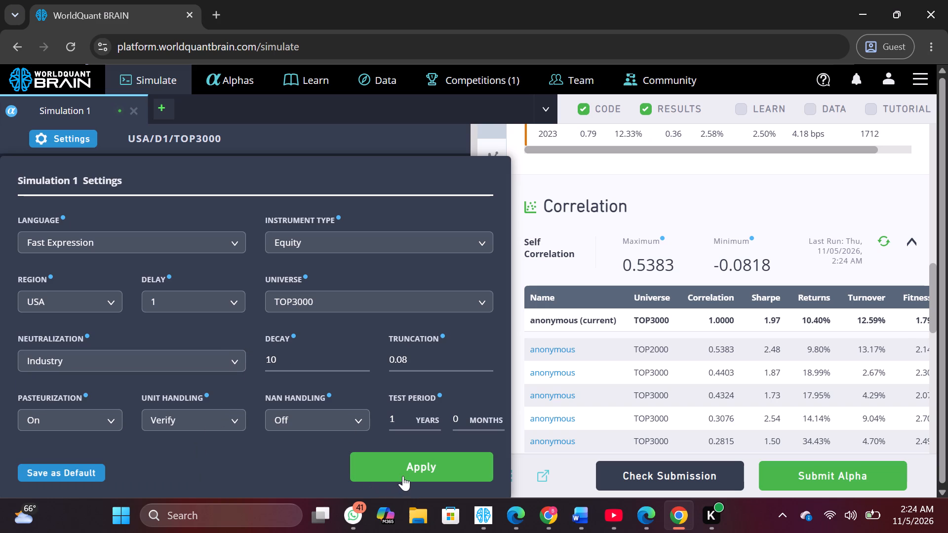
click(396, 460)
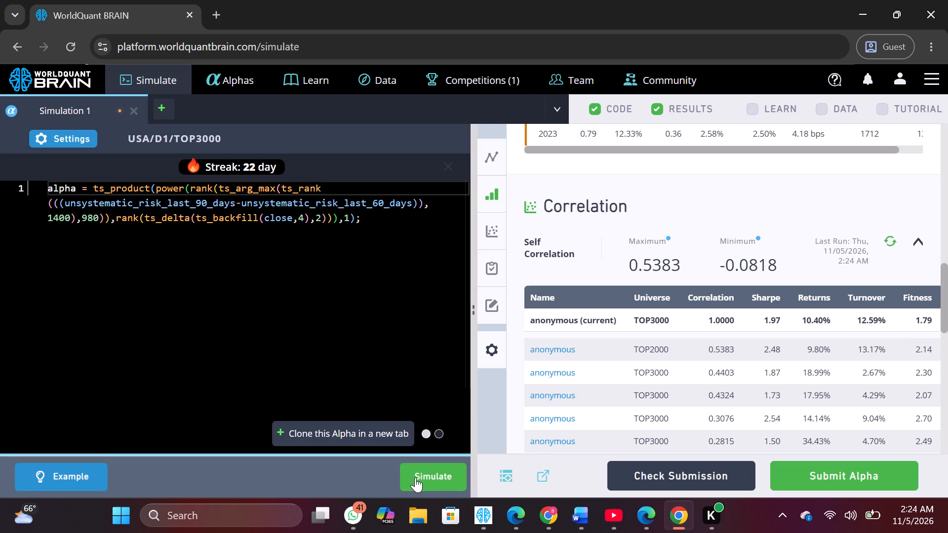
click(422, 479)
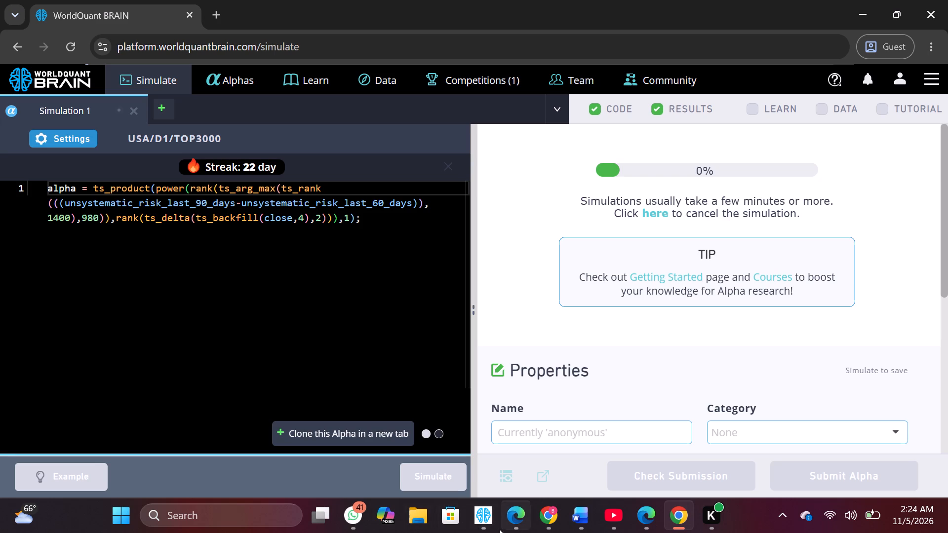
Check the running simulations in the other windows, switch to the Edge guest browser window and simulate Simulation 1's alpha.
click(485, 519)
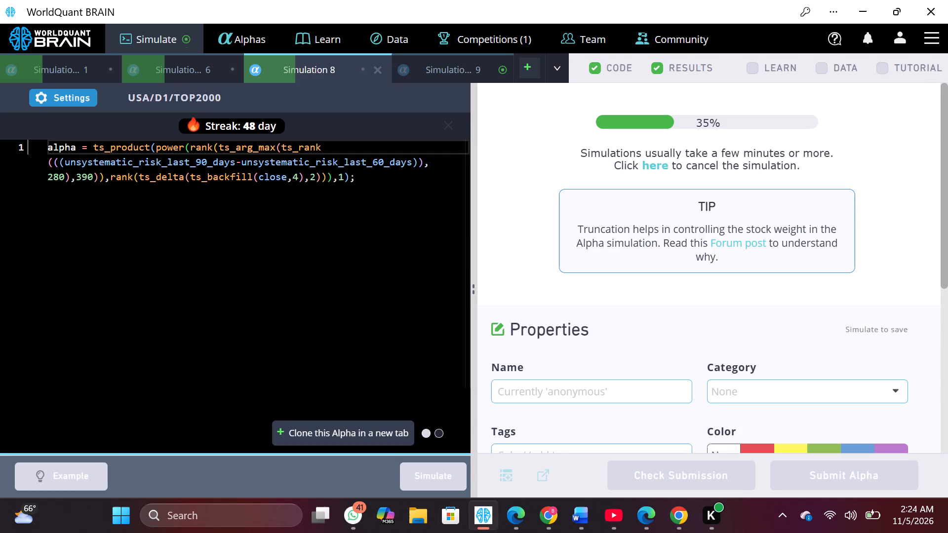
click(669, 522)
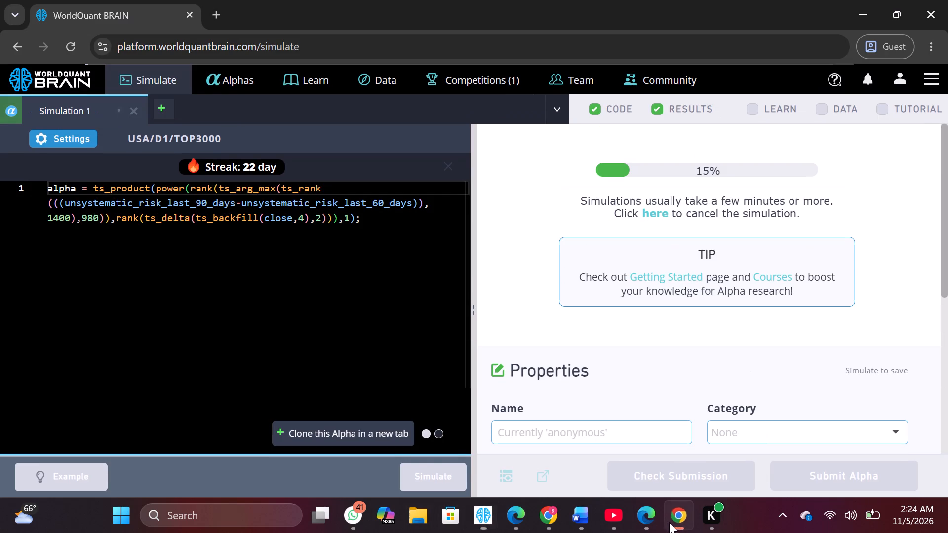
click(652, 514)
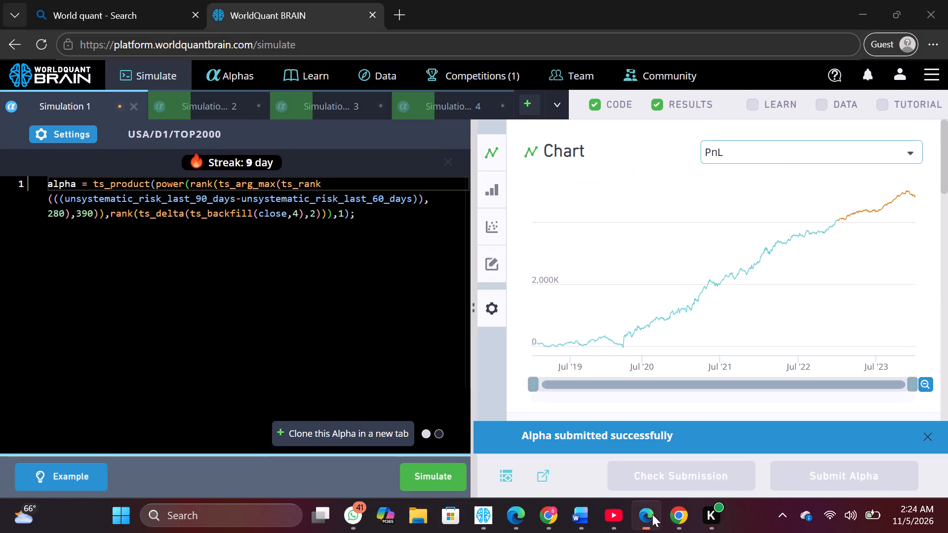
click(440, 472)
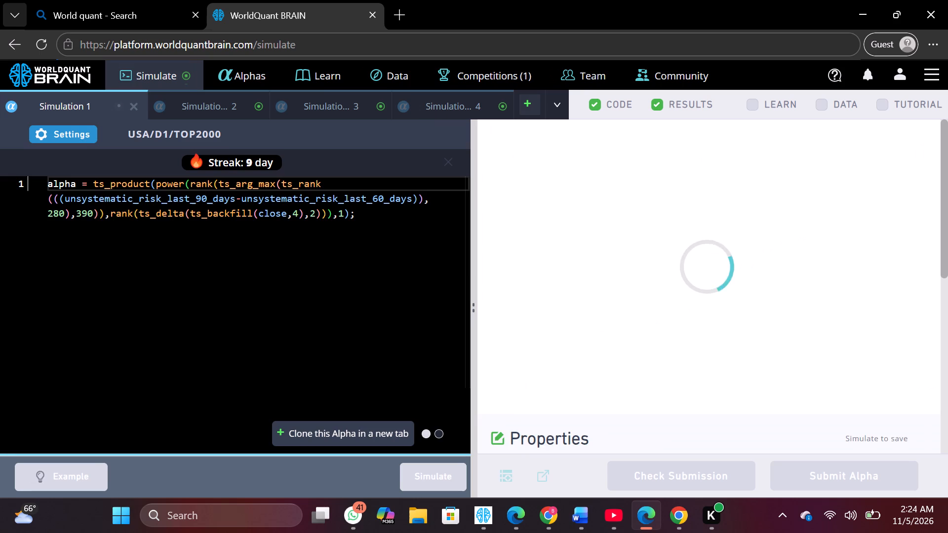
Raise the decay by one step in Simulation 2's settings, apply it and simulate the alpha.
click(216, 109)
click(69, 136)
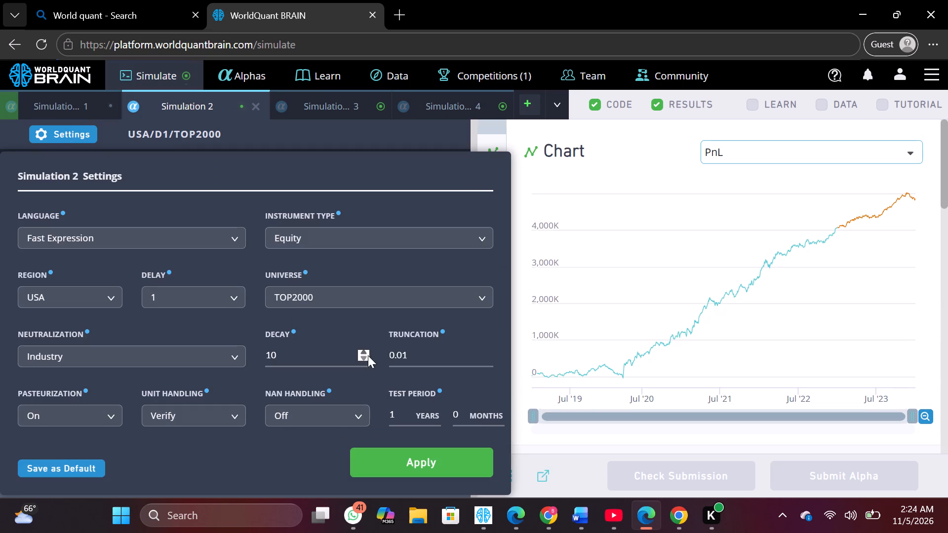
click(364, 350)
click(399, 453)
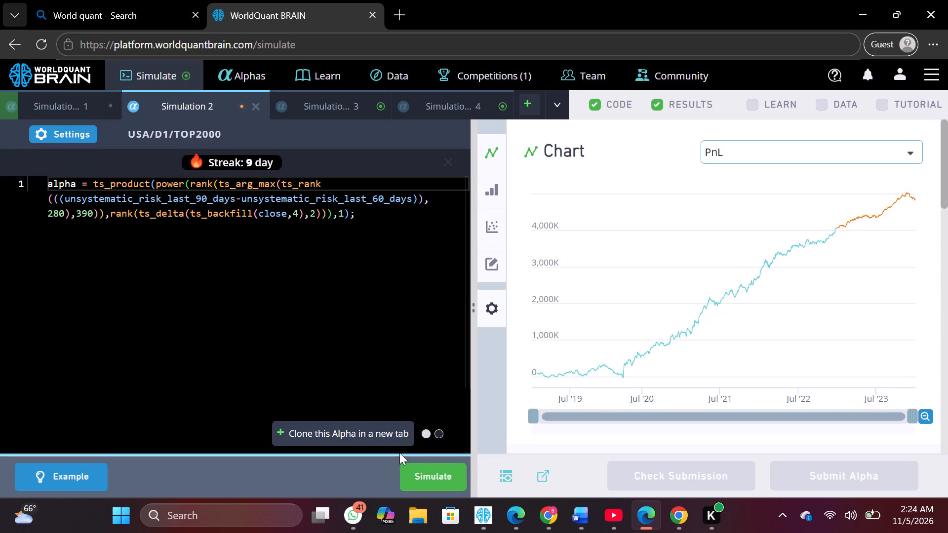
click(434, 471)
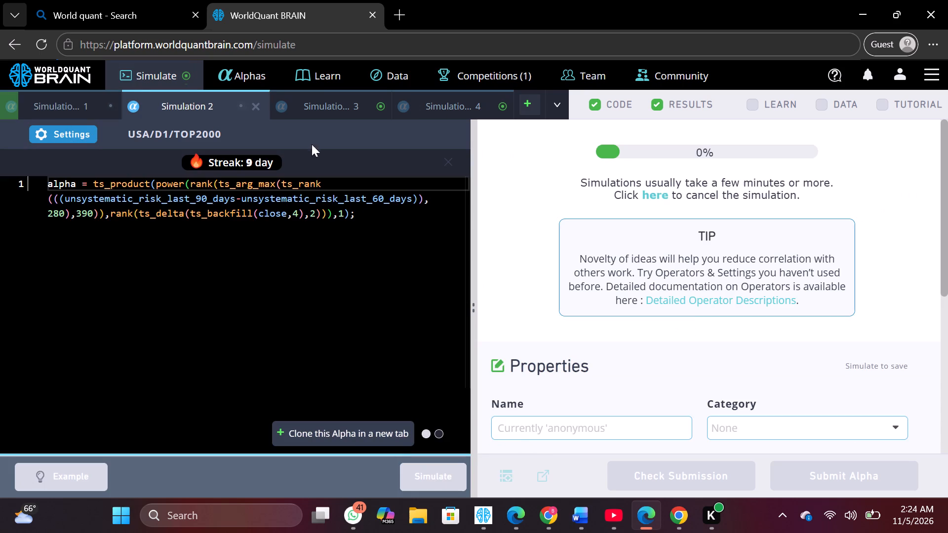
Raise the decay by one step in Simulation 3's settings, apply it and simulate the alpha.
click(316, 108)
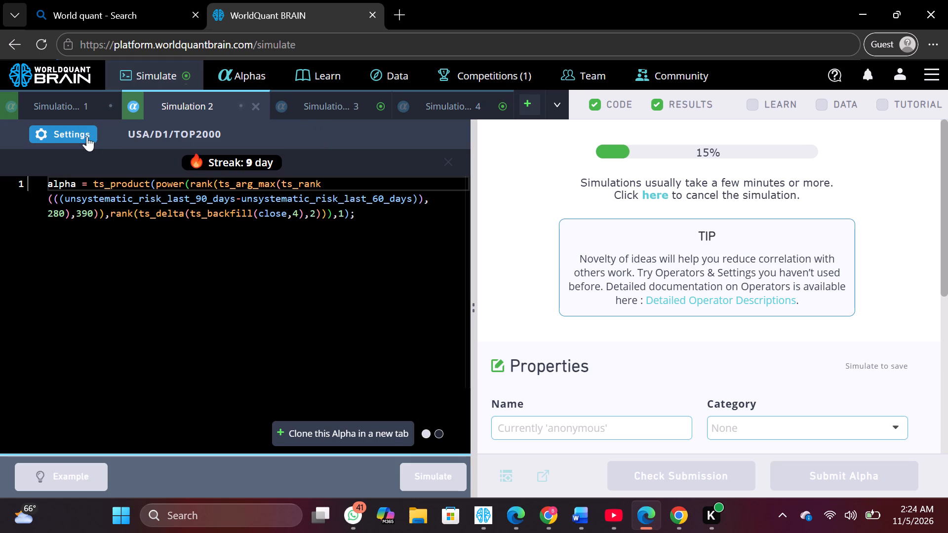
click(81, 133)
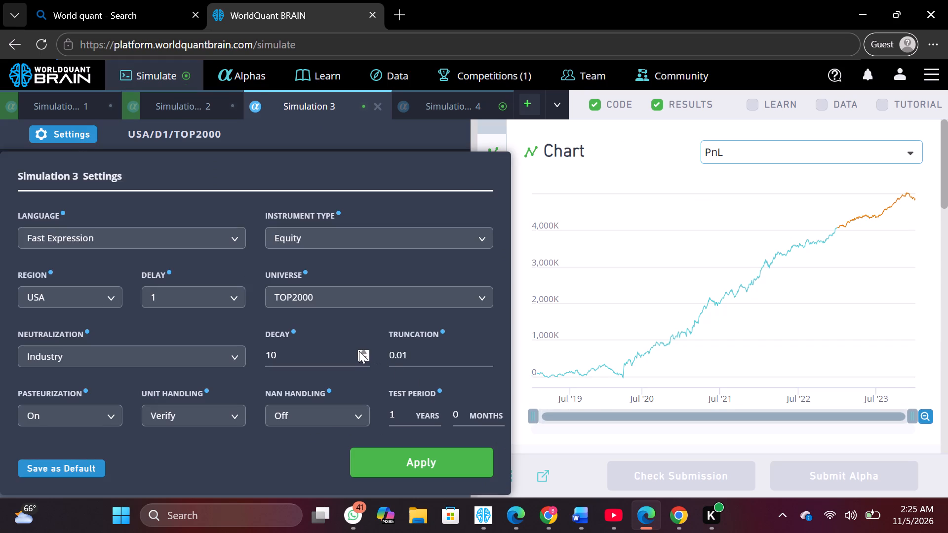
click(359, 351)
click(412, 457)
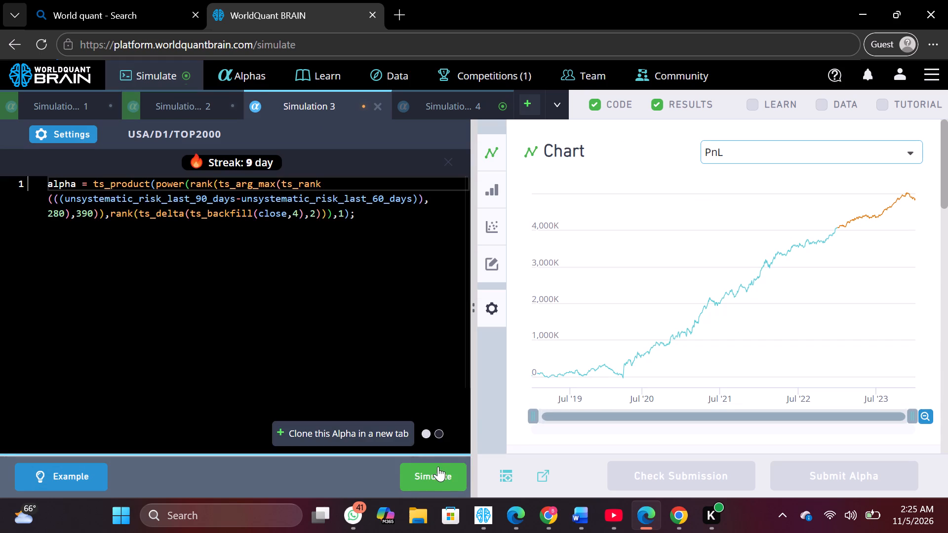
click(438, 466)
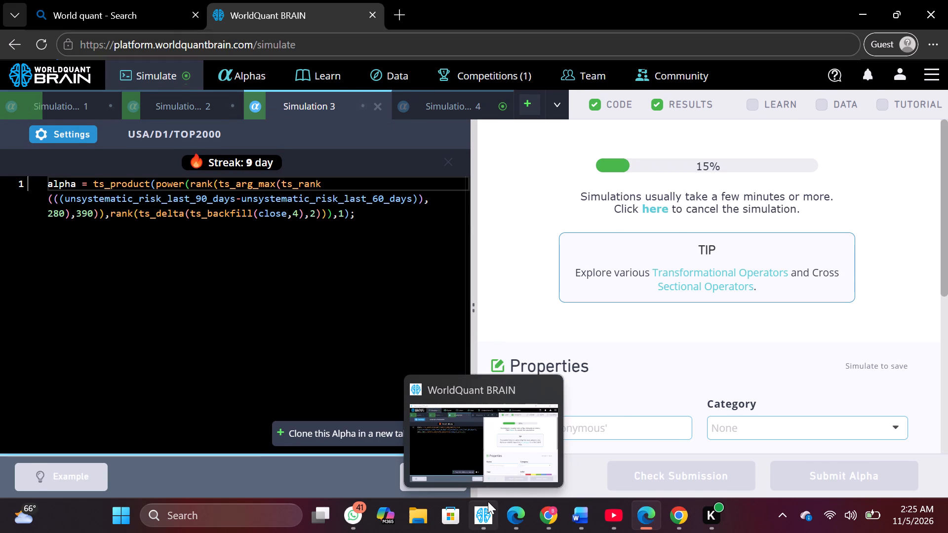
Switch to the WorldQuant BRAIN app window, set Simulation 1's decay to 17, apply the settings and simulate the alpha.
click(488, 501)
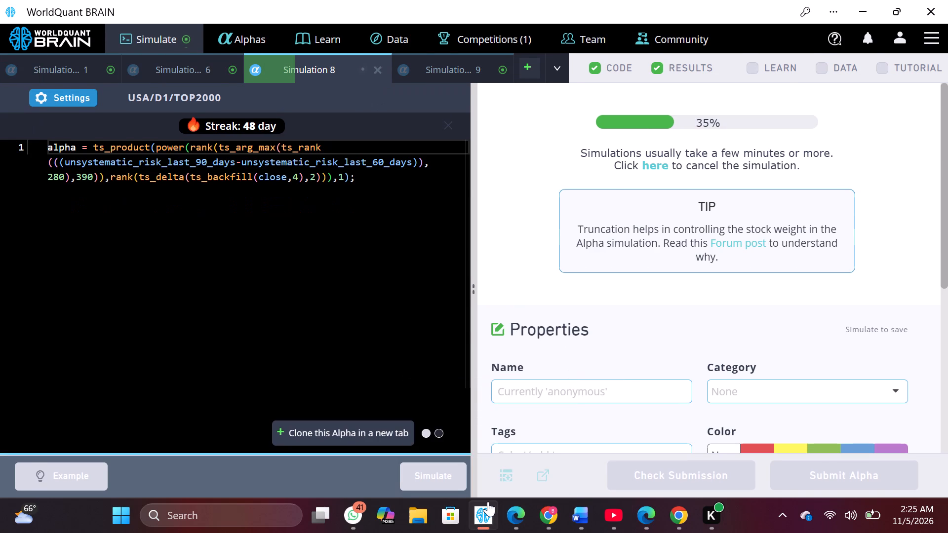
click(79, 69)
click(76, 97)
click(361, 324)
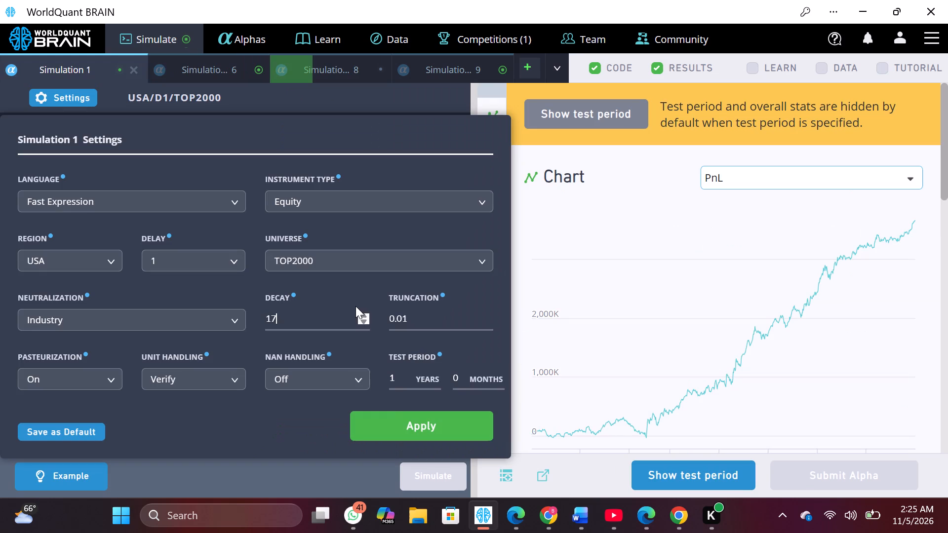
click(400, 429)
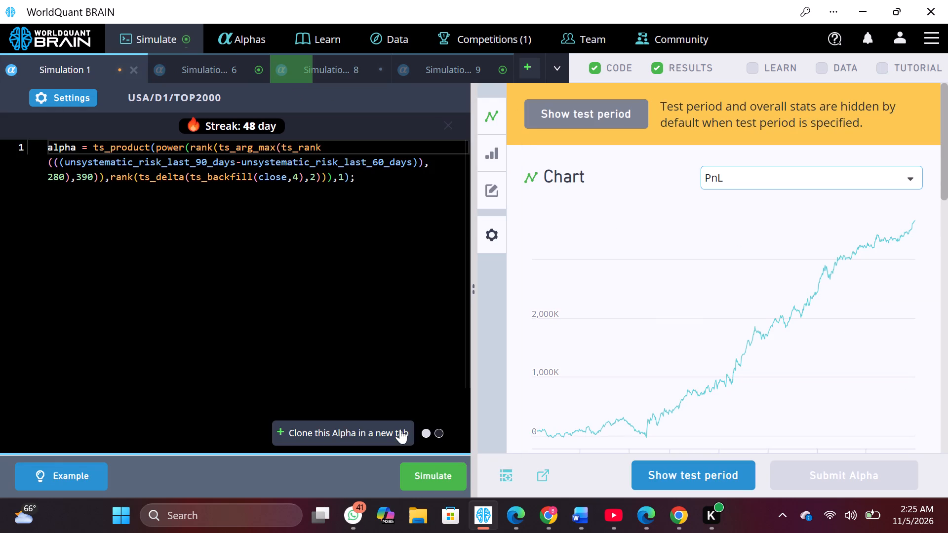
click(421, 483)
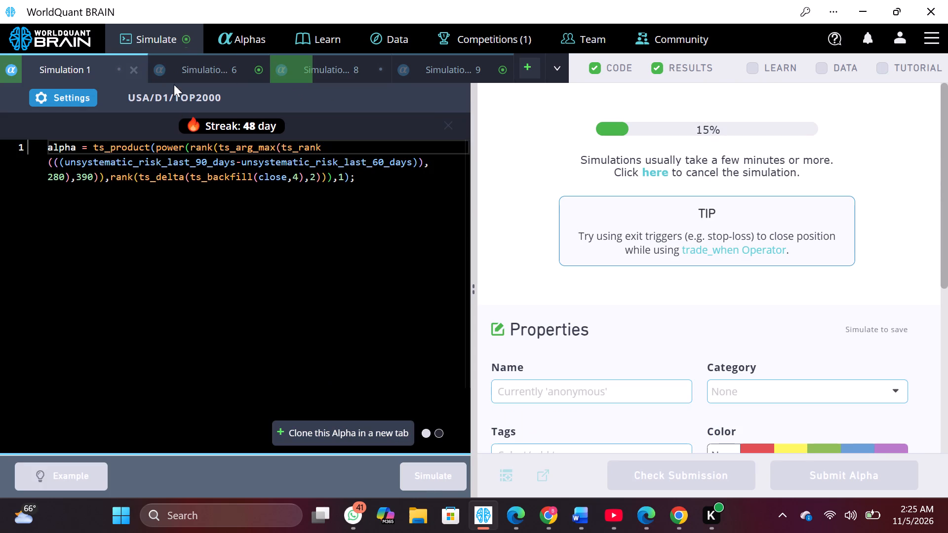
Raise the decay by one step in Simulation 6's settings, apply it and simulate the alpha.
click(177, 77)
click(80, 90)
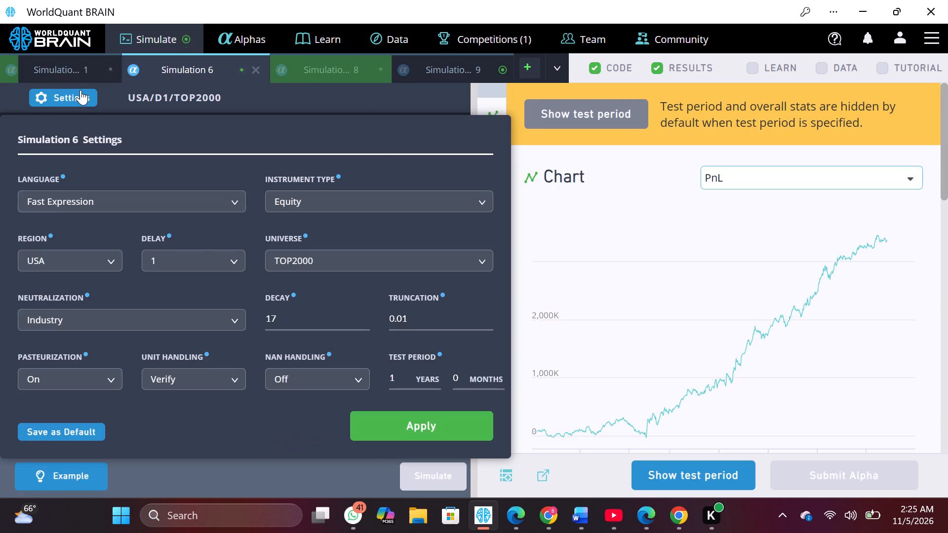
click(369, 315)
click(432, 418)
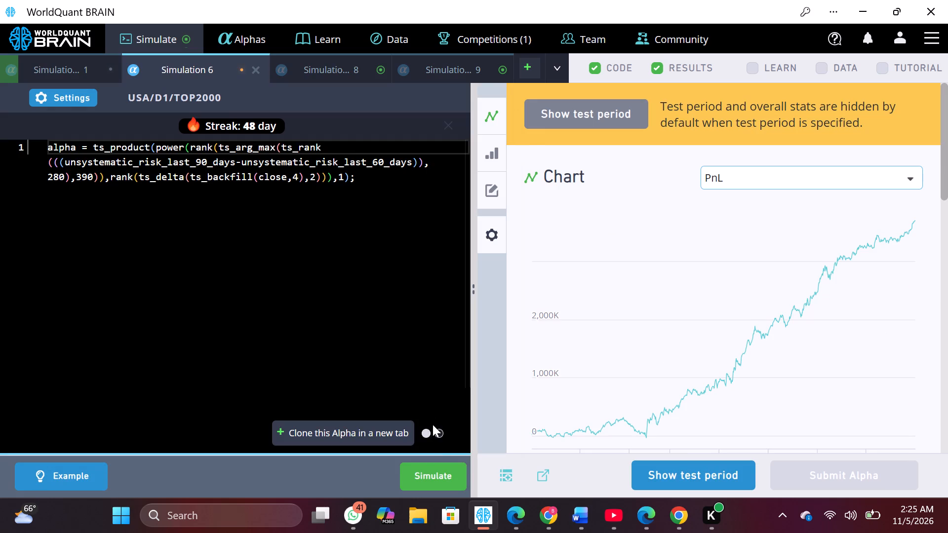
click(439, 471)
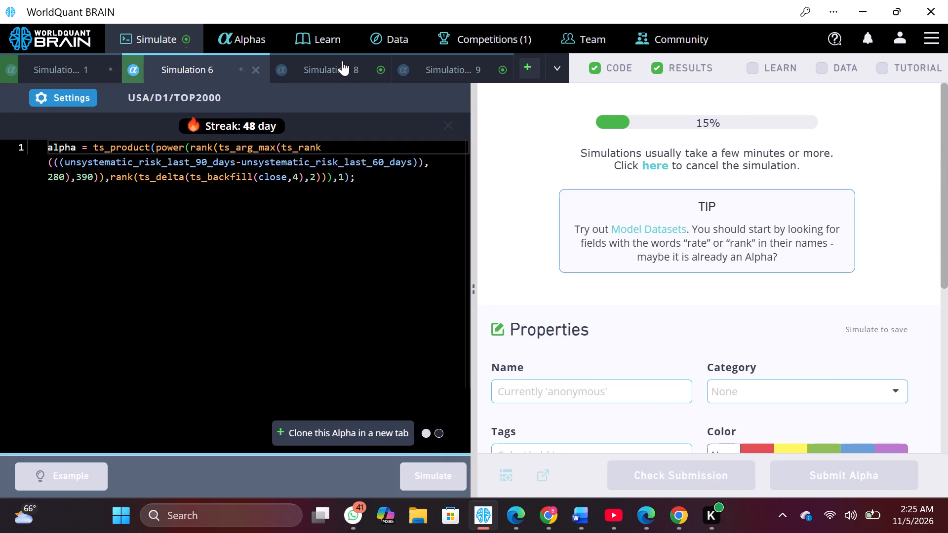
Set the decay to 18 in Simulation 8's settings, apply it and simulate the alpha.
drag(341, 53, 343, 66)
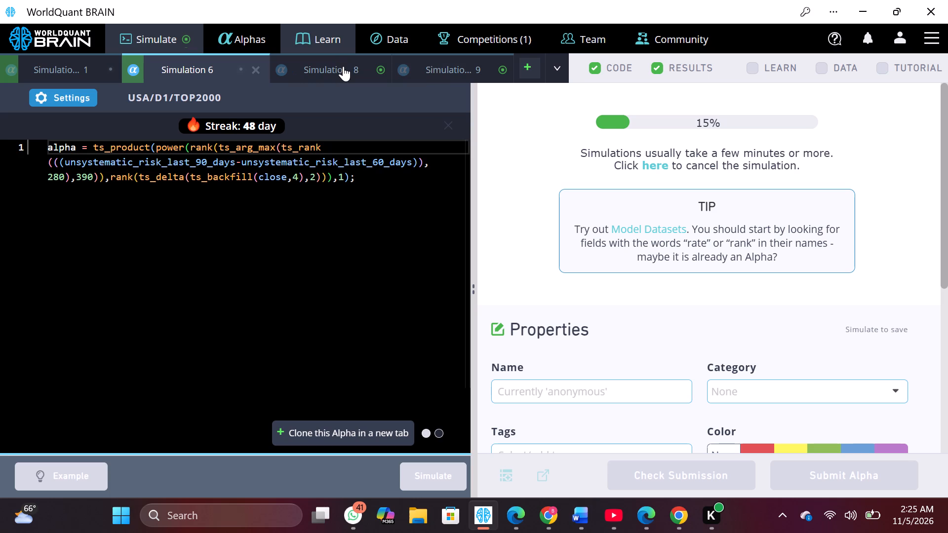
click(343, 66)
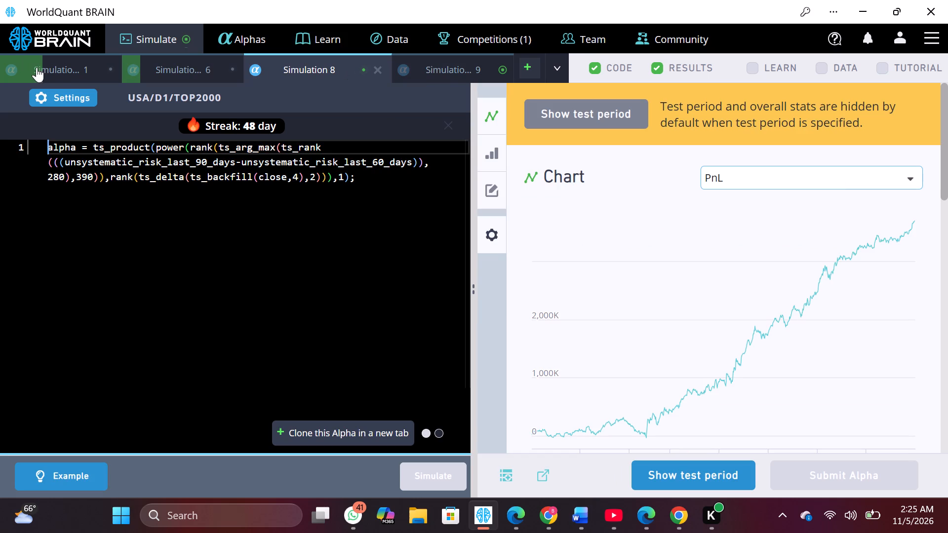
click(74, 92)
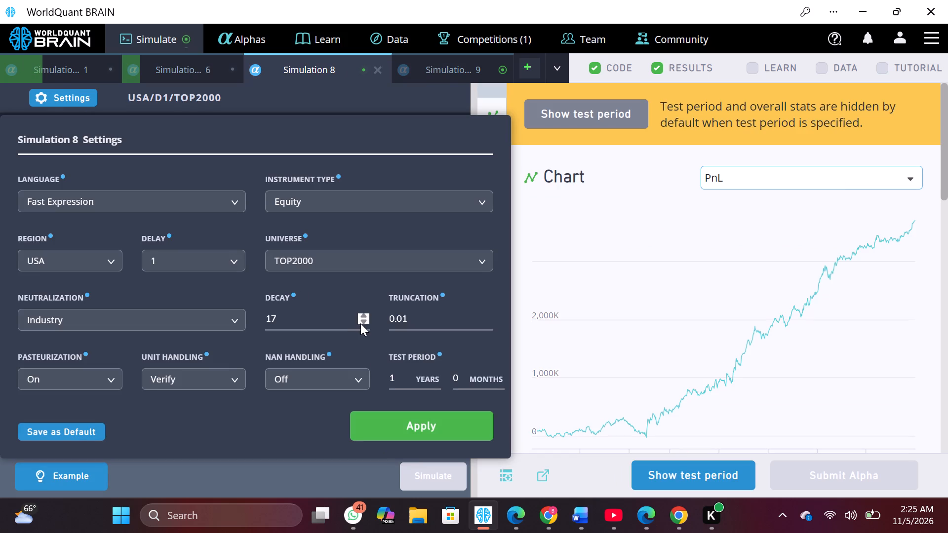
click(361, 316)
click(394, 419)
click(424, 466)
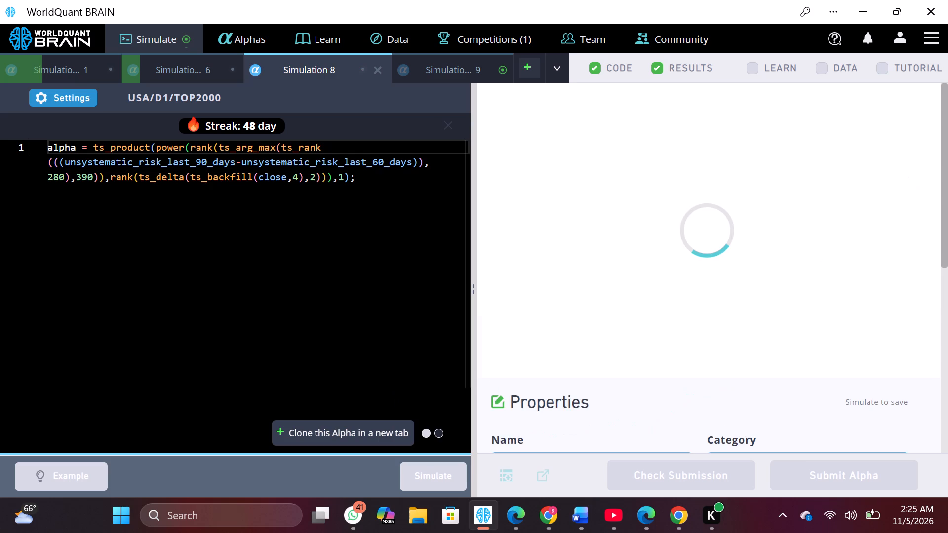
Set the decay to 17 in Simulation 9's settings and apply it.
click(439, 62)
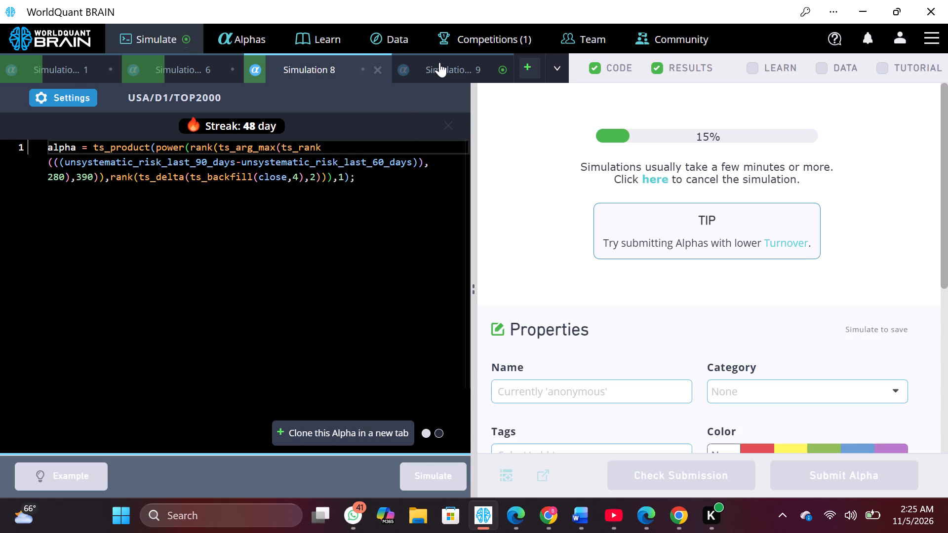
click(79, 96)
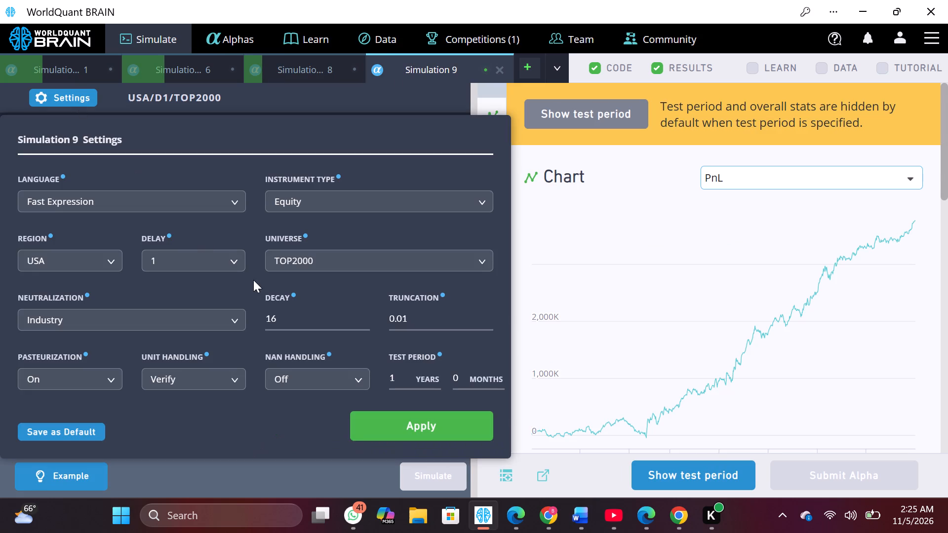
click(362, 315)
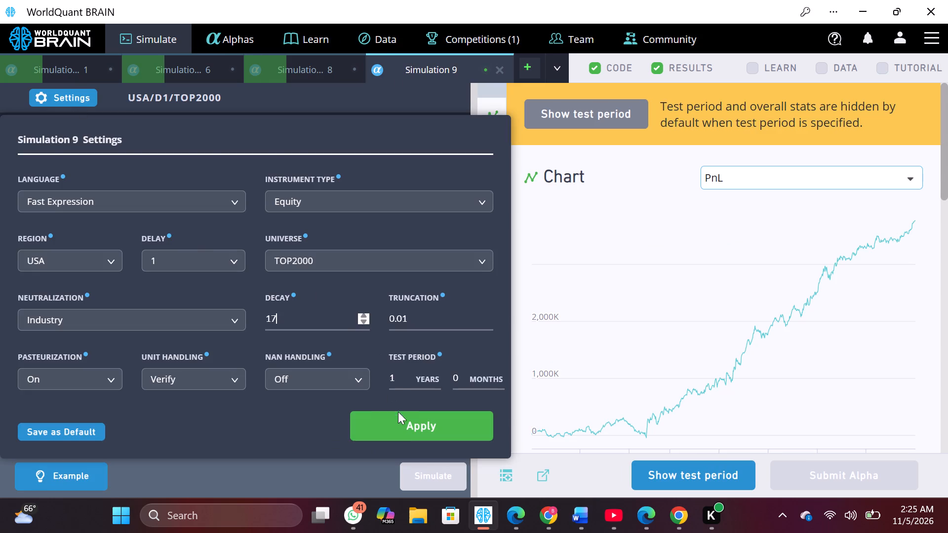
click(402, 419)
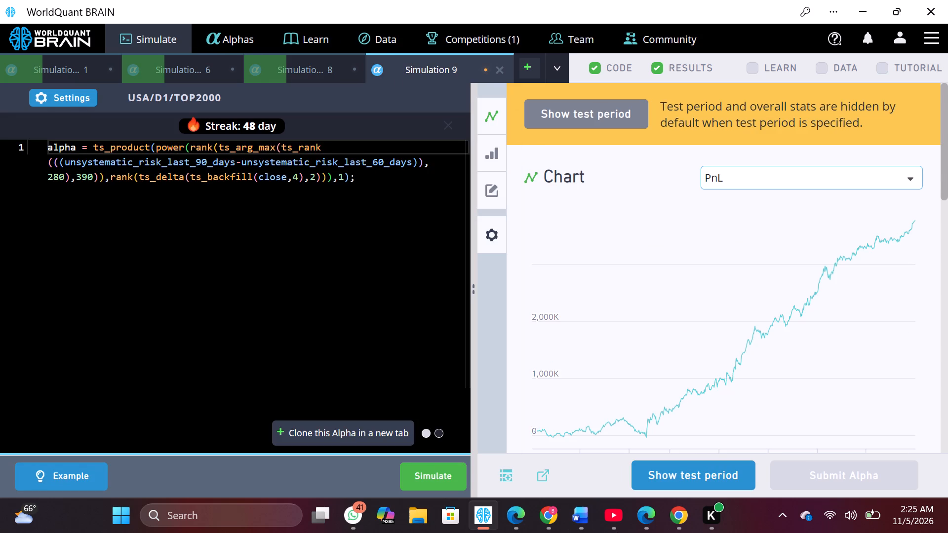
Switch to the Chrome guest window, show the test period for Simulation 1's results and expand its self-correlation.
click(668, 529)
click(643, 520)
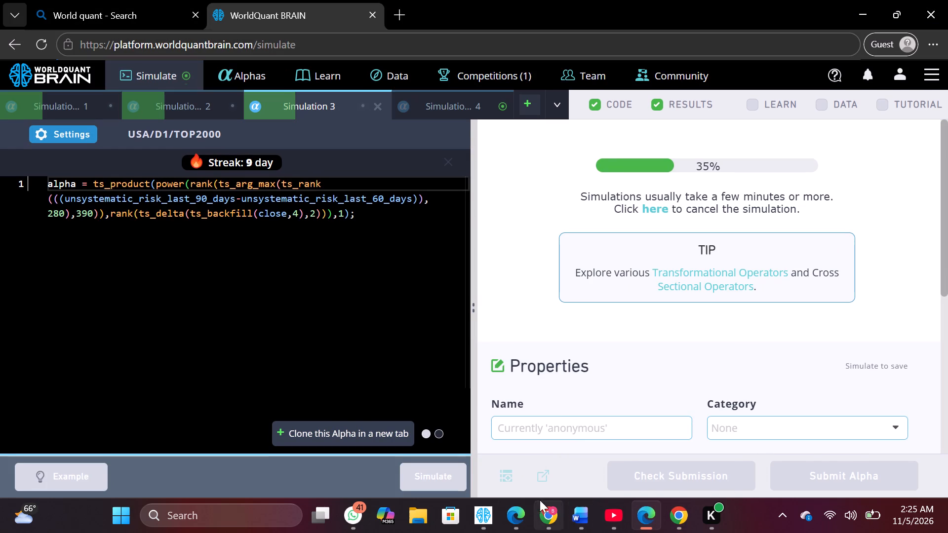
click(477, 529)
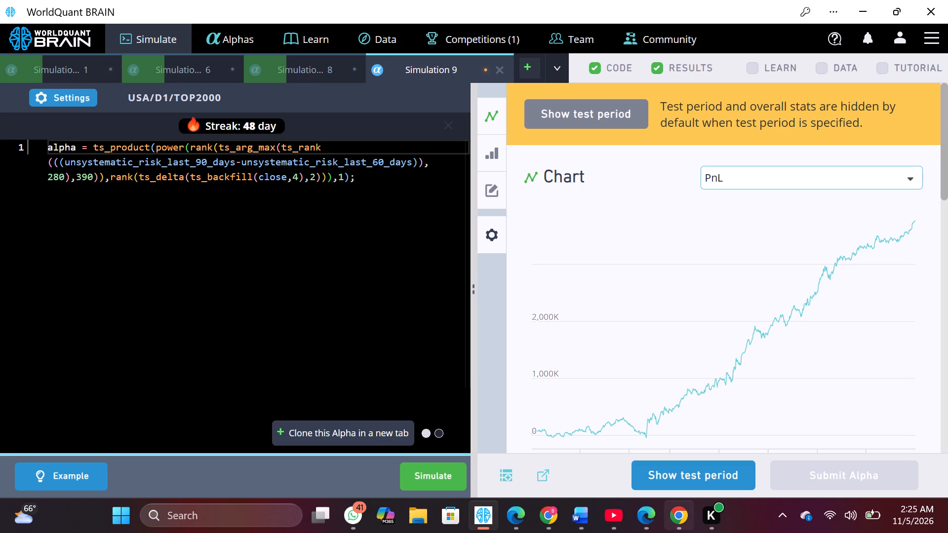
click(663, 515)
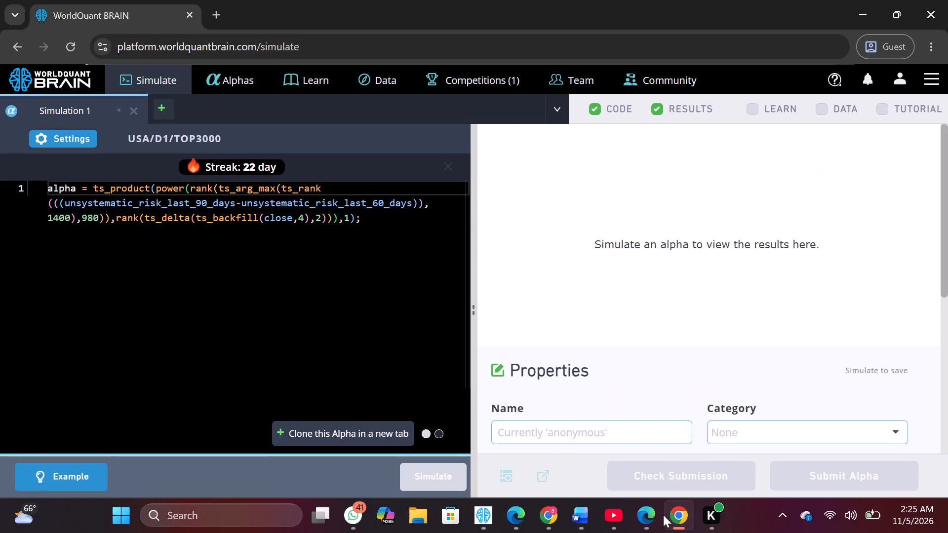
scroll(646, 405, down, 3)
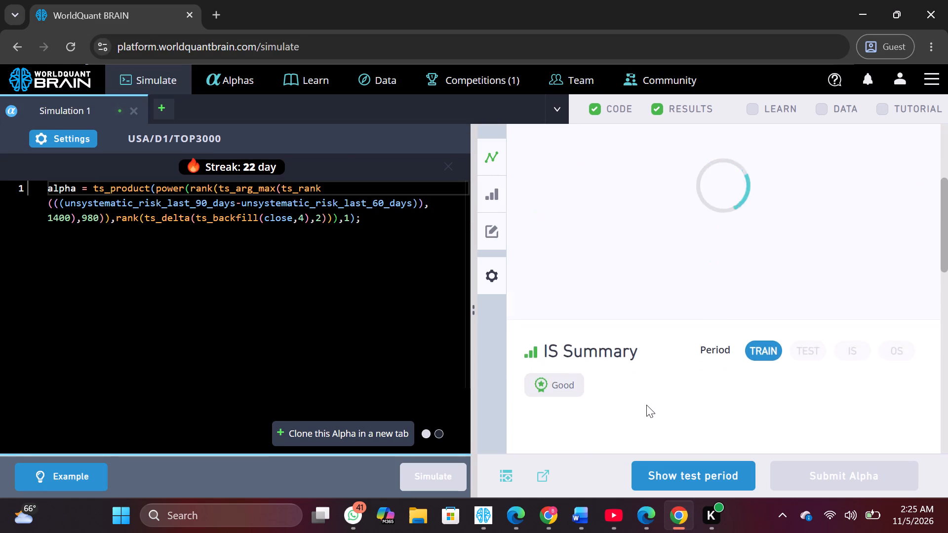
scroll(646, 405, down, 2)
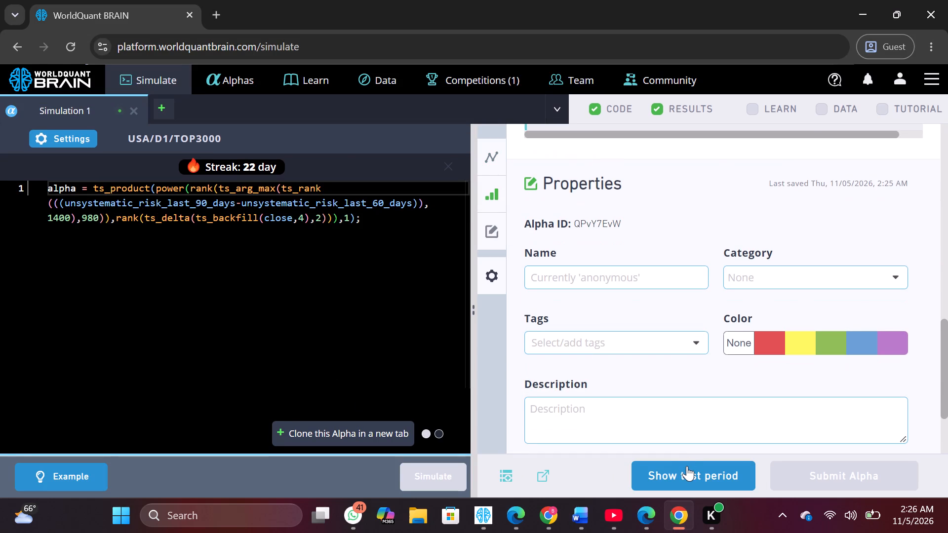
click(687, 466)
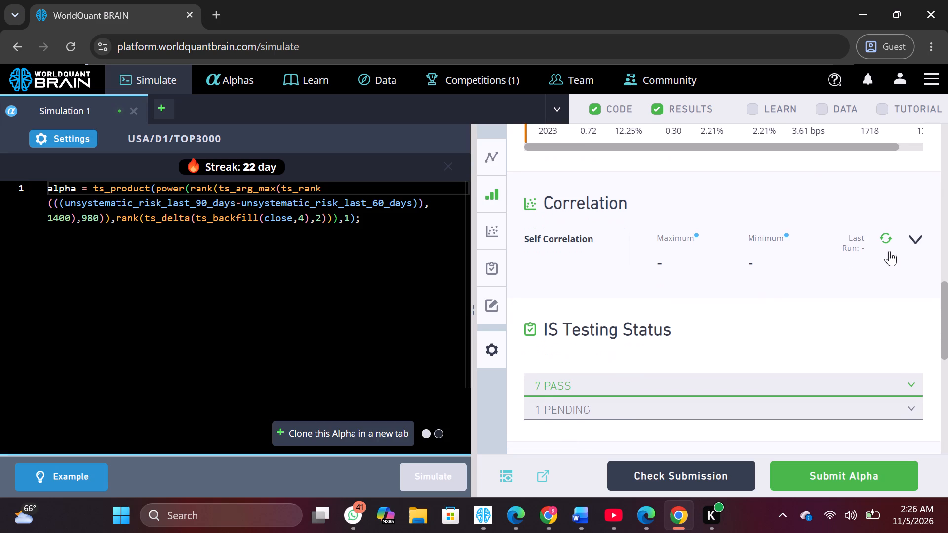
click(914, 239)
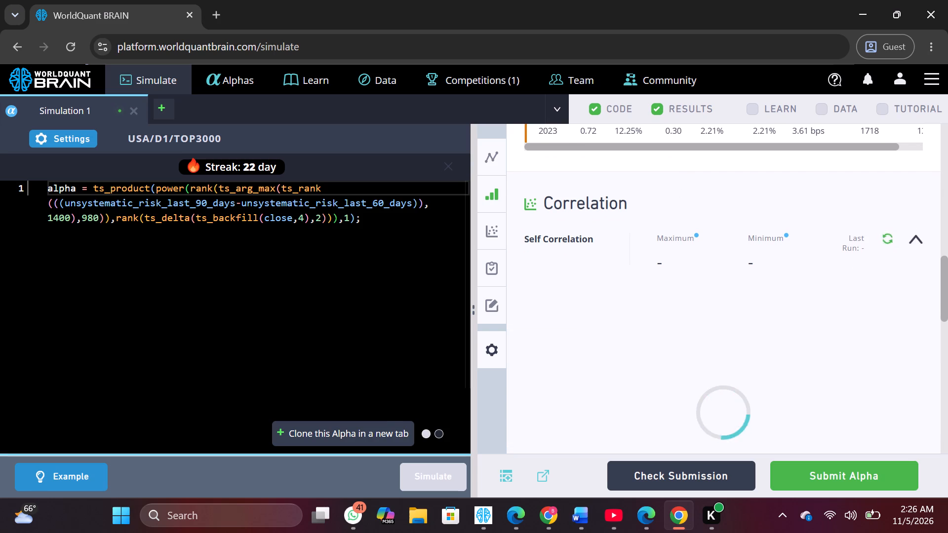
Clone Simulation 1's alpha into a new tab, set universe TOP2000 and truncation 0.04, apply the settings and simulate it.
click(386, 429)
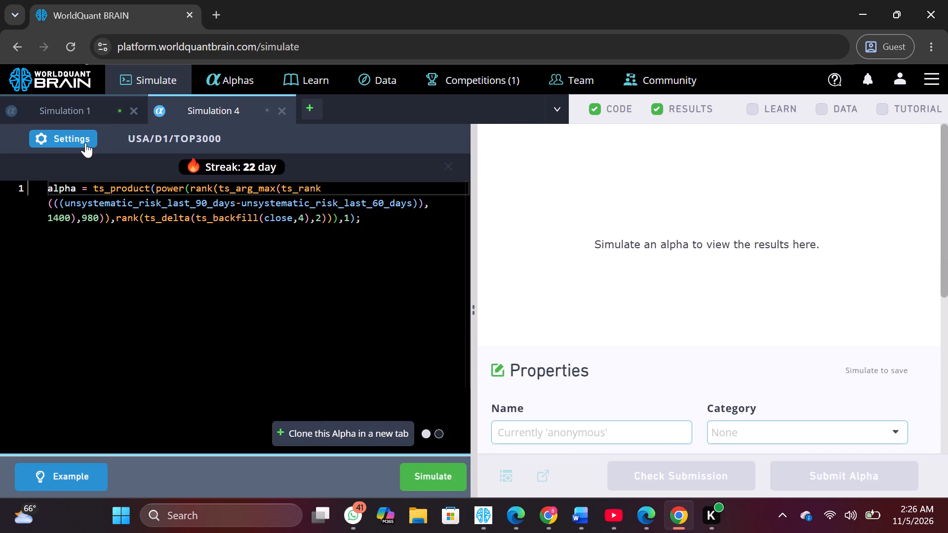
click(85, 143)
click(462, 310)
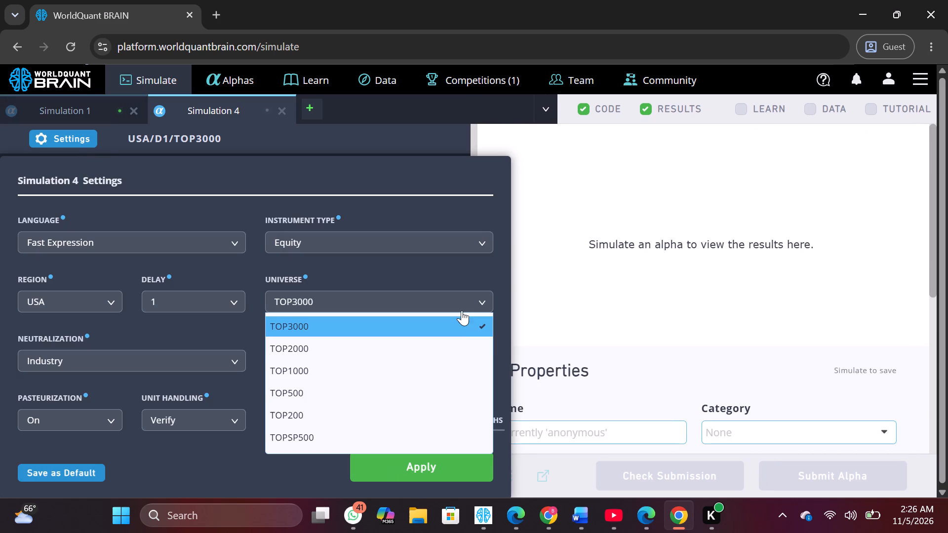
click(459, 345)
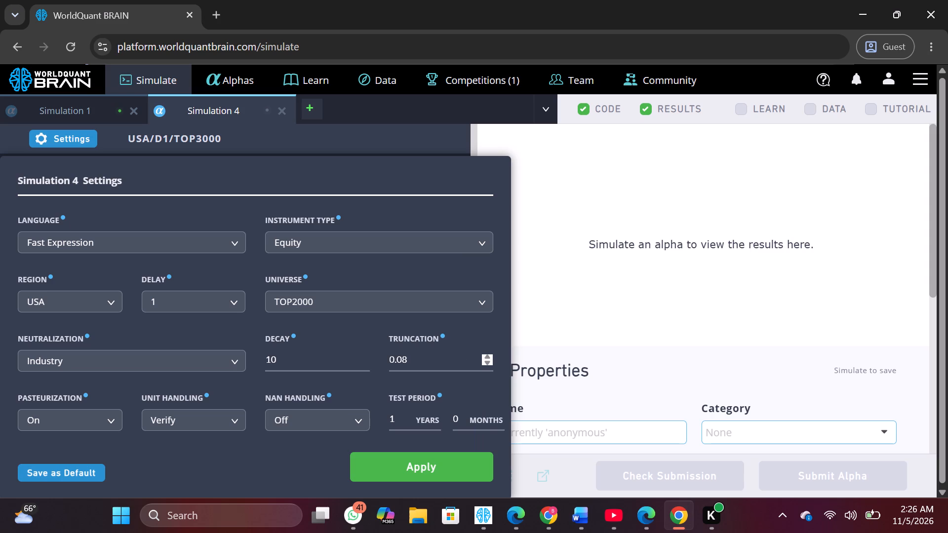
click(452, 356)
key(BackSpace)
key(4)
click(430, 455)
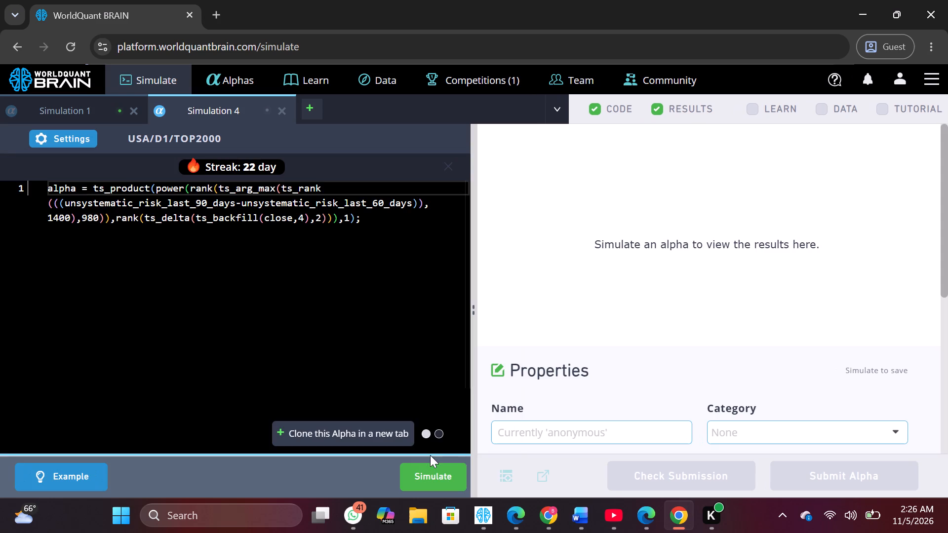
click(433, 464)
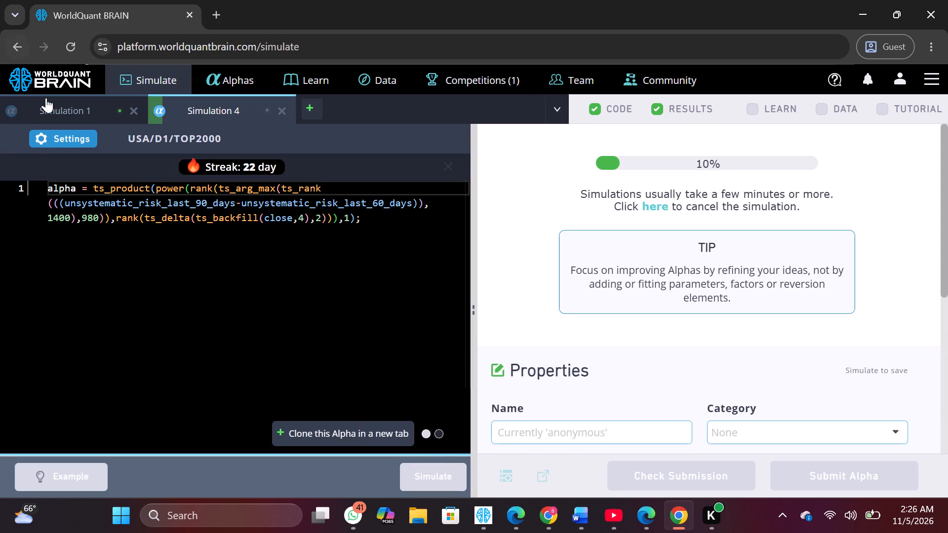
Set neutralization to Sector and truncation to 0.12 in Simulation 1's settings, apply them and simulate the alpha.
click(46, 99)
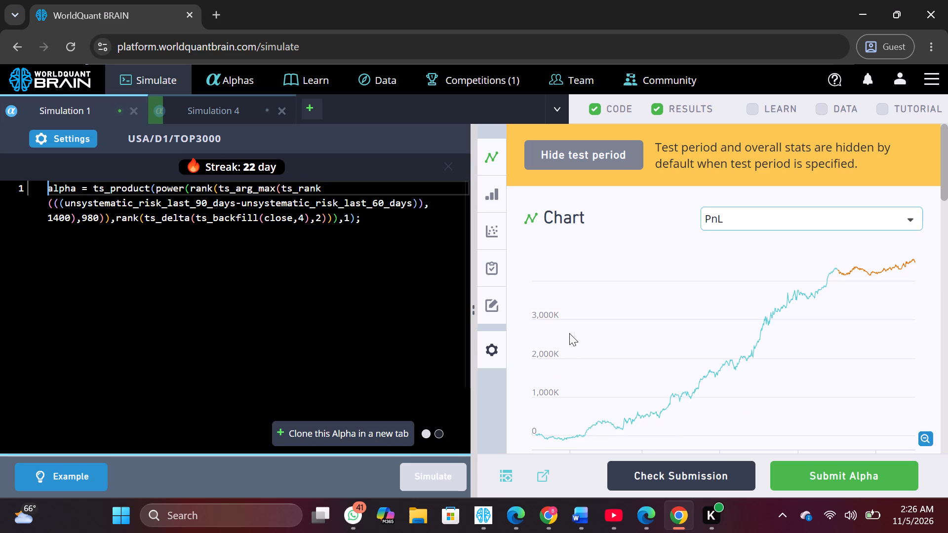
scroll(644, 290, down, 3)
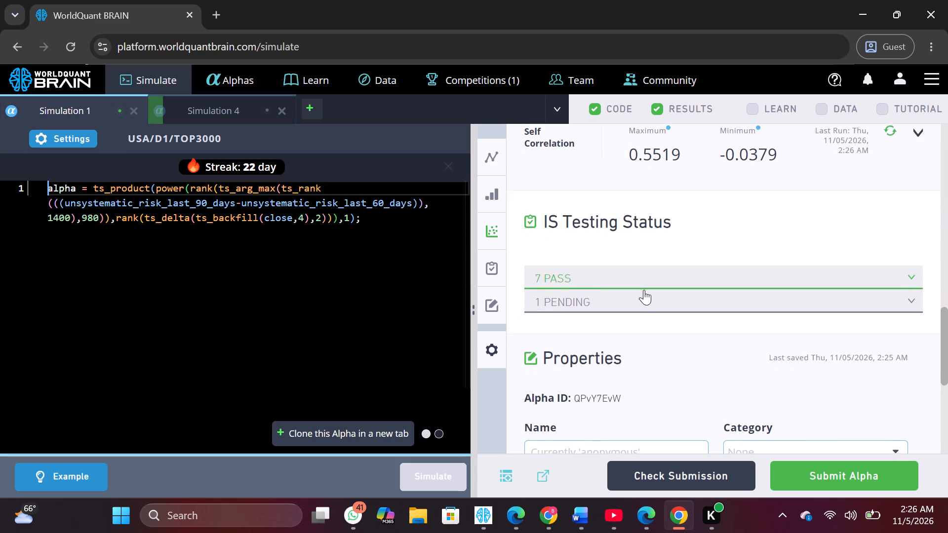
scroll(644, 290, down, 3)
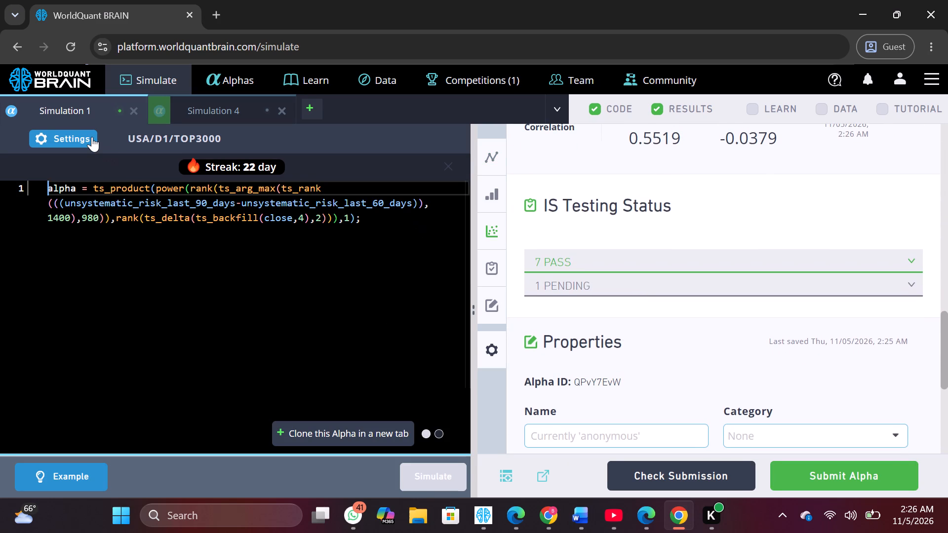
click(92, 137)
click(229, 354)
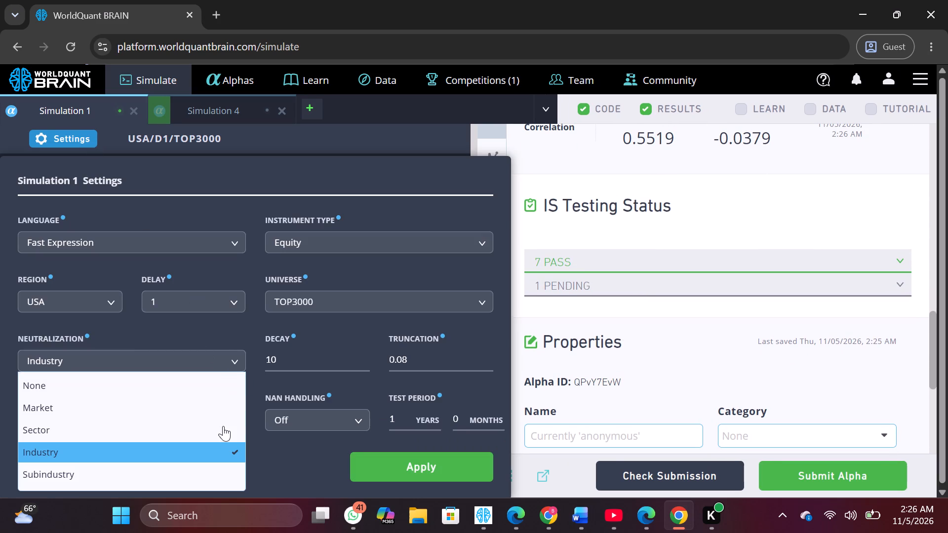
click(223, 433)
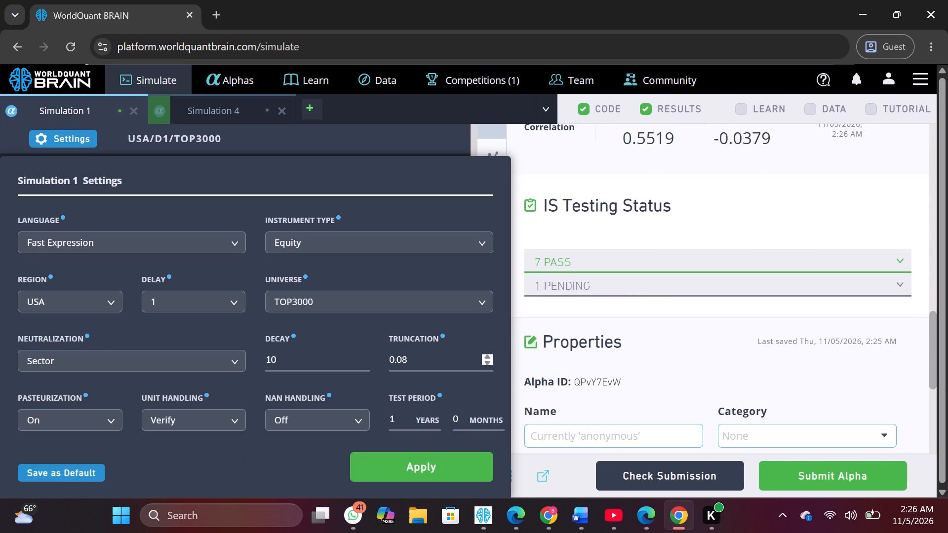
click(418, 358)
key(BackSpace)
key(BackSpace)
text(12)
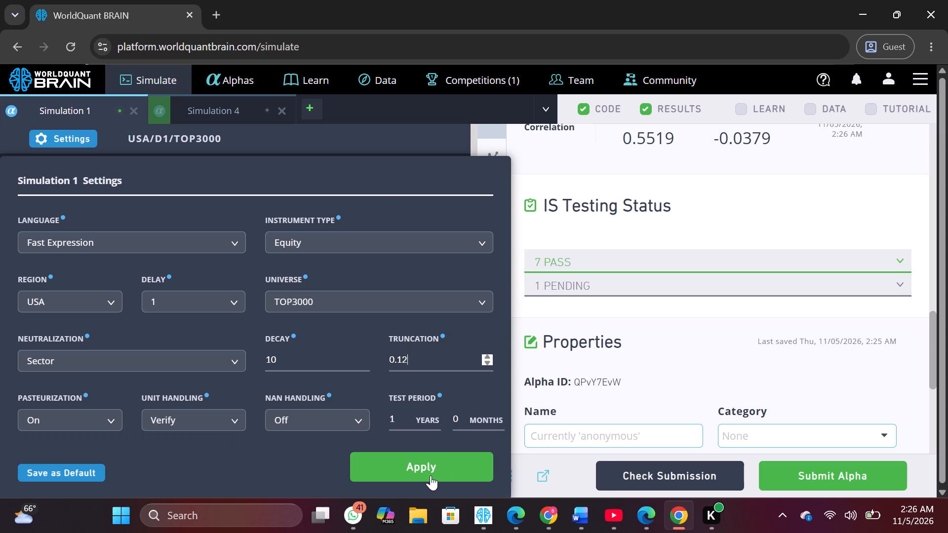
click(431, 475)
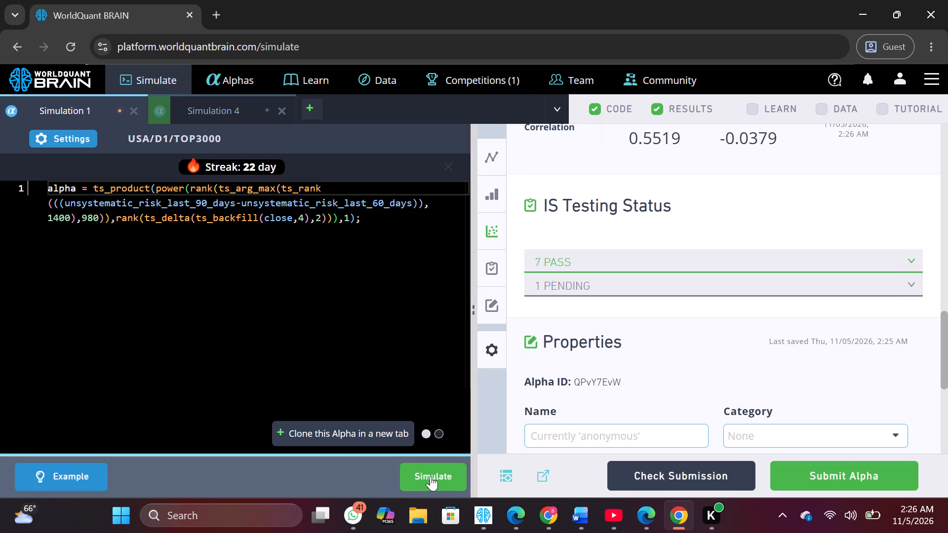
click(431, 476)
Switch to the standalone WorldQuant BRAIN window and simulate Simulation 9's alpha.
click(479, 516)
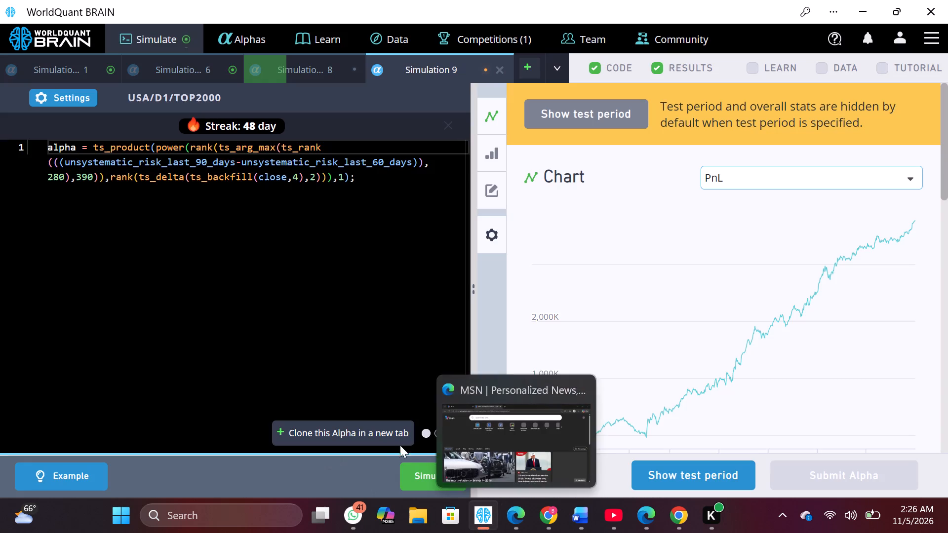
click(429, 479)
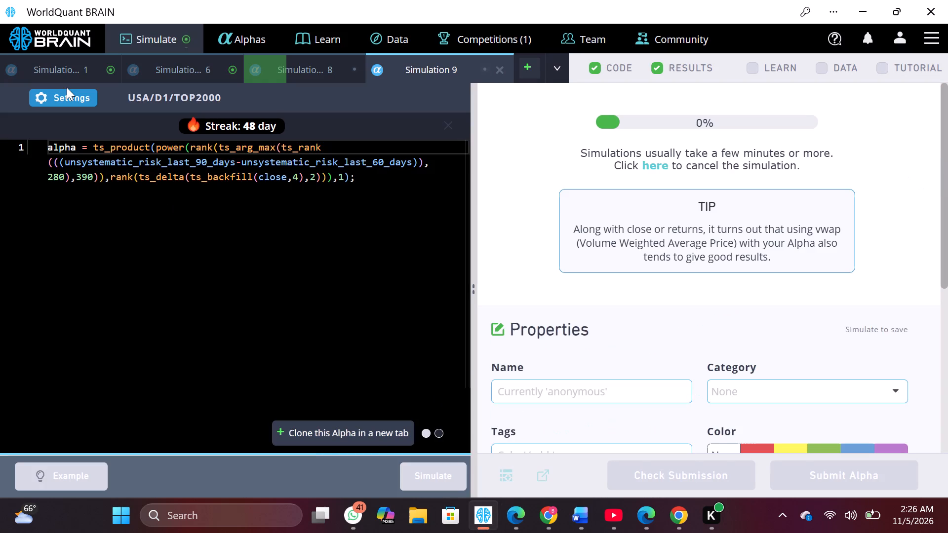
Set the decay to 18 in Simulation 1's settings, apply it and simulate the alpha.
click(56, 70)
click(69, 92)
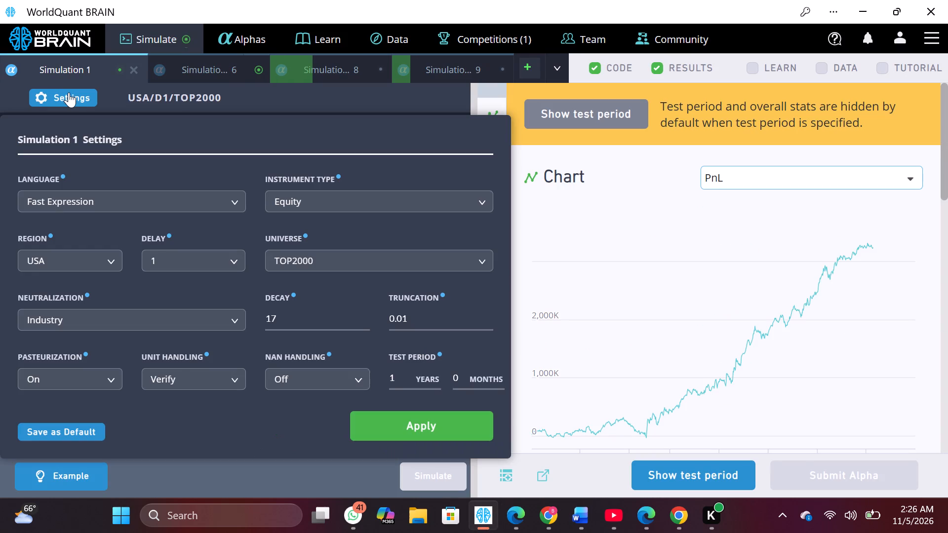
click(360, 313)
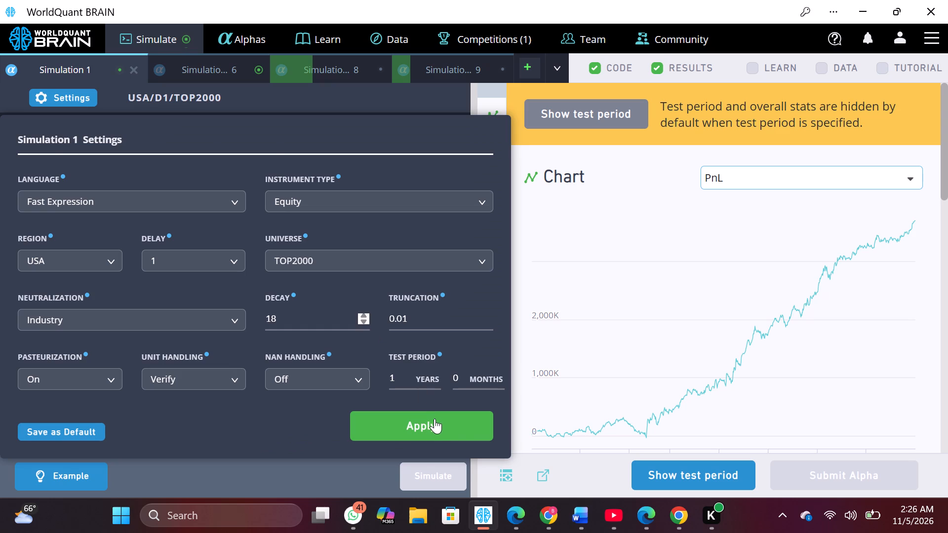
click(435, 422)
click(437, 468)
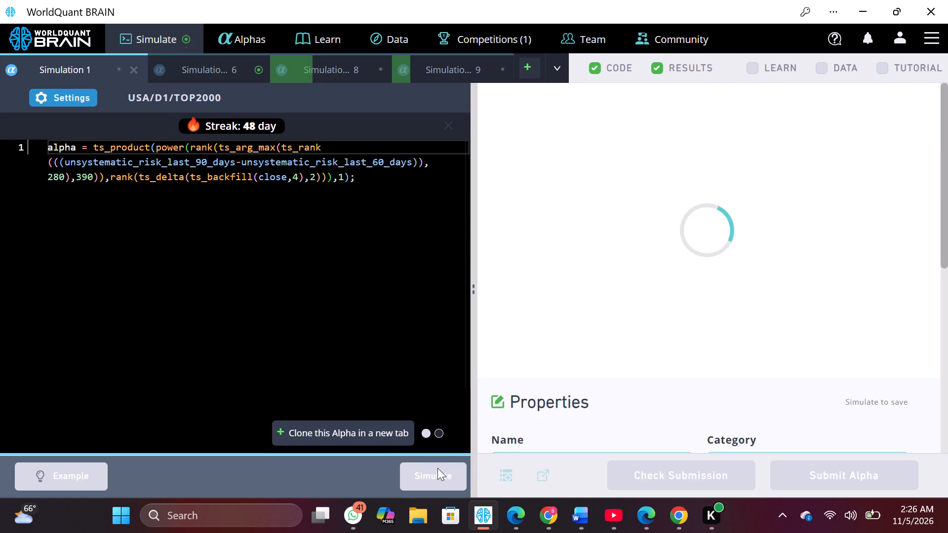
Set the decay to 19 in Simulation 6's settings, apply it and simulate the alpha.
click(194, 81)
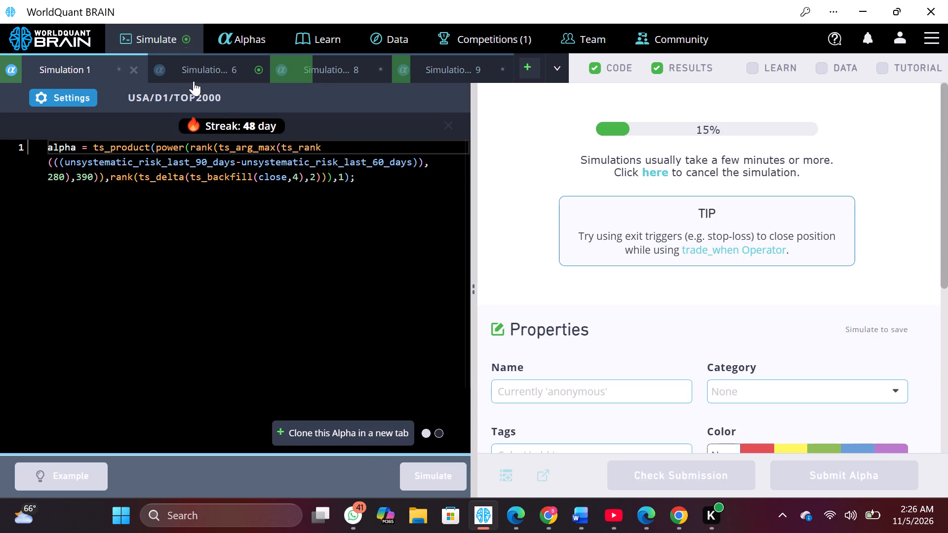
click(78, 96)
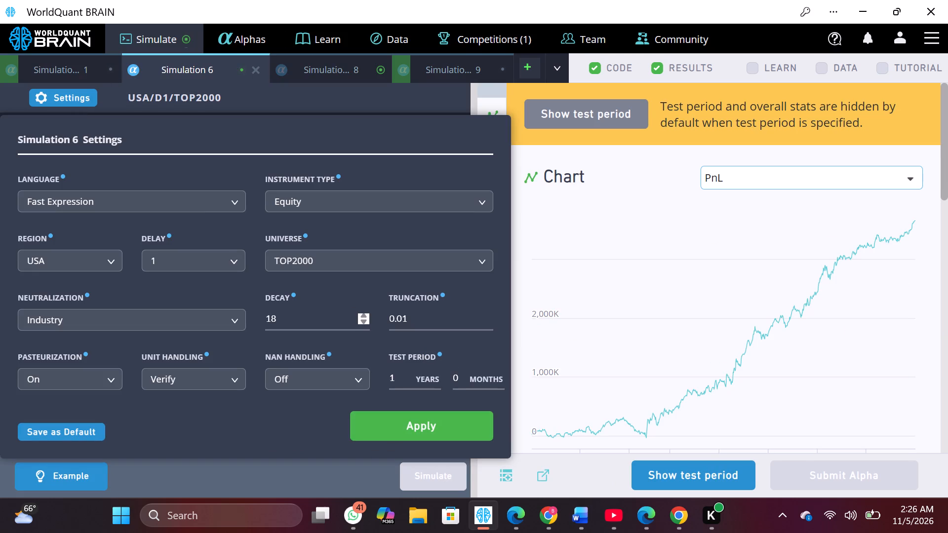
click(363, 314)
click(439, 418)
click(429, 468)
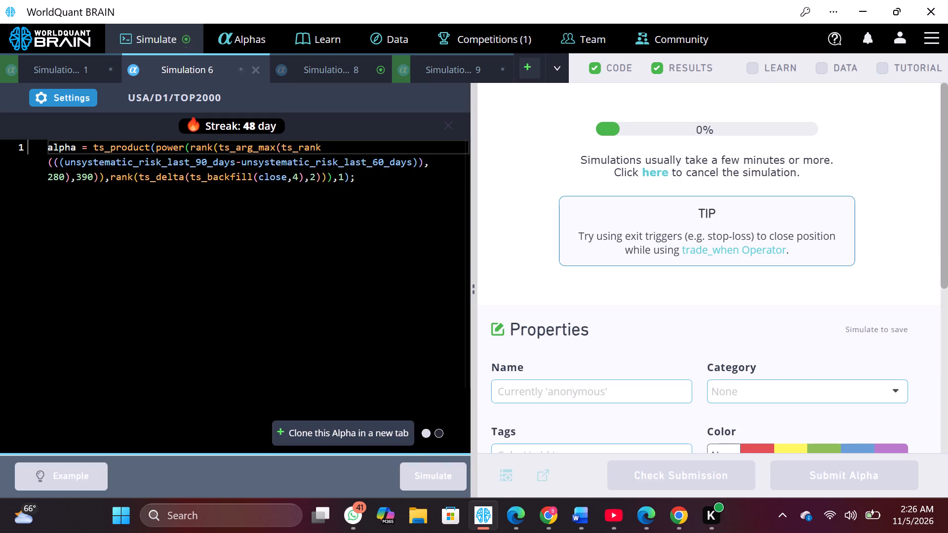
Increase the decay by one in Simulation 8's settings and apply it.
click(296, 64)
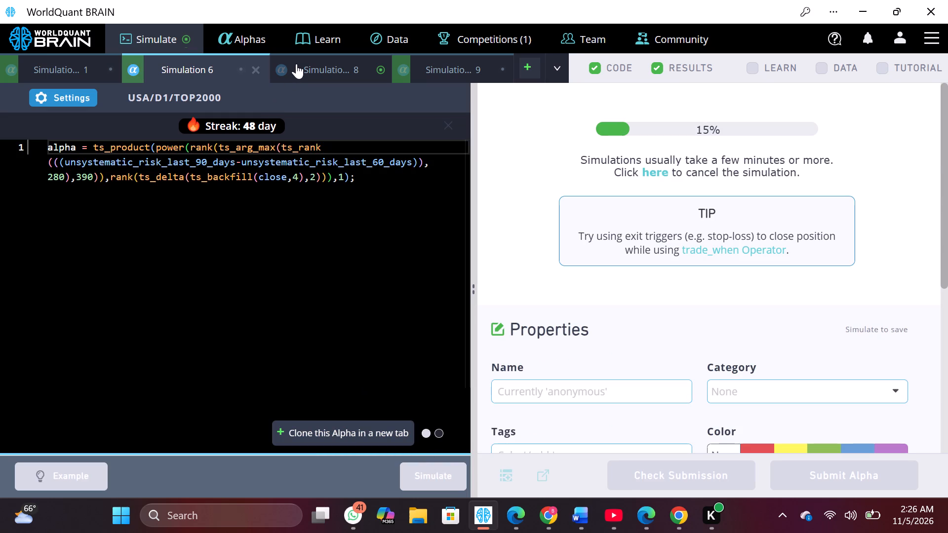
click(79, 98)
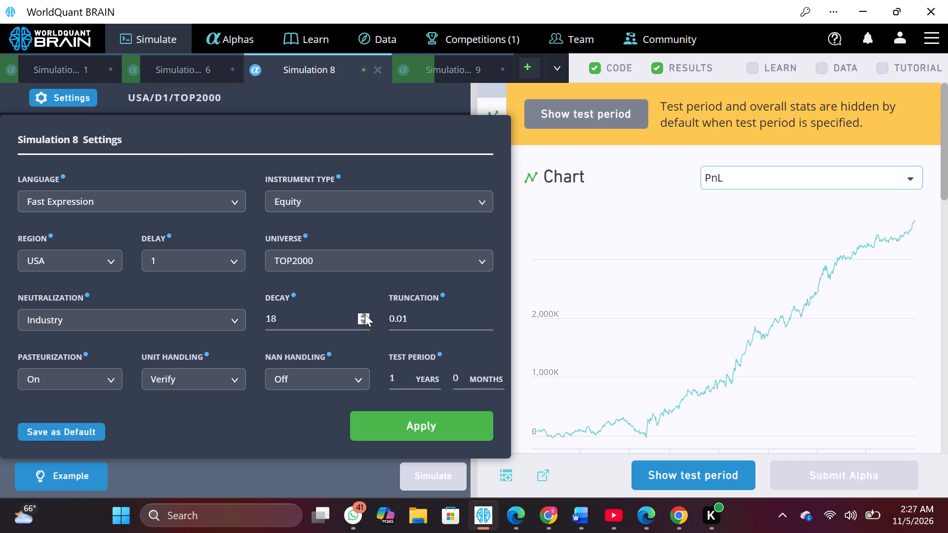
click(365, 315)
click(433, 417)
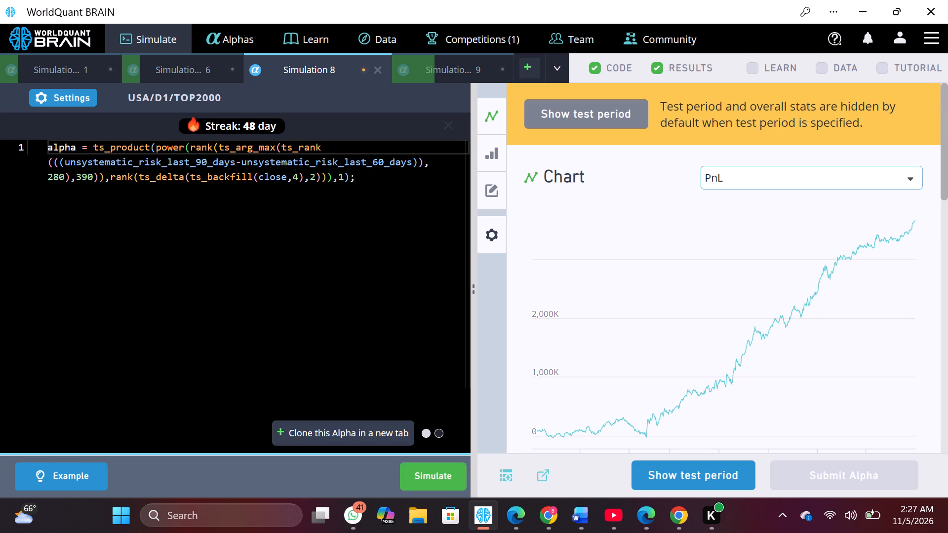
Switch to the Edge guest window, increase Simulation 1's decay by one, apply it and simulate the alpha.
click(487, 502)
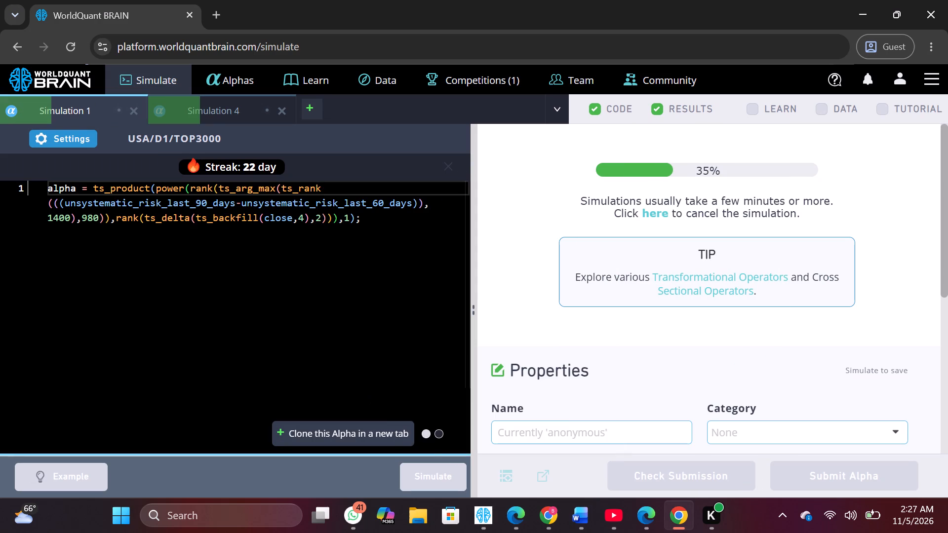
click(670, 514)
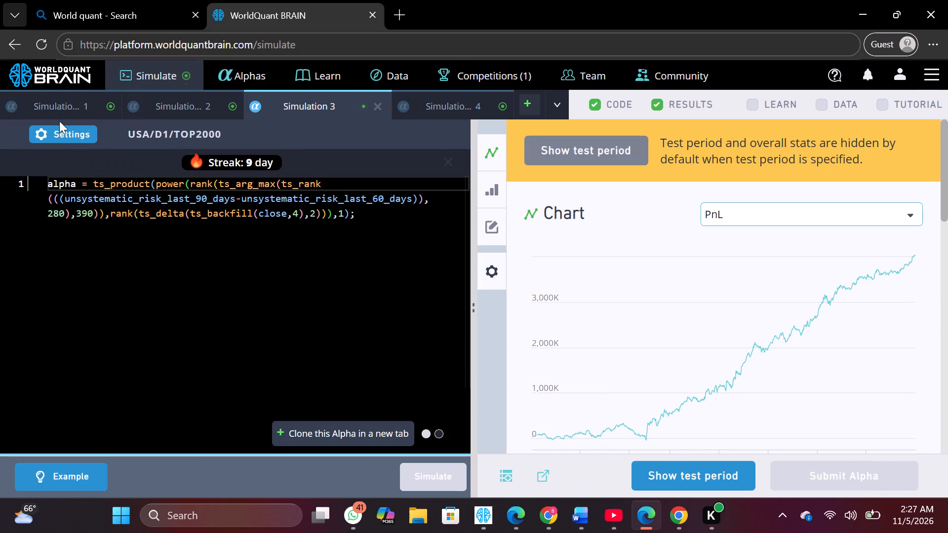
click(59, 112)
click(66, 123)
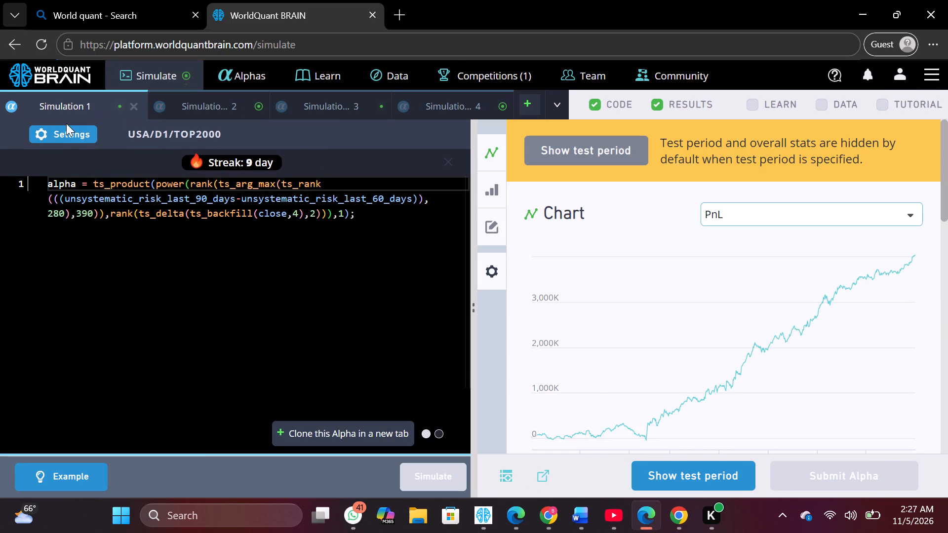
click(74, 136)
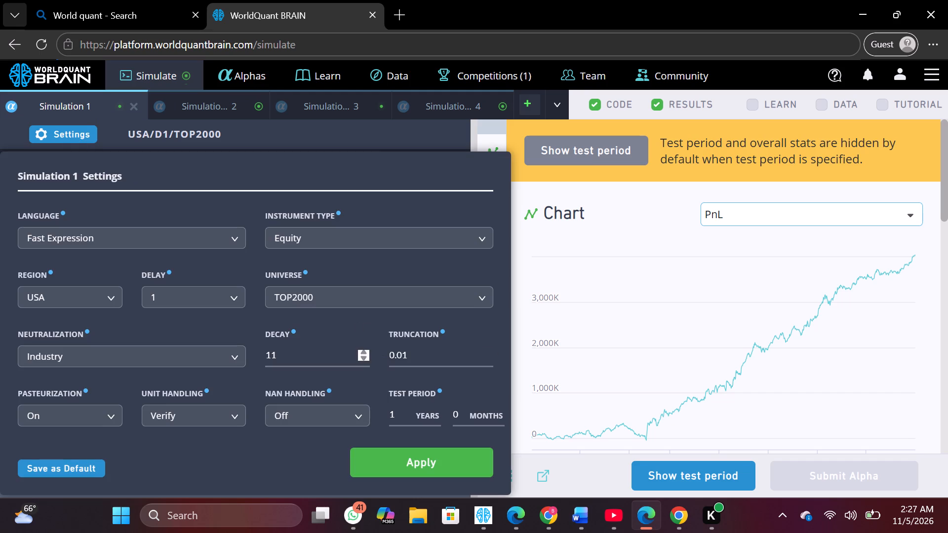
click(364, 350)
click(428, 459)
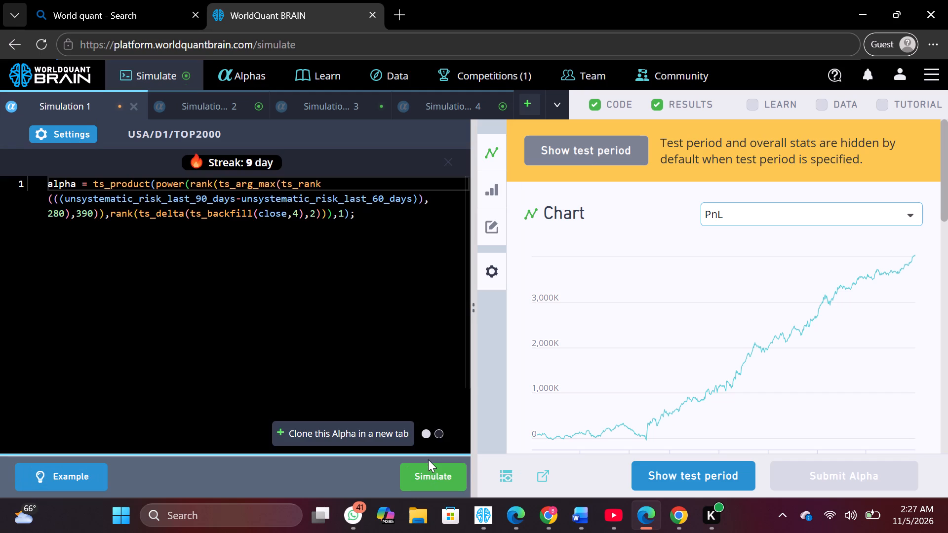
click(428, 466)
Increase the decay by one in Simulation 2's settings, apply it and simulate the alpha.
click(182, 107)
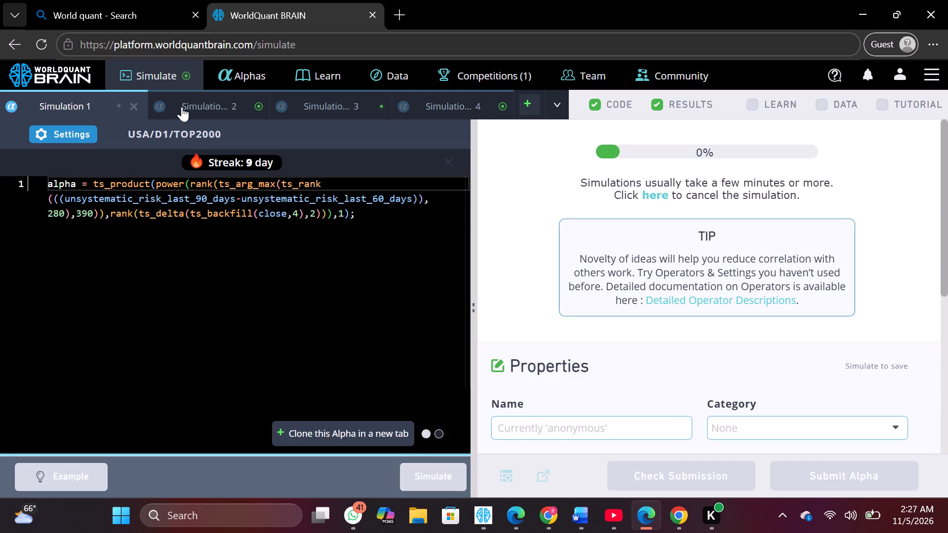
click(75, 131)
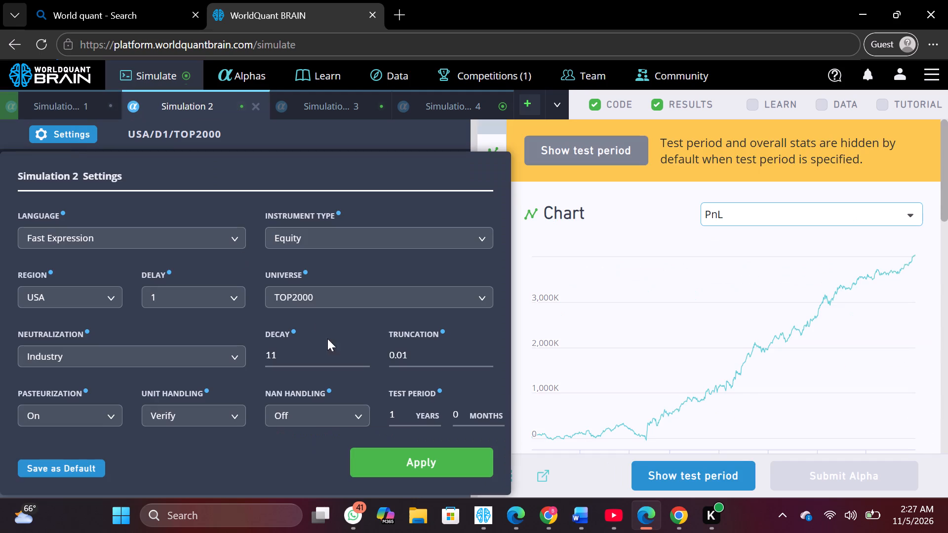
click(358, 348)
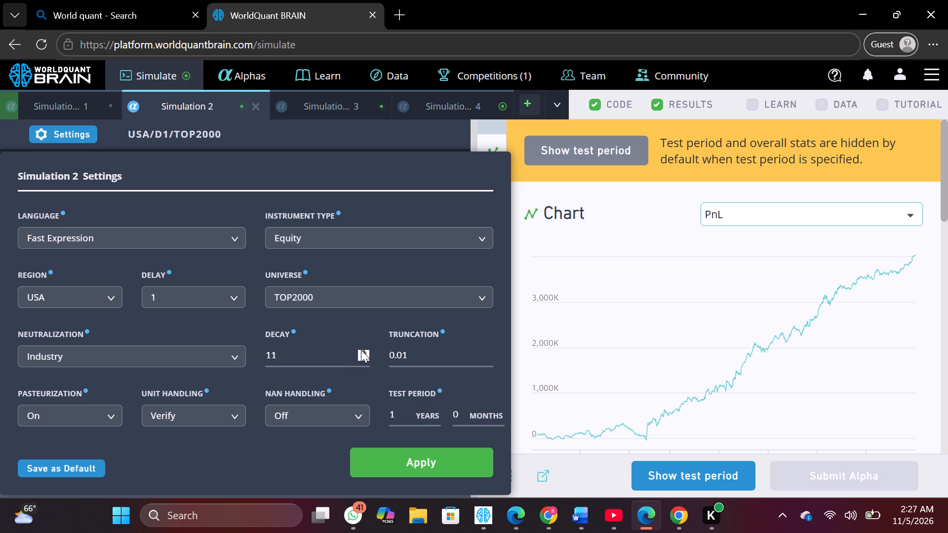
click(361, 350)
click(425, 466)
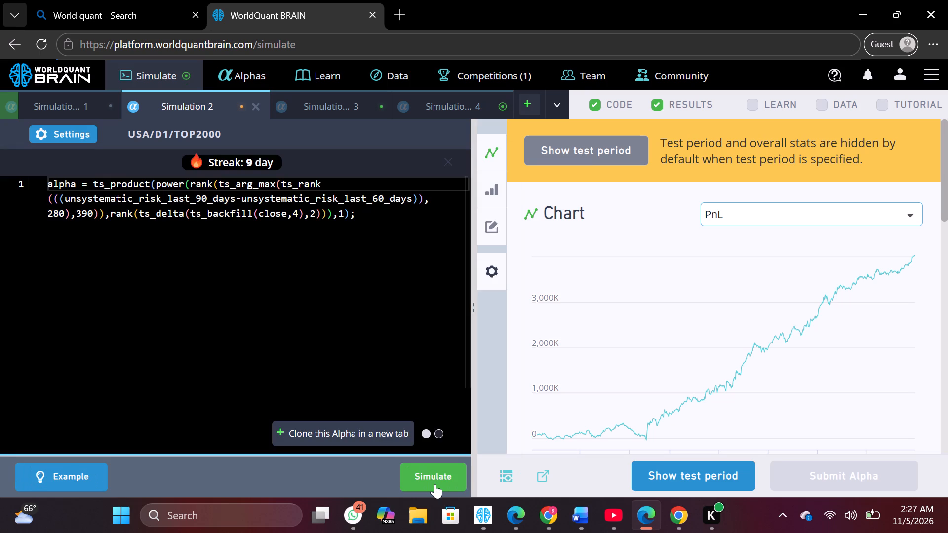
click(435, 484)
Set the decay to 12 in Simulation 3's settings, apply it and simulate the alpha.
click(310, 112)
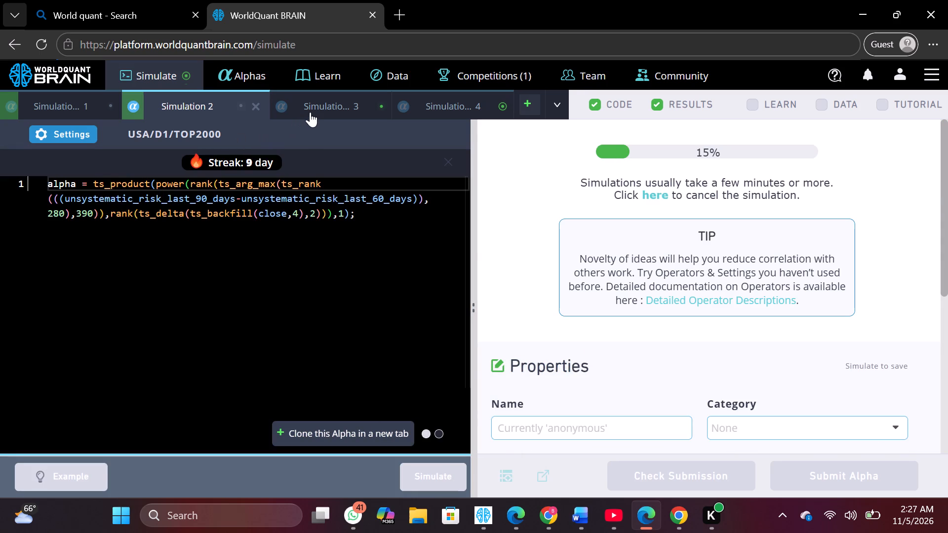
click(85, 135)
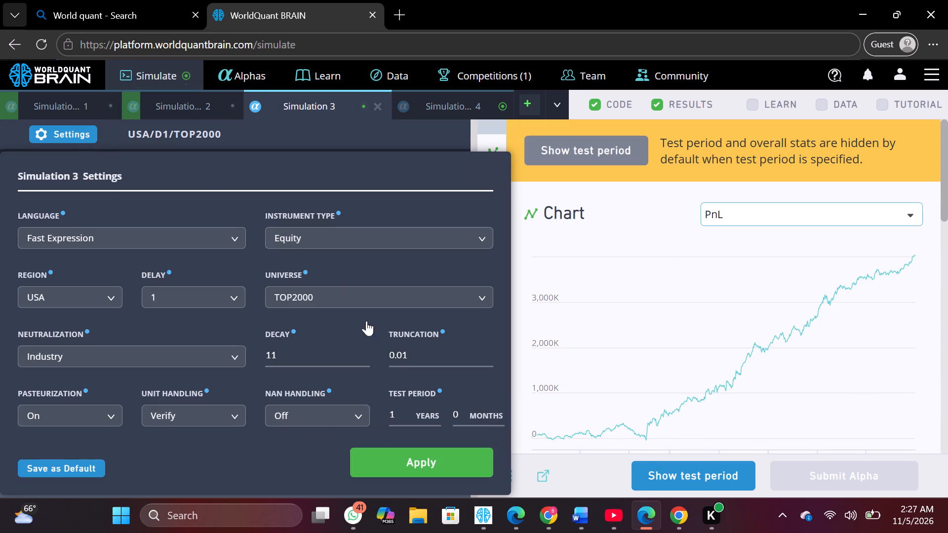
click(365, 353)
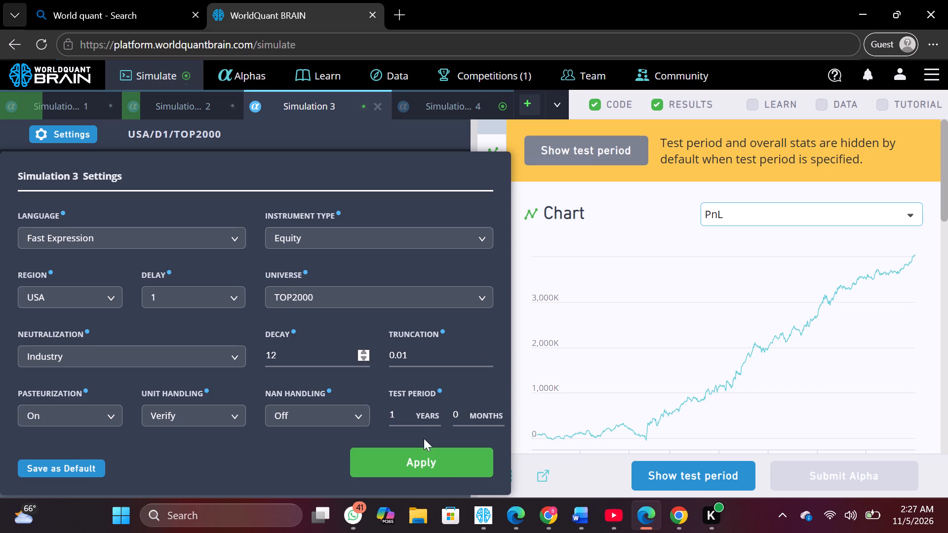
click(440, 460)
click(453, 473)
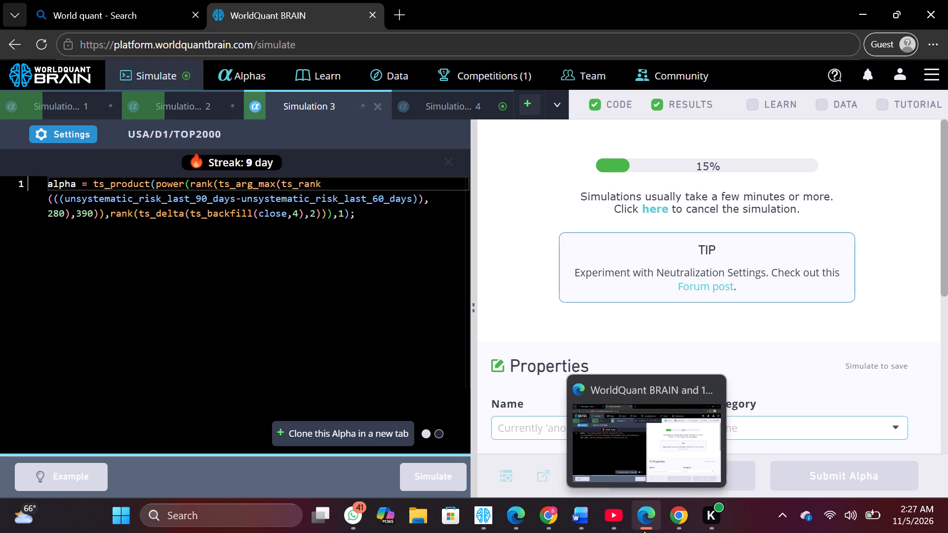
Switch to the Chrome guest window, show the test period for Simulation 1's results and review its IS Summary.
click(669, 518)
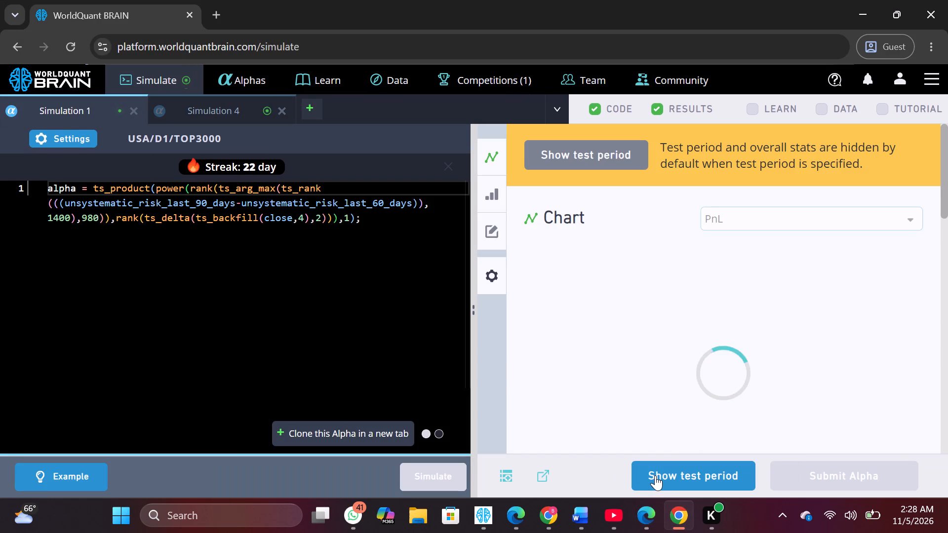
click(655, 475)
scroll(647, 429, down, 3)
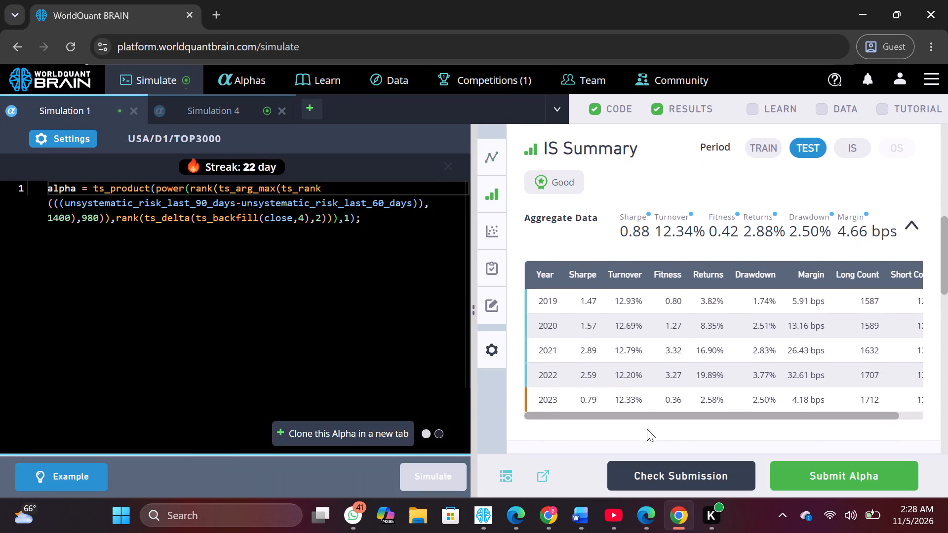
Run the self-correlation check on Simulation 1's results and expand its details.
scroll(735, 254, down, 1)
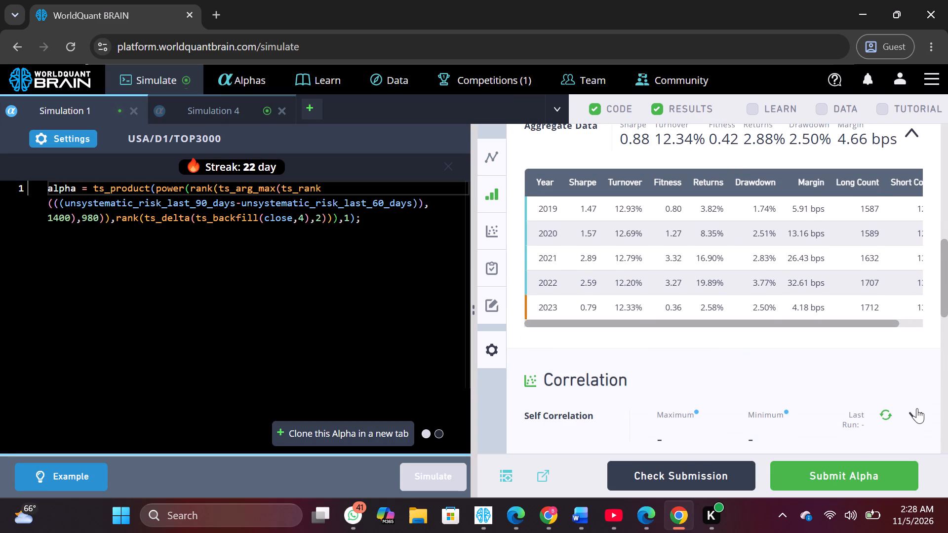
click(917, 408)
scroll(879, 306, down, 2)
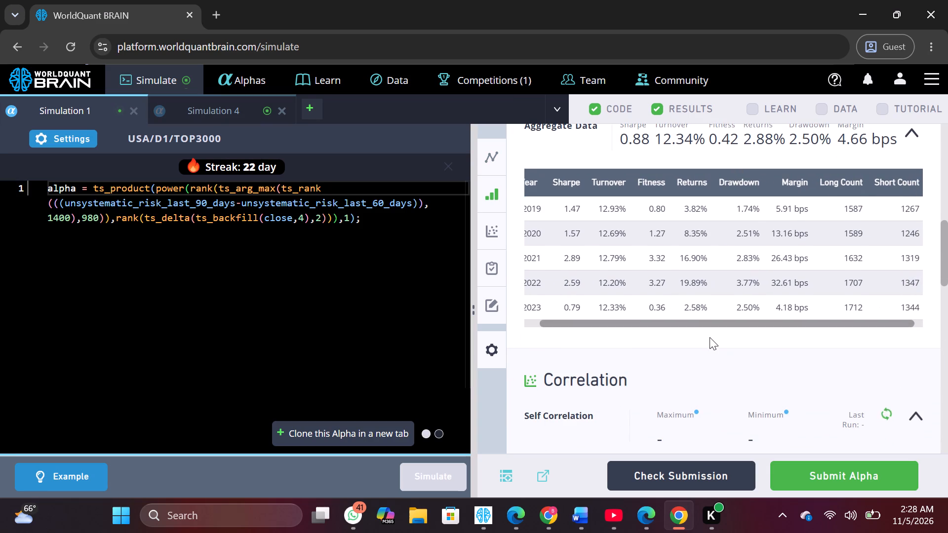
scroll(709, 338, down, 2)
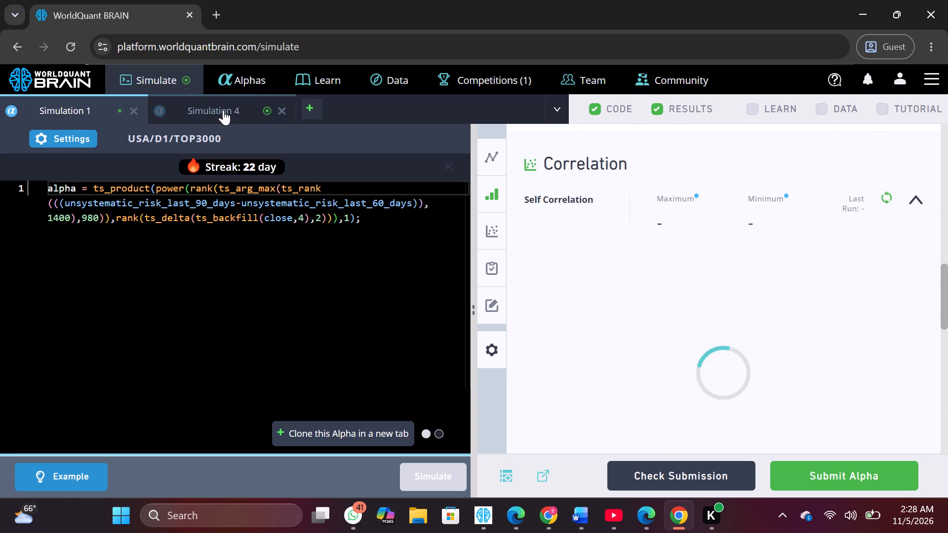
Show the test period for Simulation 4's results and run its self-correlation check.
click(223, 110)
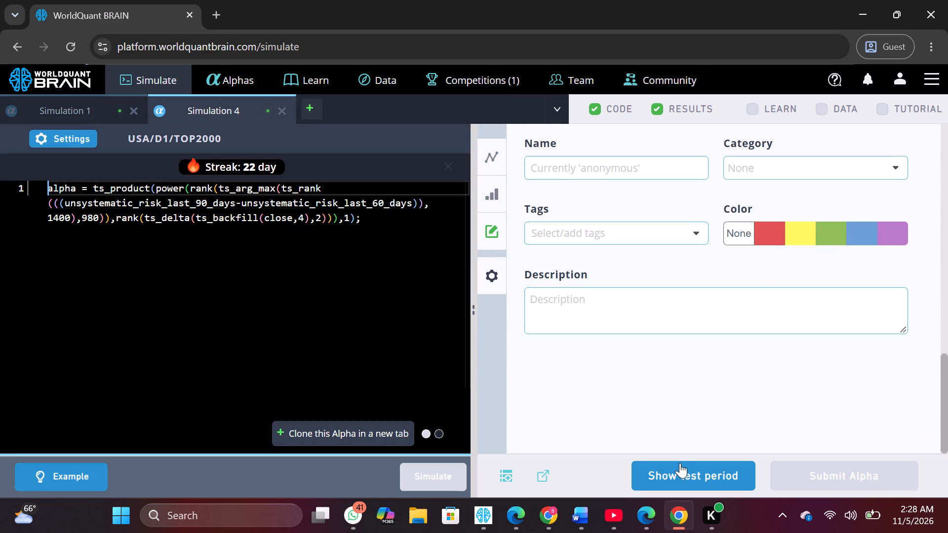
click(680, 463)
scroll(740, 279, up, 1)
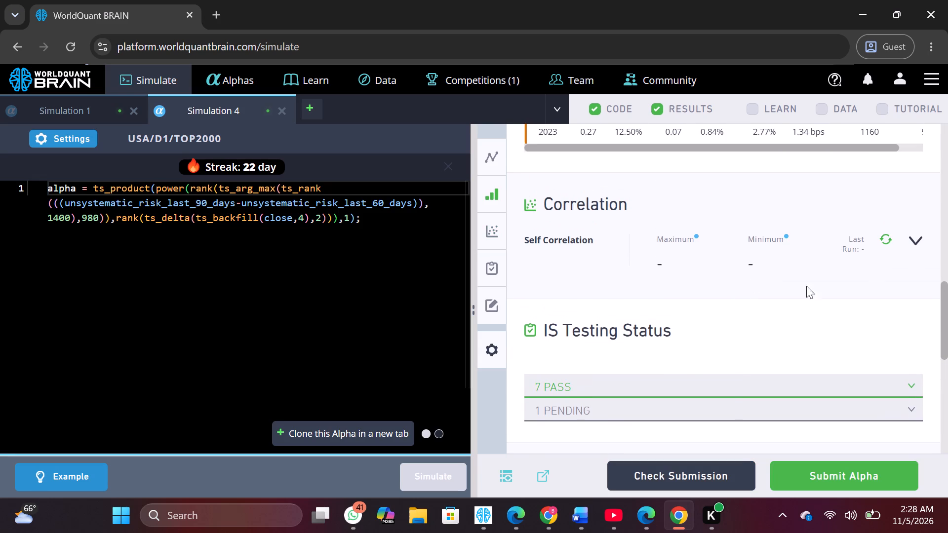
click(912, 249)
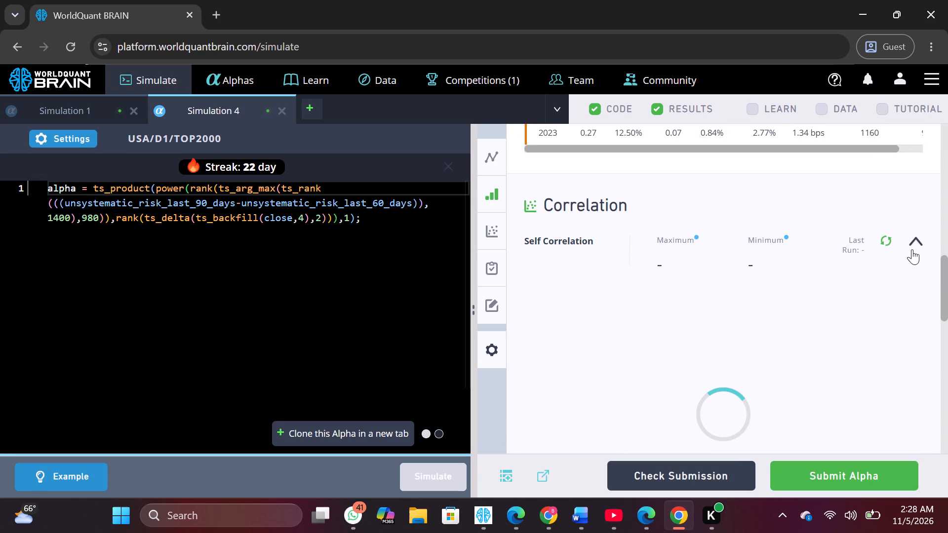
Set the truncation to 0.01 and the decay to 1 in Simulation 4's settings, apply them and simulate the alpha.
click(87, 145)
click(415, 361)
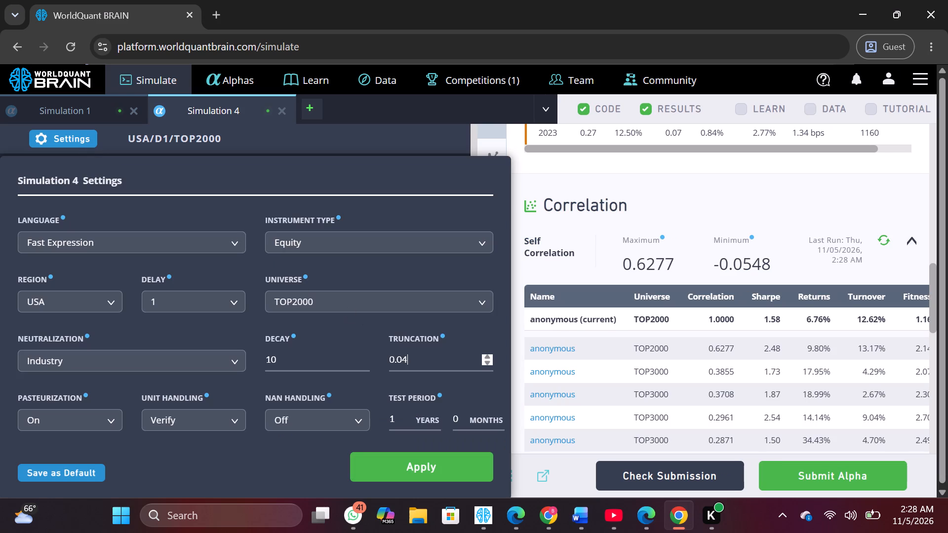
key(BackSpace)
key(1)
click(297, 368)
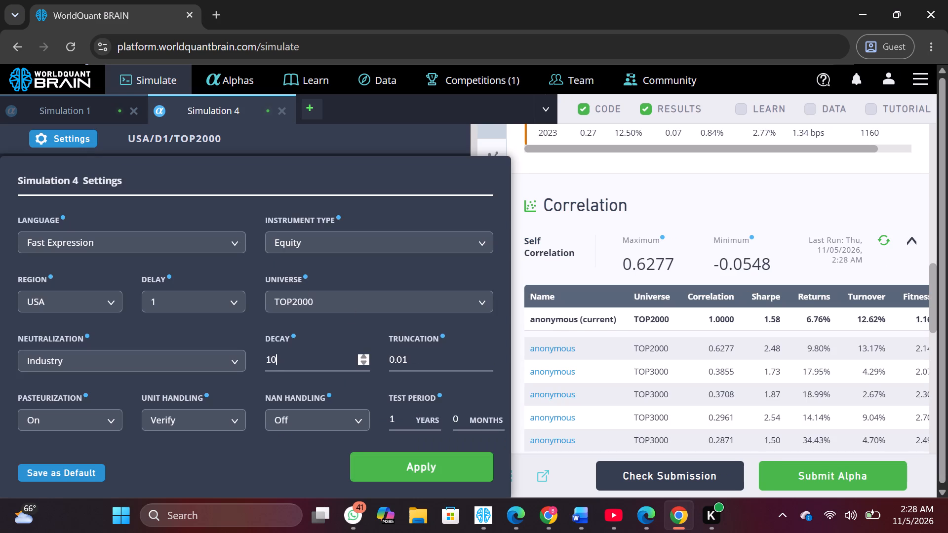
key(BackSpace)
click(413, 455)
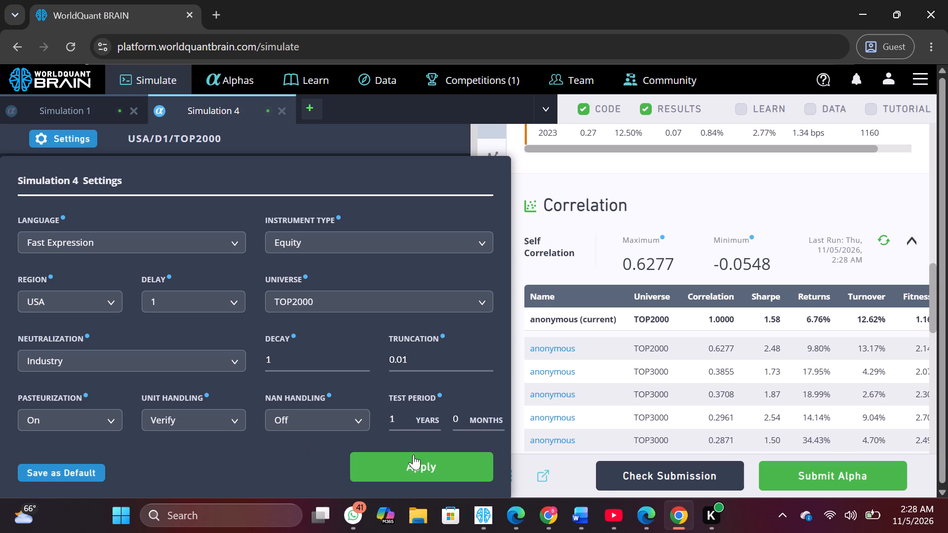
click(433, 472)
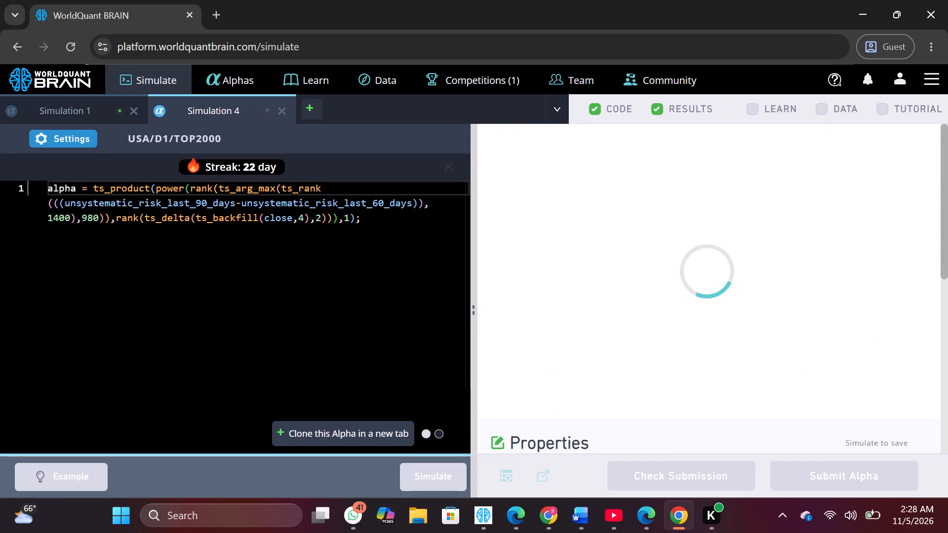
Check Simulation 1's self-correlation and testing status, set its truncation to 0.3, apply it and simulate the alpha.
click(70, 108)
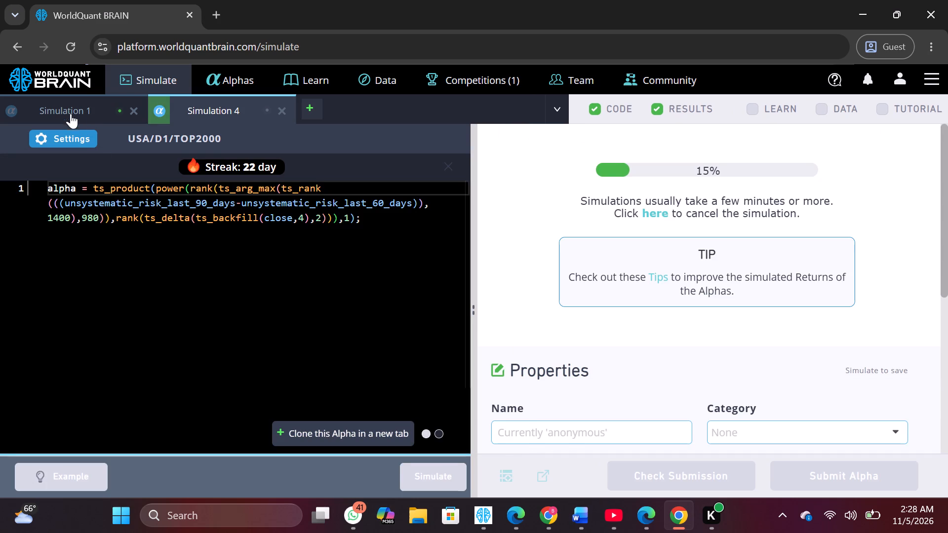
click(79, 140)
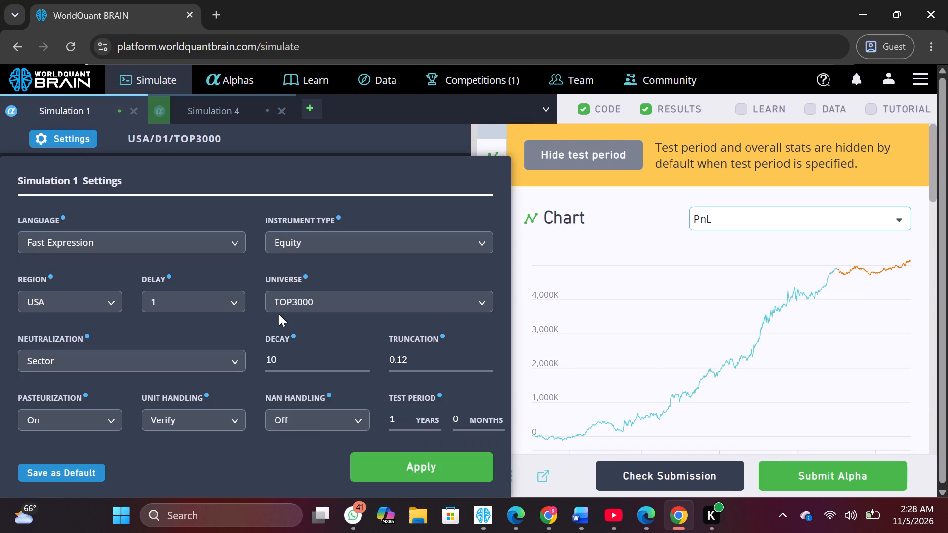
scroll(642, 256, down, 6)
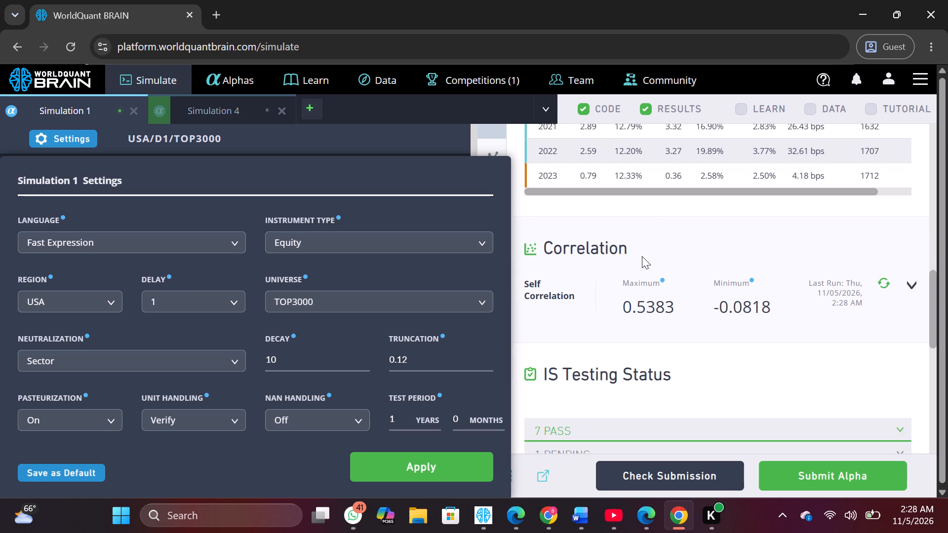
scroll(642, 256, down, 1)
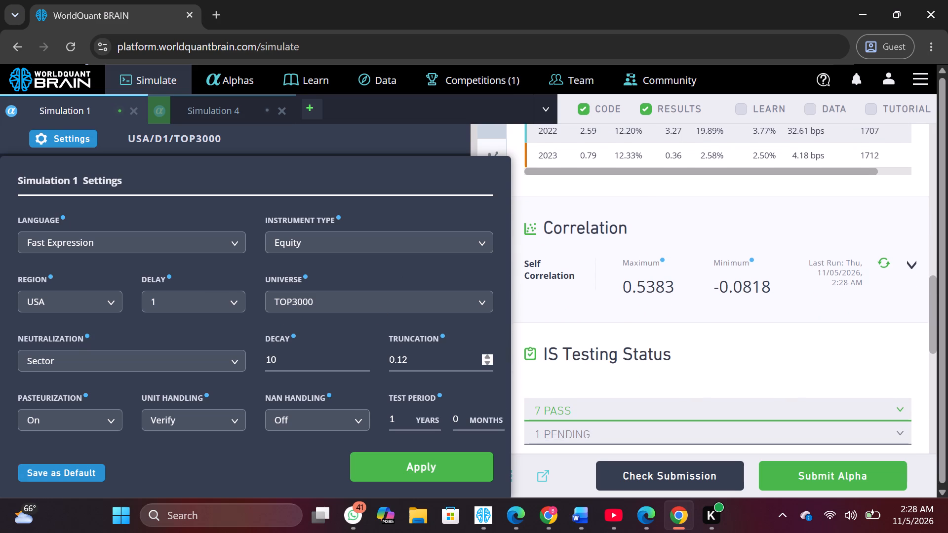
click(425, 361)
key(BackSpace)
key(BackSpace)
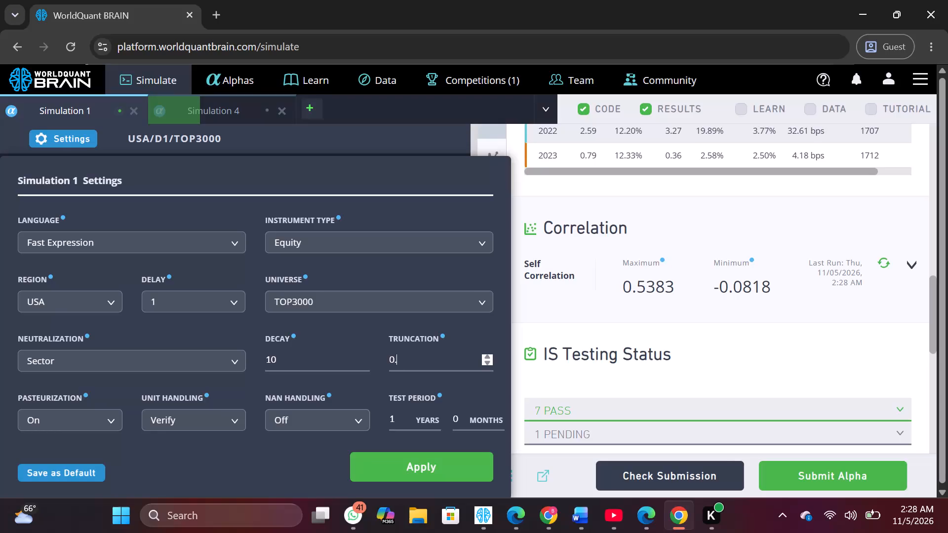
key(1)
key(9)
key(BackSpace)
key(BackSpace)
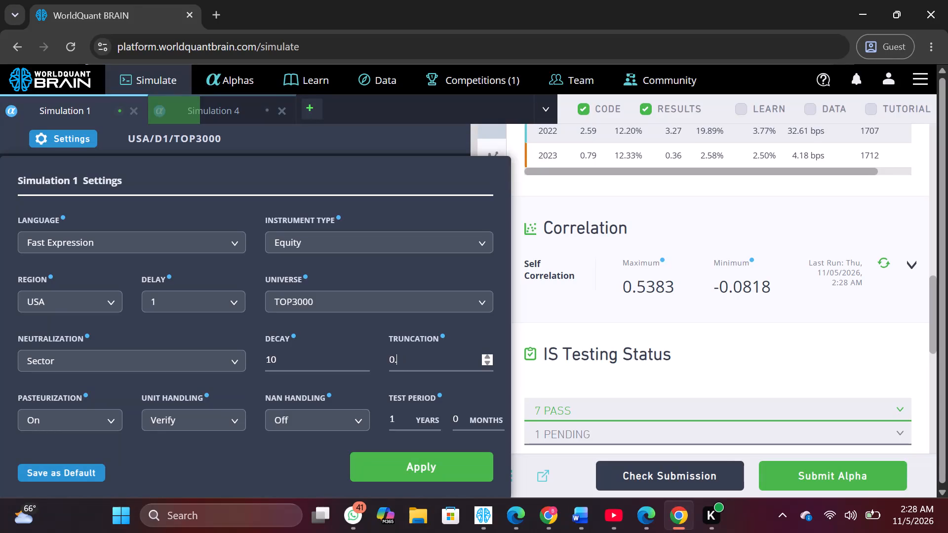
key(3)
click(468, 473)
click(438, 469)
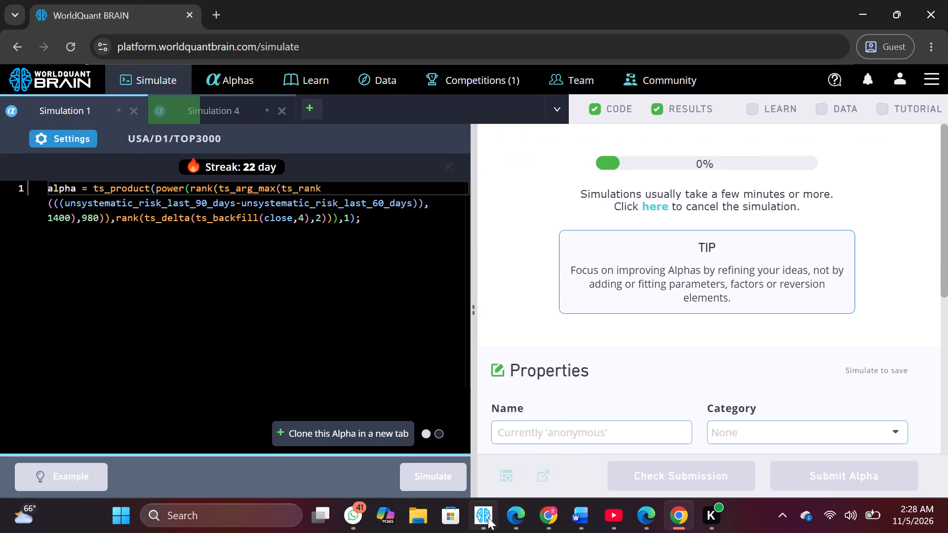
Switch to the standalone WorldQuant BRAIN app window and simulate the alpha in Simulation 8.
click(488, 517)
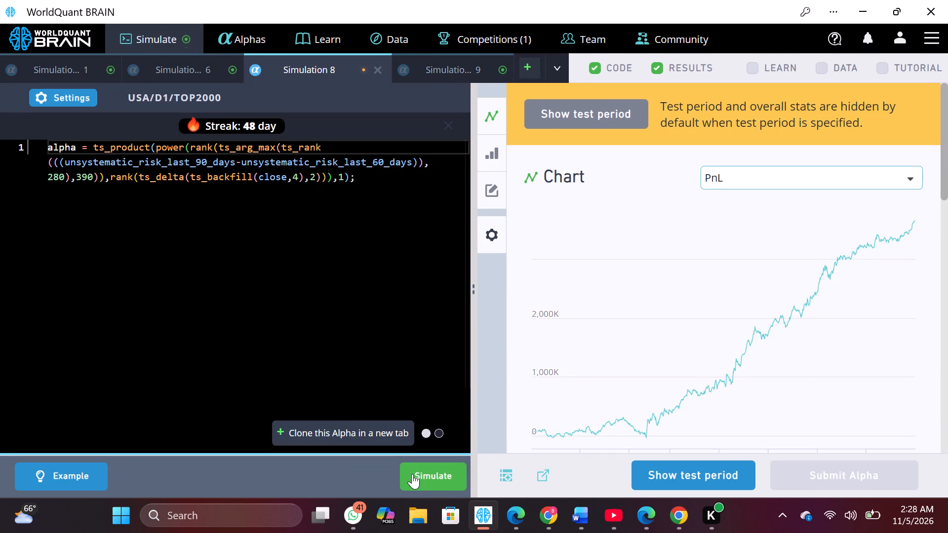
click(413, 474)
Set the decay to 18 in Simulation 9's settings, apply it and simulate the alpha.
click(455, 66)
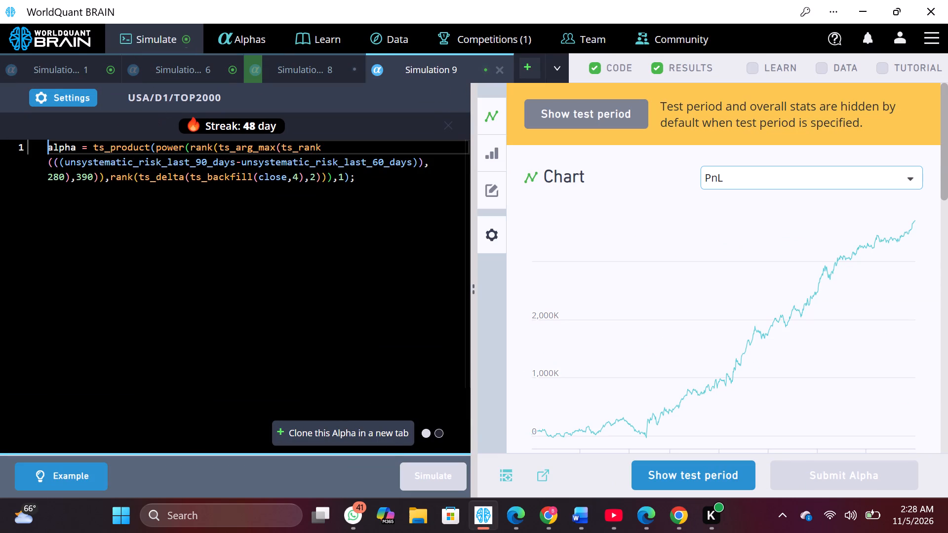
click(66, 106)
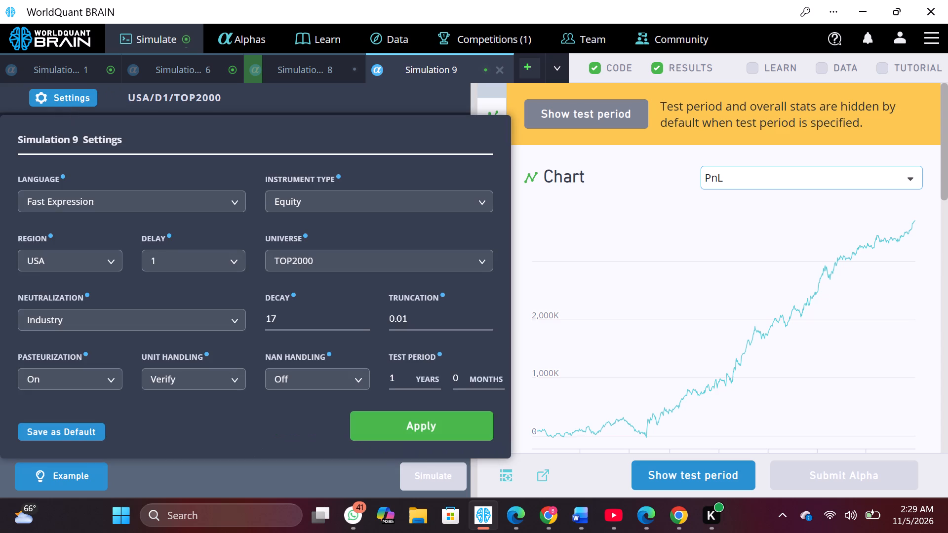
click(365, 314)
click(420, 421)
click(435, 475)
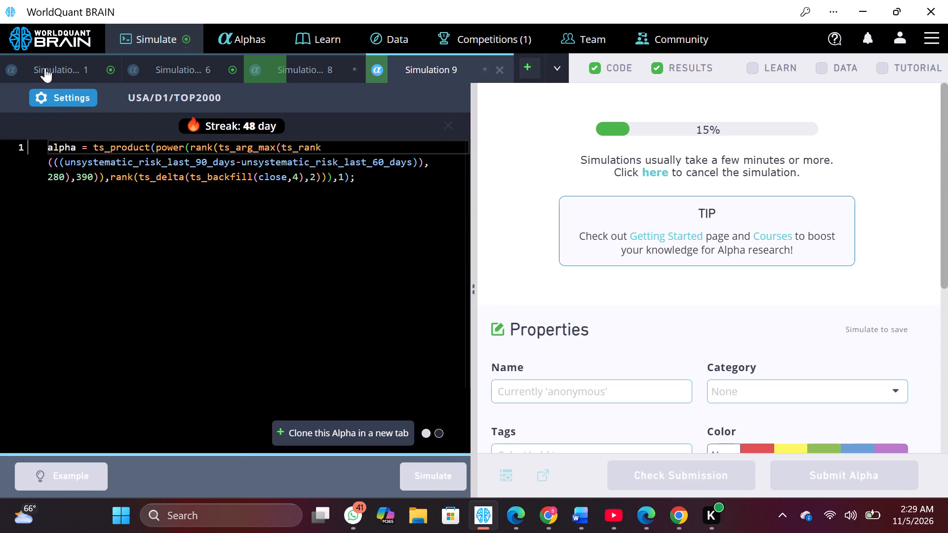
Set the decay to 19 in Simulation 1's settings, apply it and simulate the alpha.
click(45, 68)
click(74, 99)
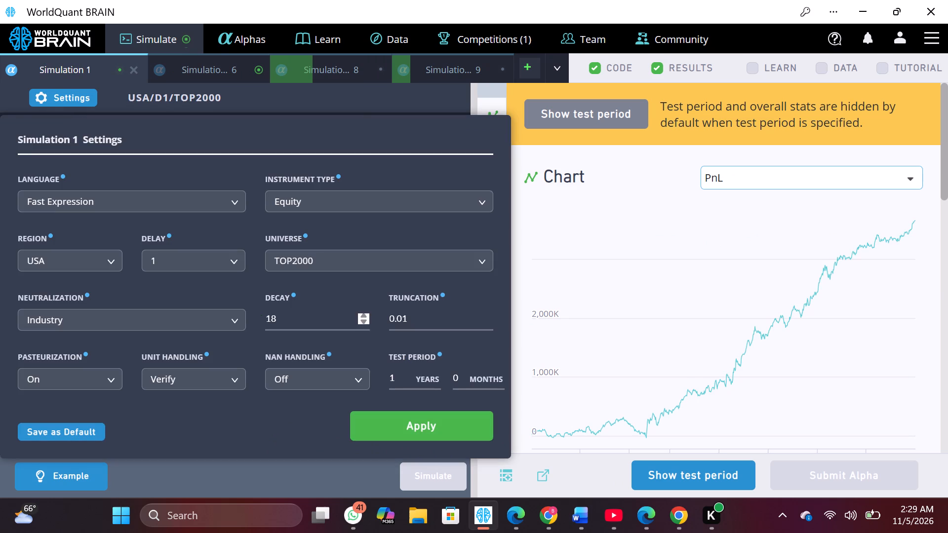
click(363, 314)
click(402, 410)
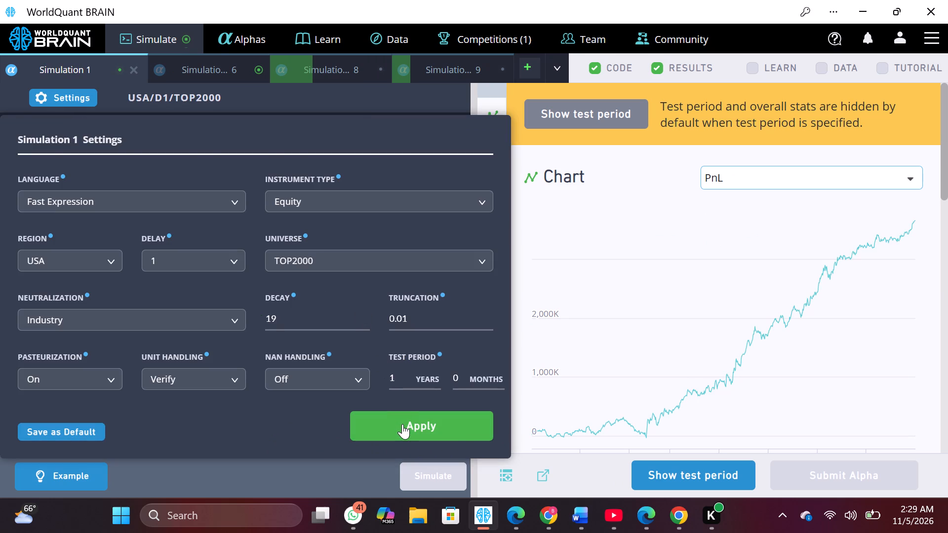
click(402, 424)
click(424, 469)
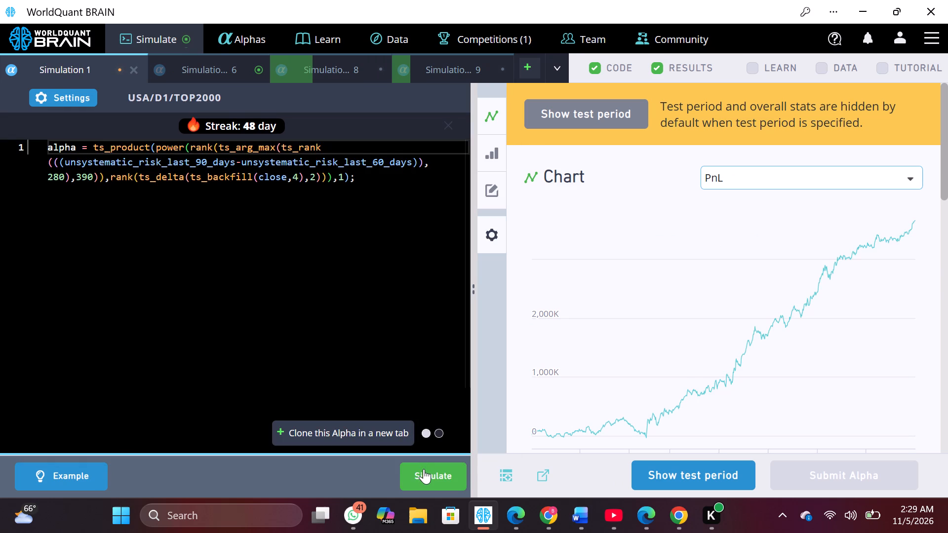
Increase the decay by one in Simulation 6's settings and apply it.
click(207, 69)
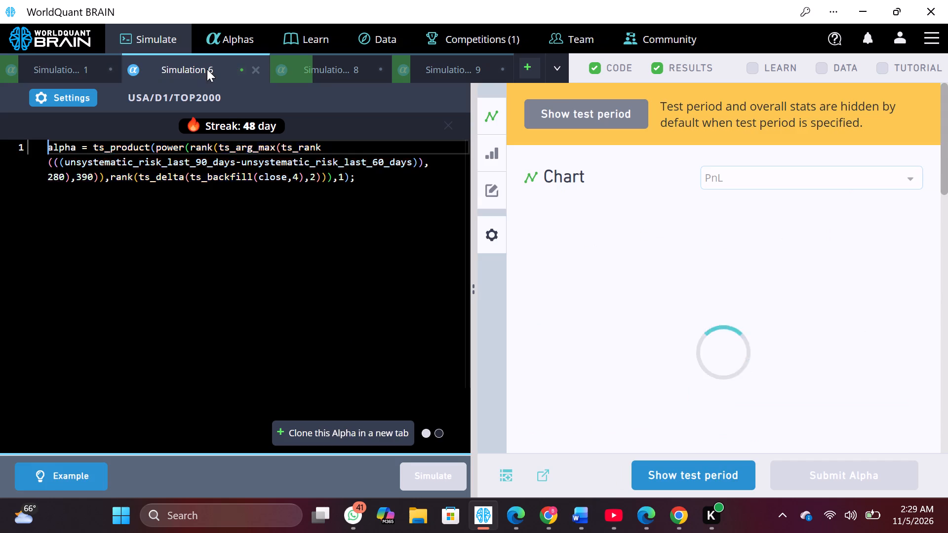
click(80, 98)
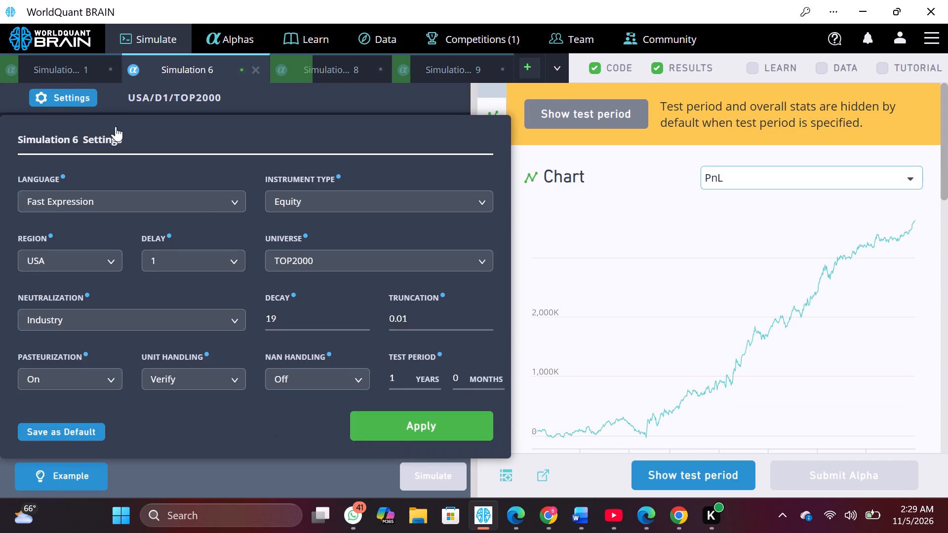
click(361, 314)
click(399, 419)
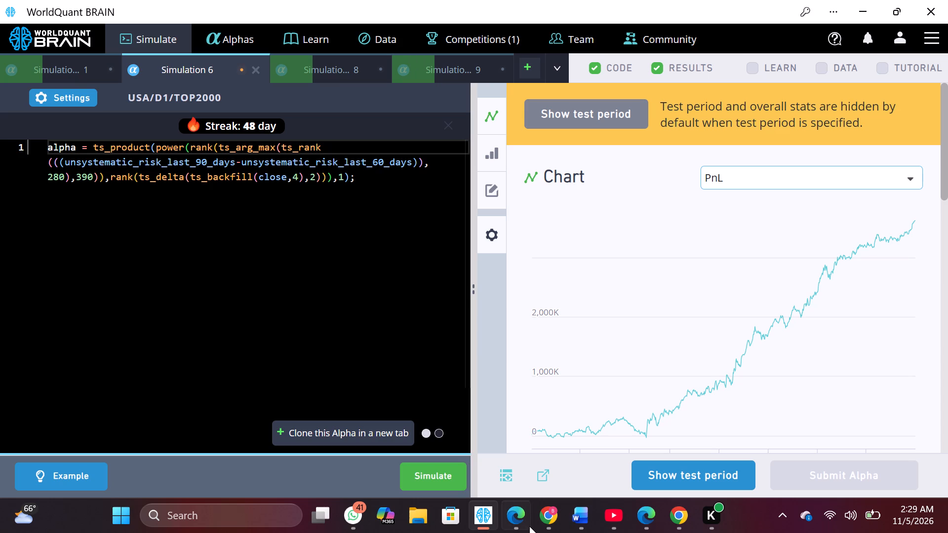
Switch to the Chrome window, reveal Simulation 4's test period and examine its chart and IS Summary.
click(475, 517)
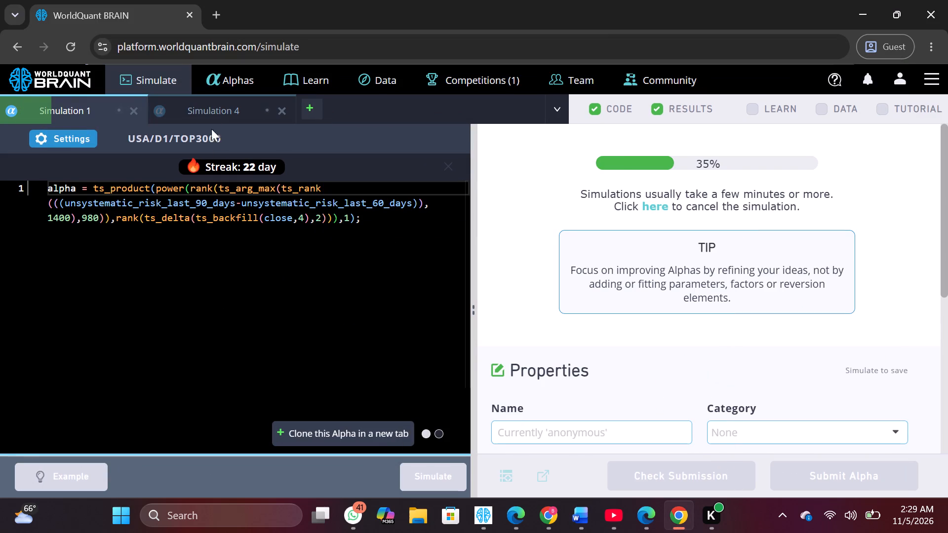
click(208, 102)
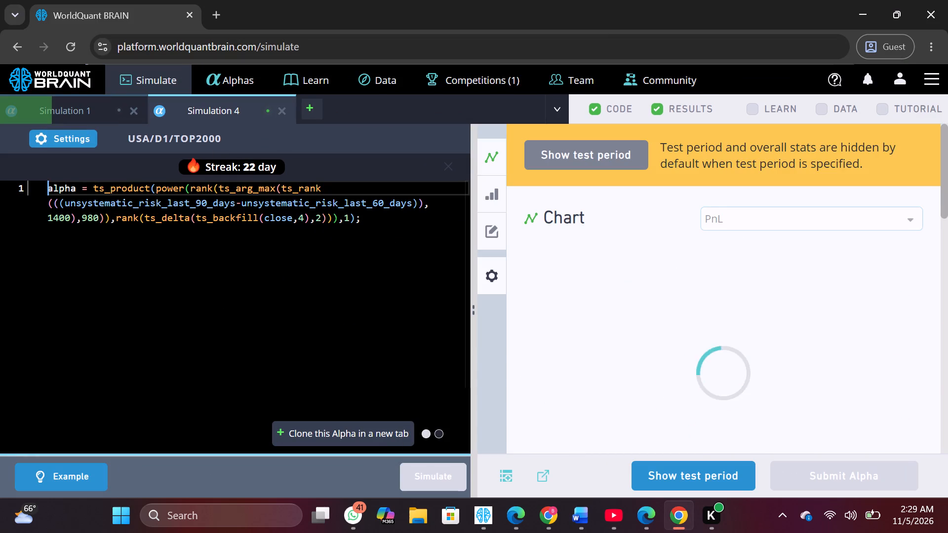
click(638, 362)
scroll(638, 362, down, 2)
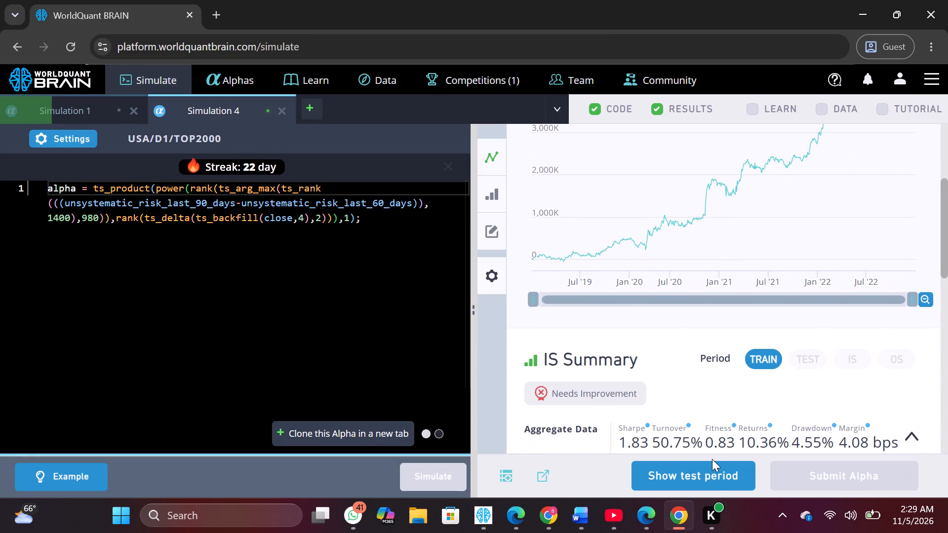
click(712, 468)
scroll(712, 468, down, 1)
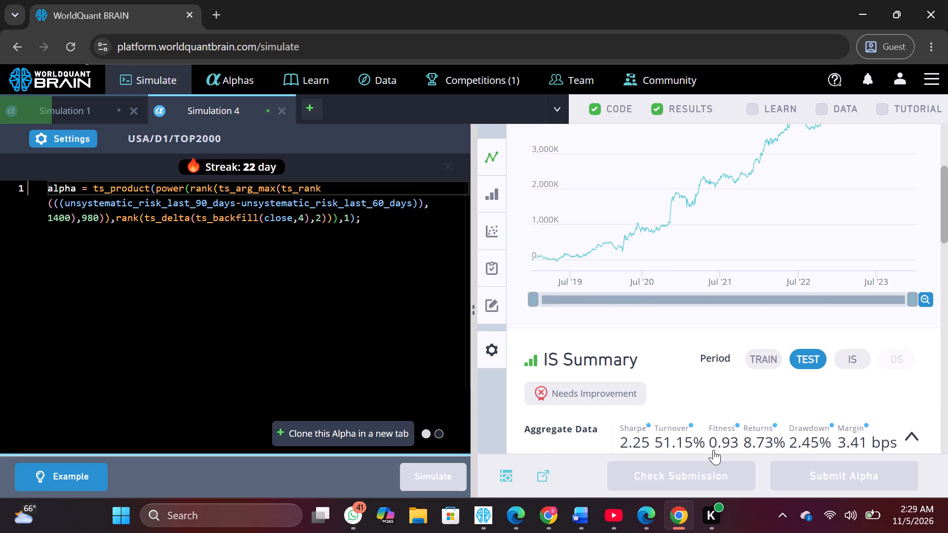
scroll(687, 365, down, 2)
Set truncation to 0.12 and decay to 90 in Simulation 4's settings, apply them and simulate the alpha.
click(72, 130)
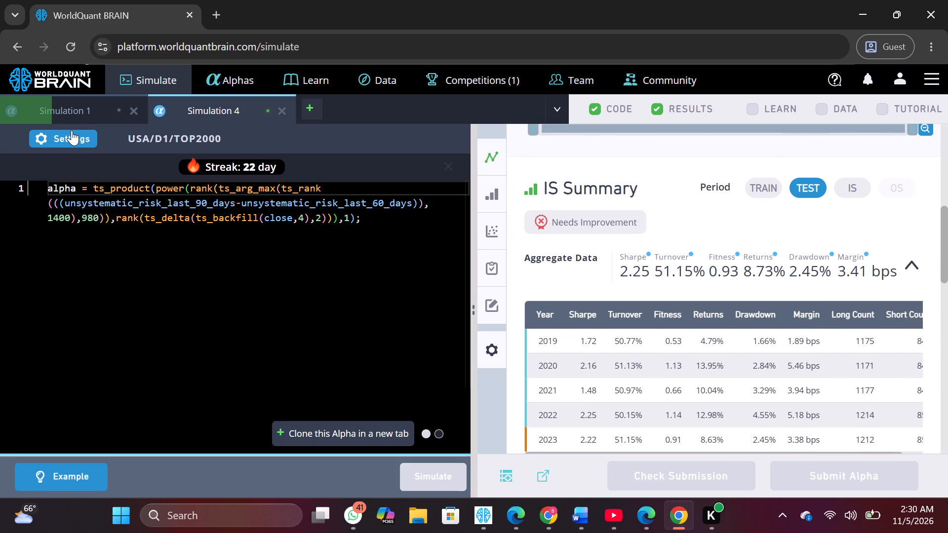
click(421, 361)
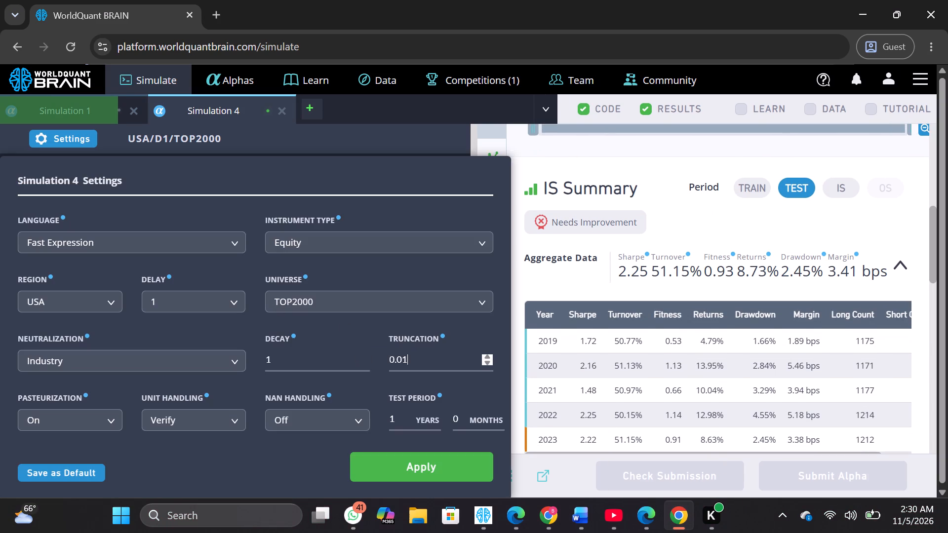
key(BackSpace)
key(BackSpace)
text(12)
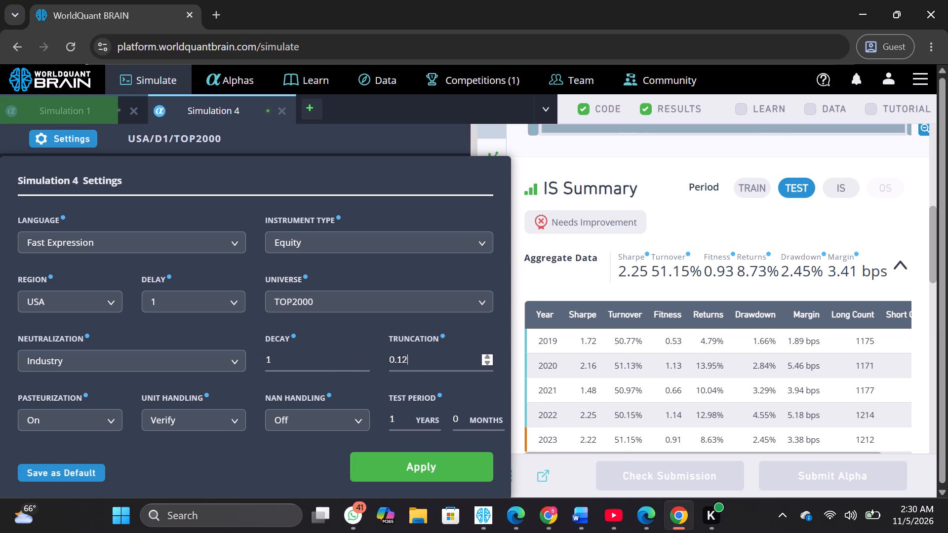
click(272, 356)
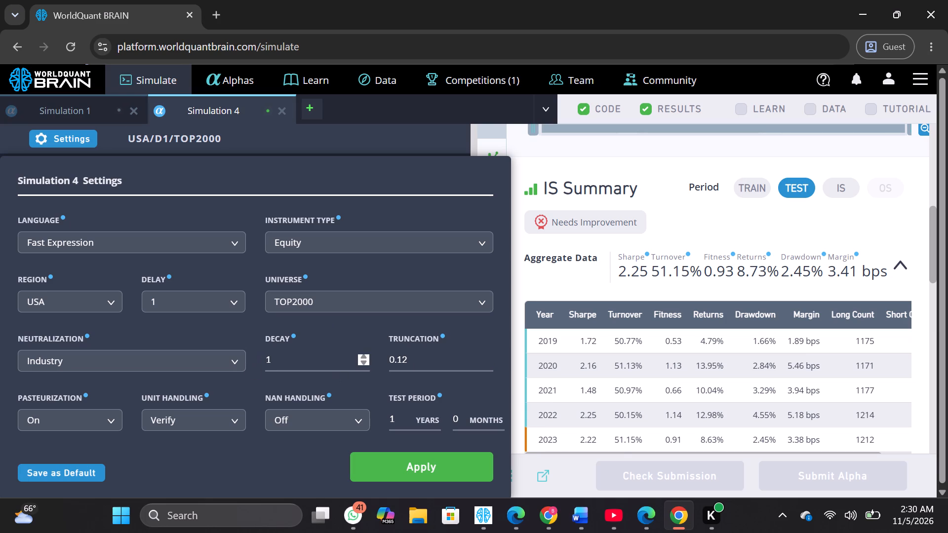
key(BackSpace)
text(90)
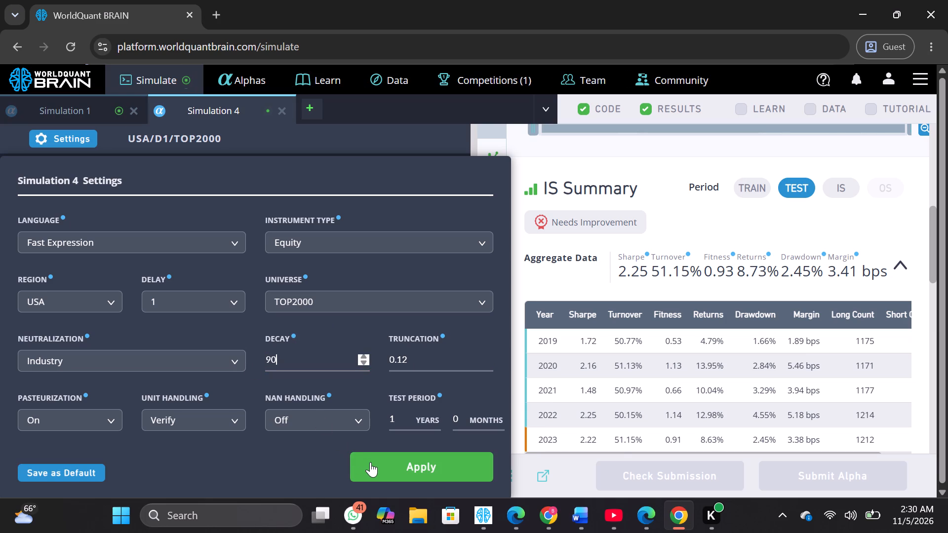
click(376, 466)
click(423, 479)
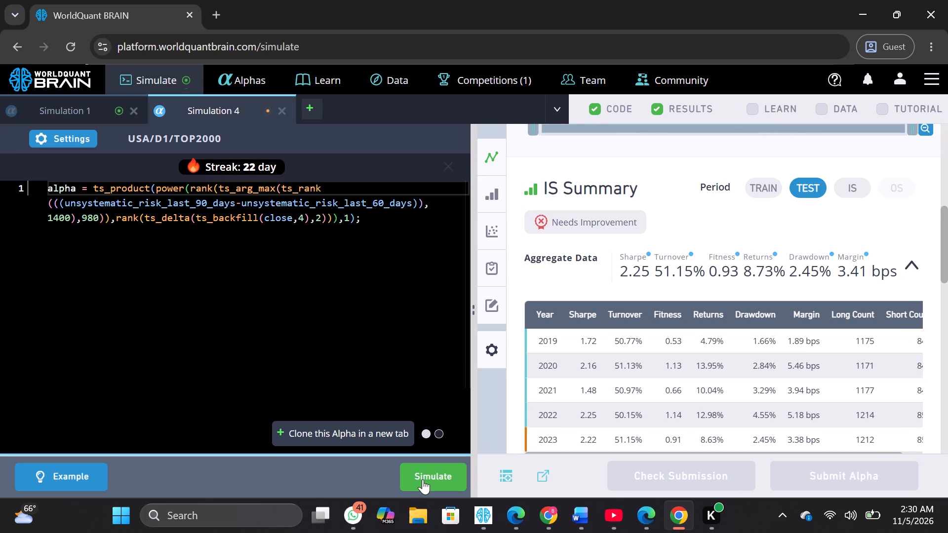
Review Simulation 1's IS Summary, reveal its test period and examine its self-correlation table.
click(86, 110)
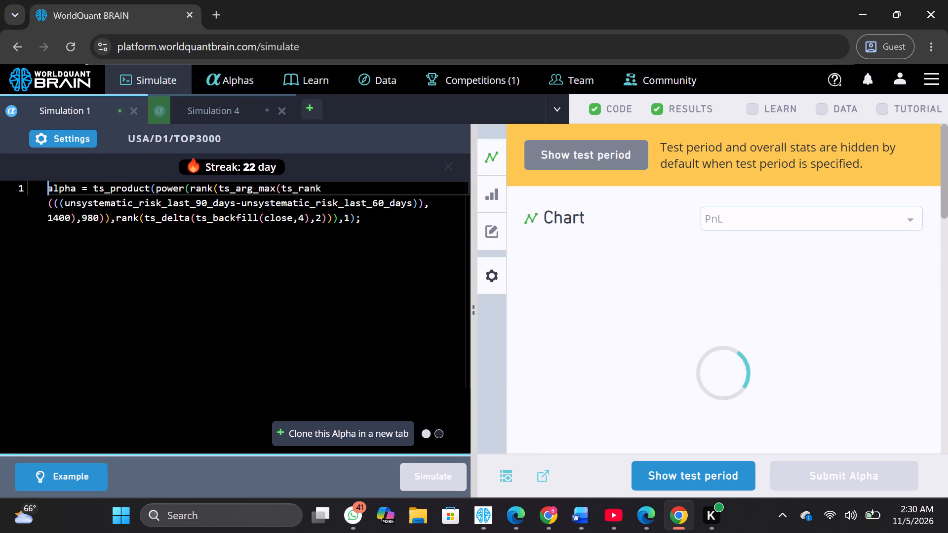
scroll(740, 273, down, 5)
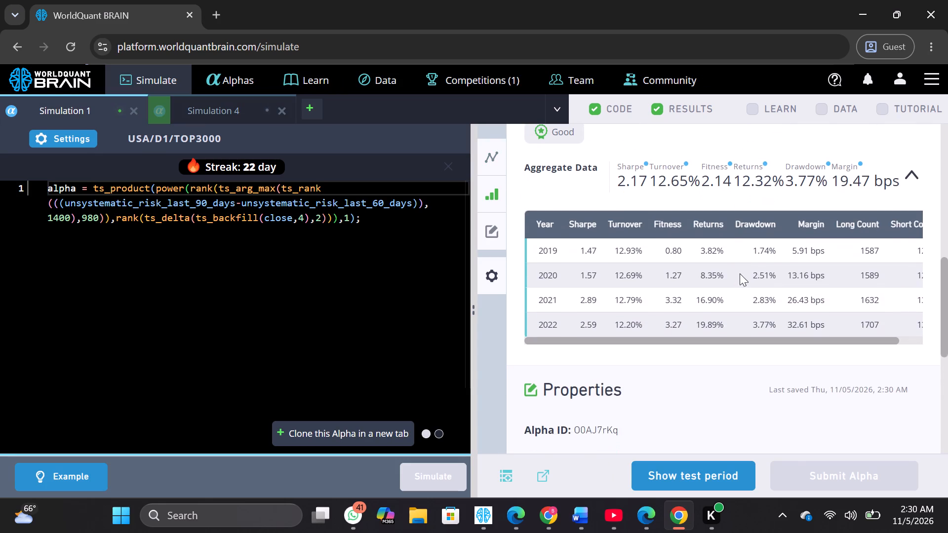
scroll(878, 305, down, 2)
scroll(904, 256, down, 2)
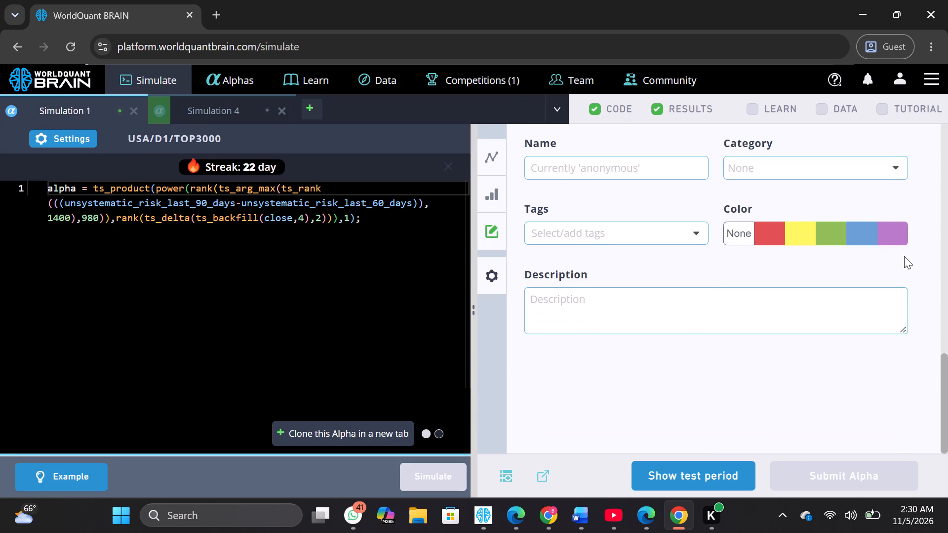
scroll(904, 256, up, 4)
click(730, 466)
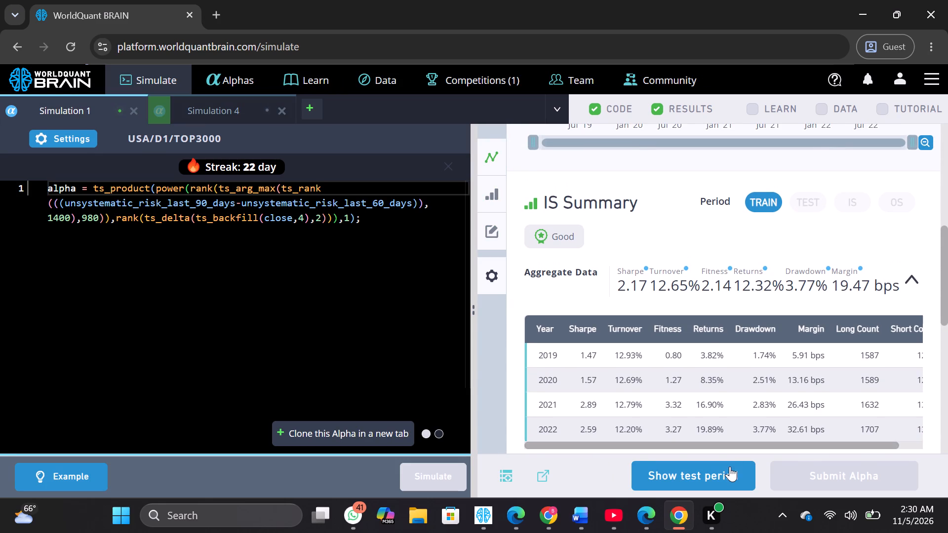
scroll(769, 381, down, 3)
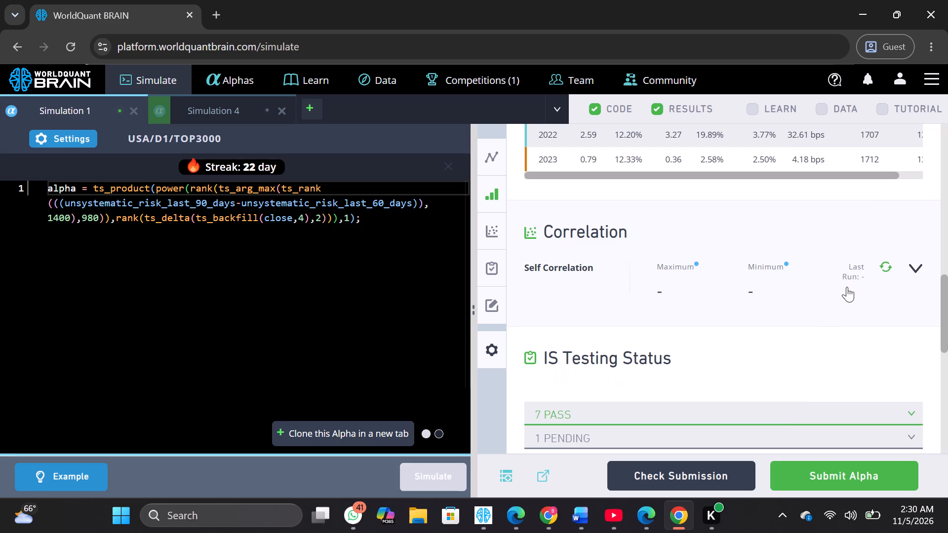
click(911, 267)
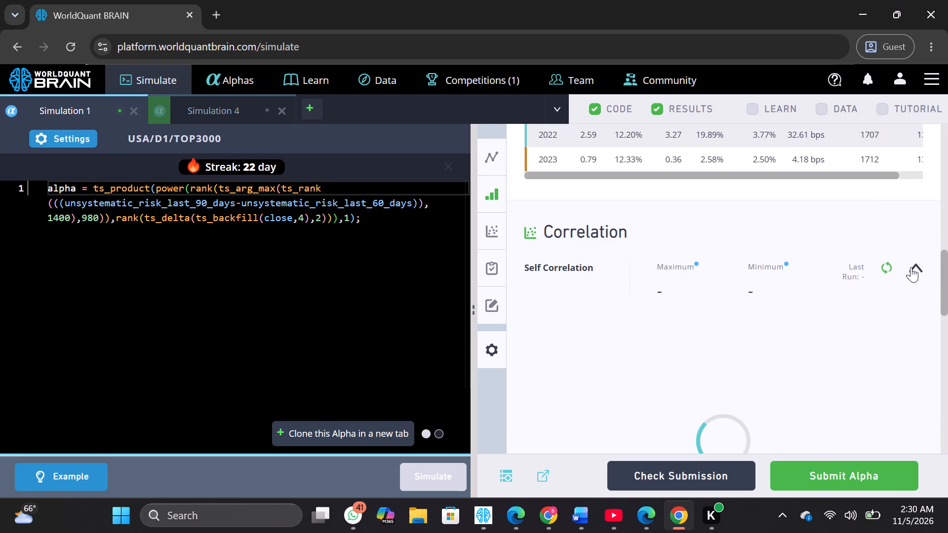
scroll(788, 317, down, 1)
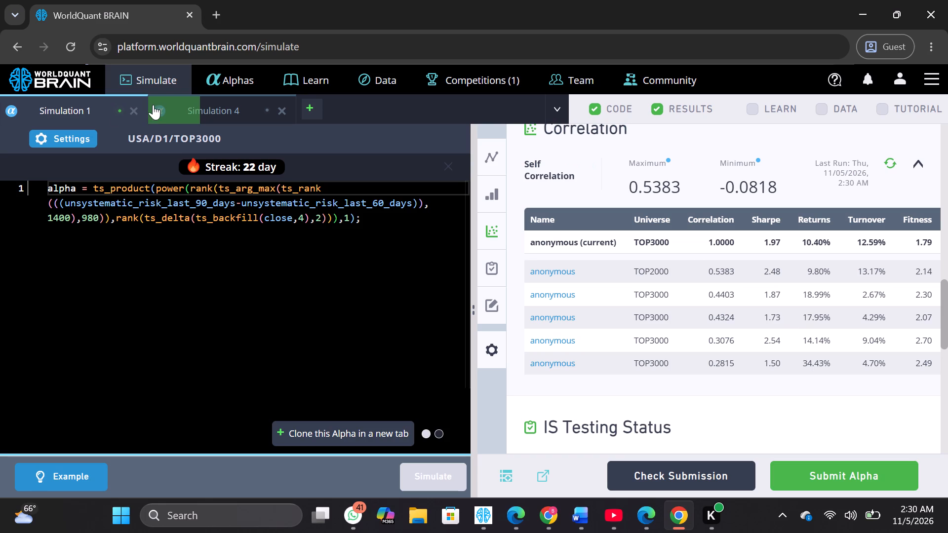
Set the decay to 112 in Simulation 1's settings, apply it and simulate the alpha.
click(51, 137)
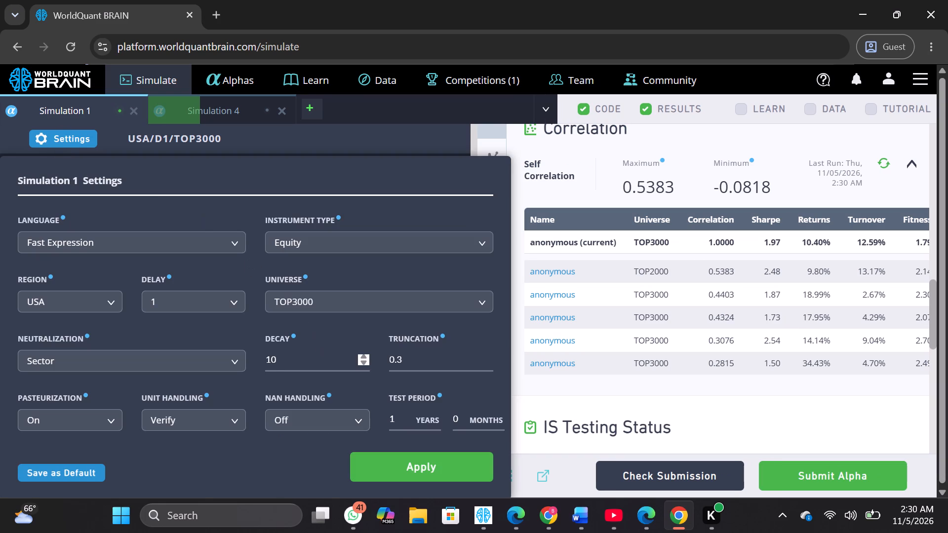
click(322, 365)
key(BackSpace)
key(BackSpace)
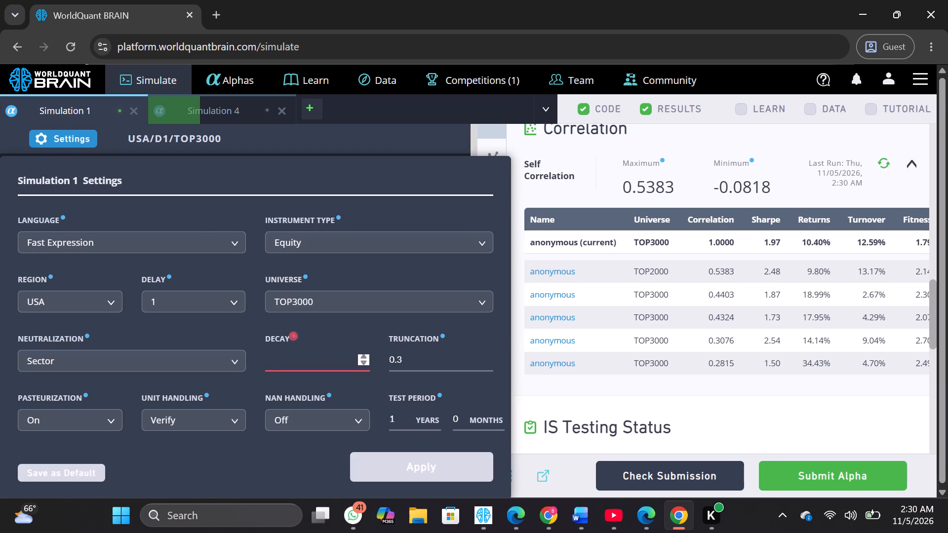
text(112)
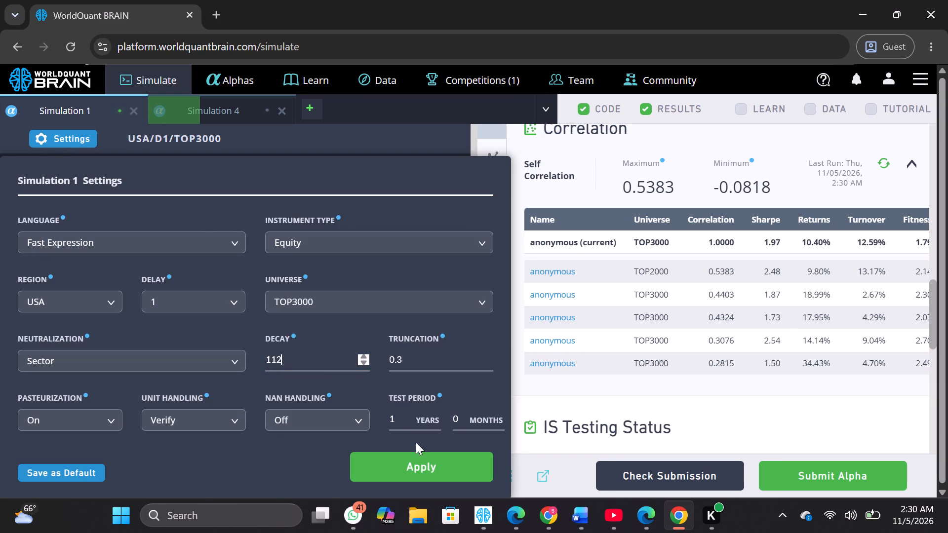
click(419, 459)
click(422, 481)
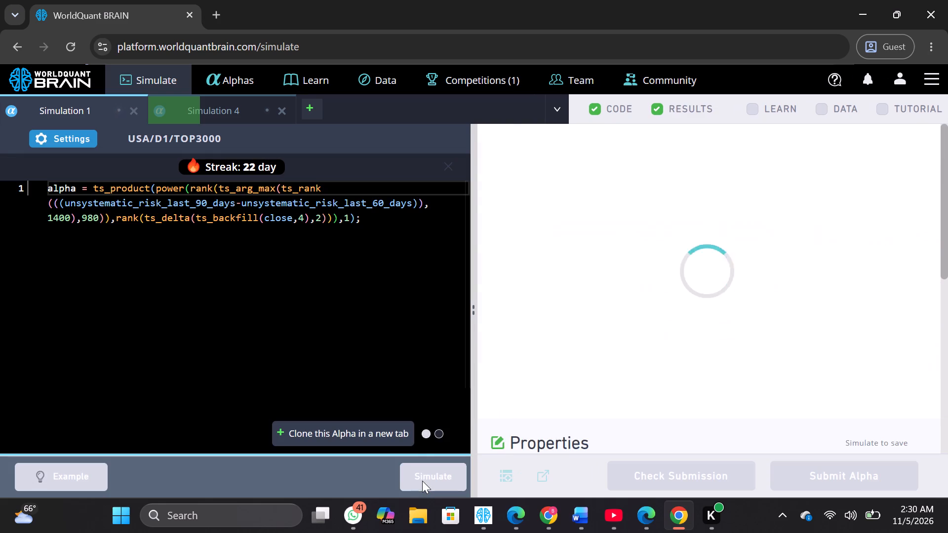
Switch to the standalone WorldQuant BRAIN app window and simulate the alpha in Simulation 6.
click(479, 508)
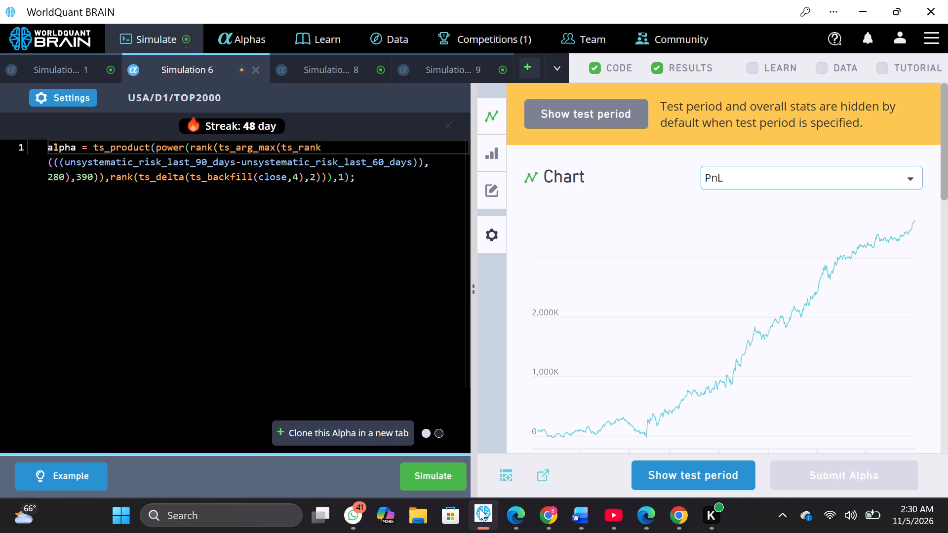
click(439, 473)
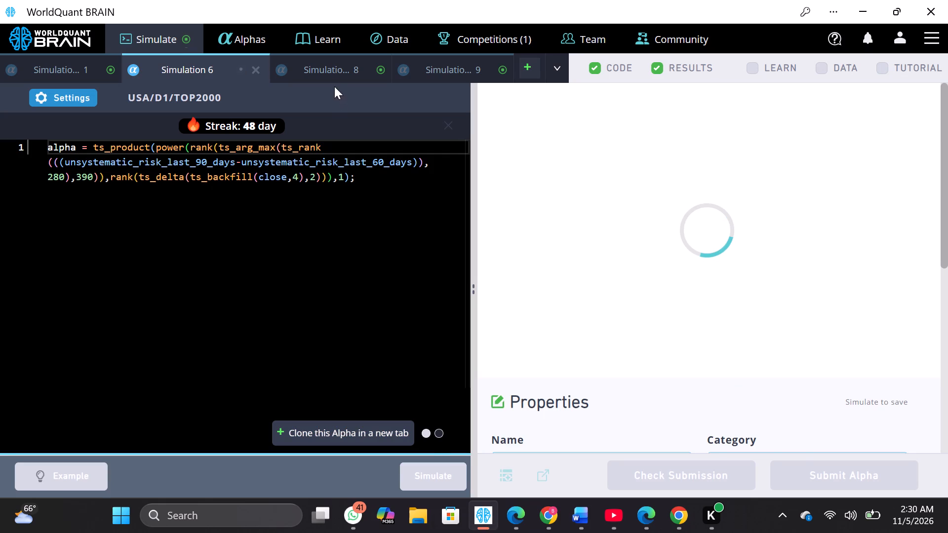
Increase the decay by one in Simulation 8's settings, apply it and simulate the alpha.
click(329, 69)
click(87, 95)
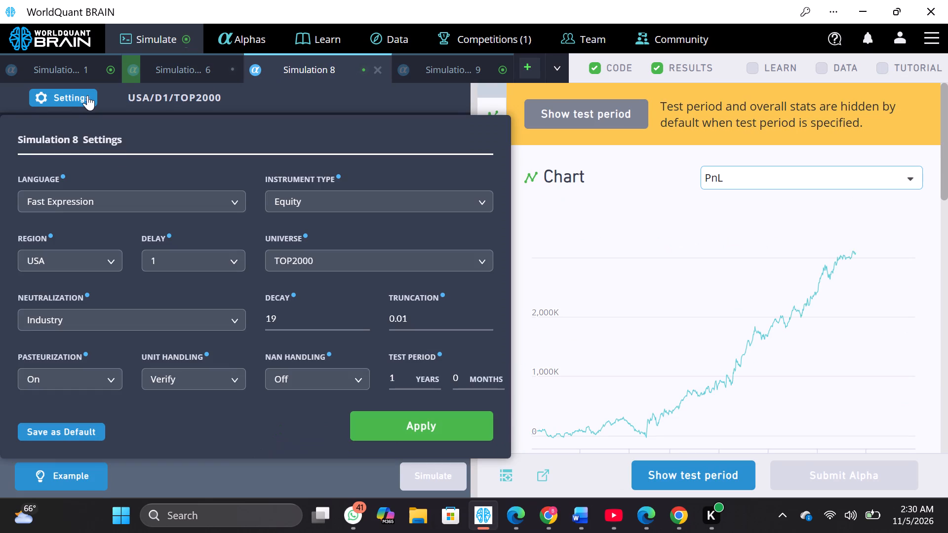
click(365, 314)
click(401, 431)
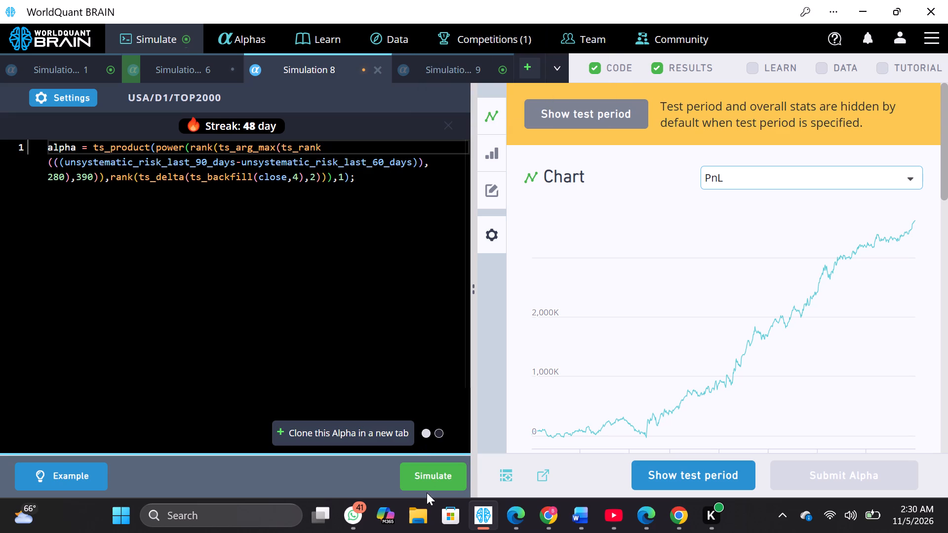
click(426, 477)
Set the decay to 19 in Simulation 9's settings, apply it and simulate the alpha.
double_click(444, 64)
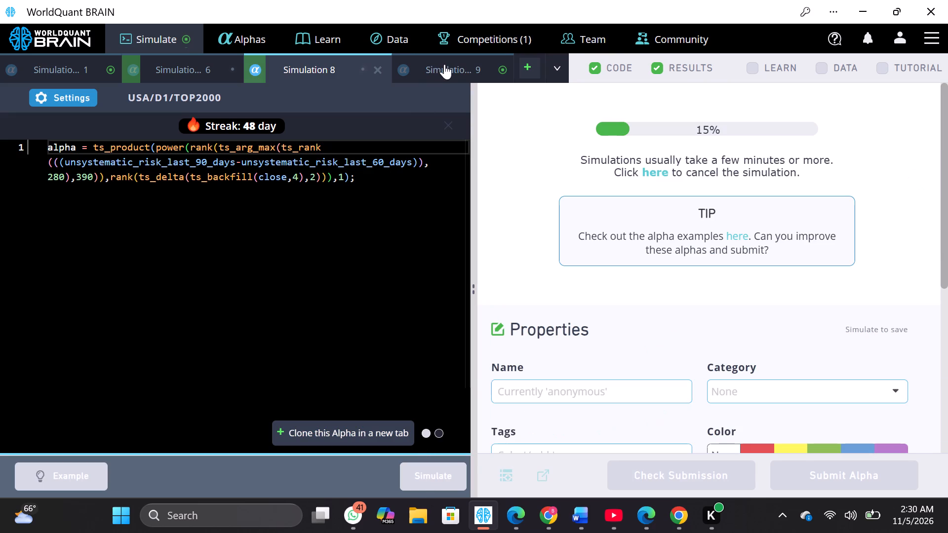
click(80, 98)
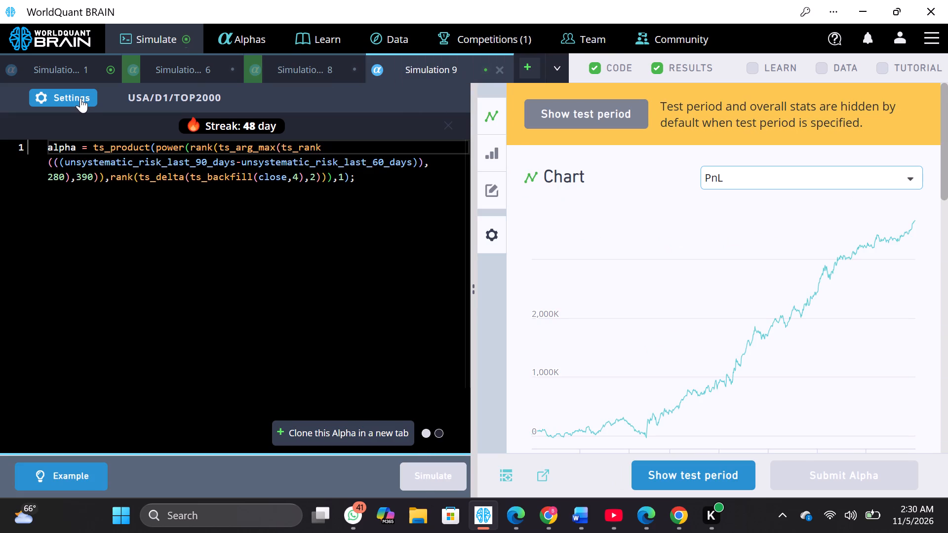
click(363, 315)
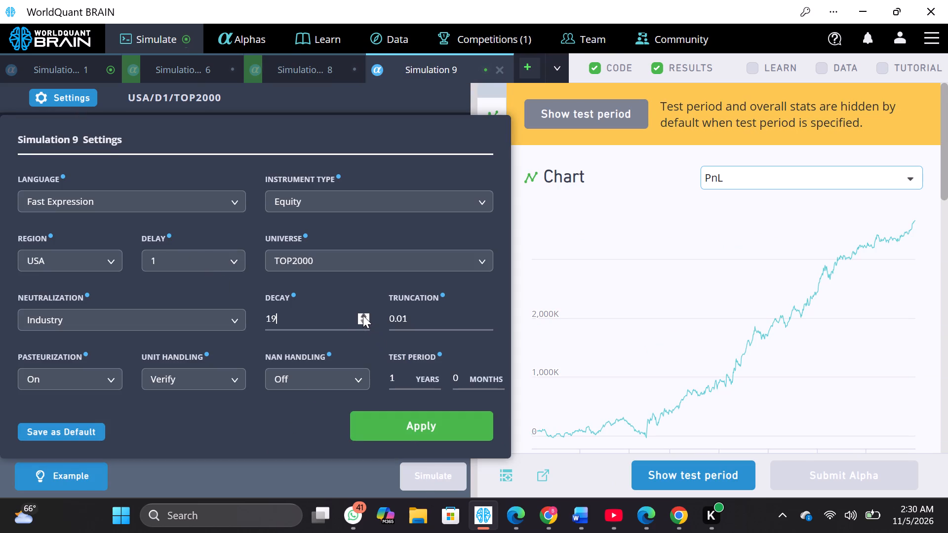
click(403, 427)
click(418, 462)
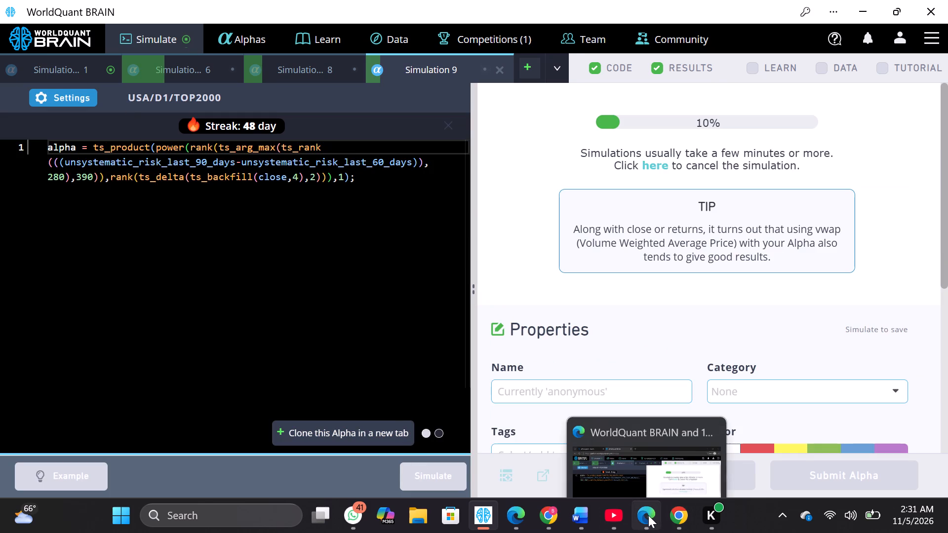
Switch to the Edge guest window, set Simulation 3's decay to 13, apply it and simulate the alpha.
click(629, 455)
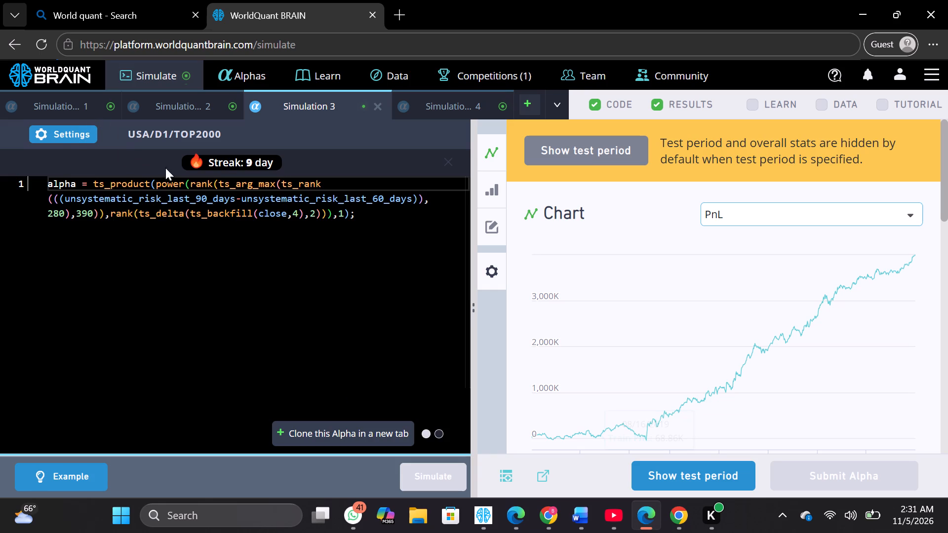
click(72, 129)
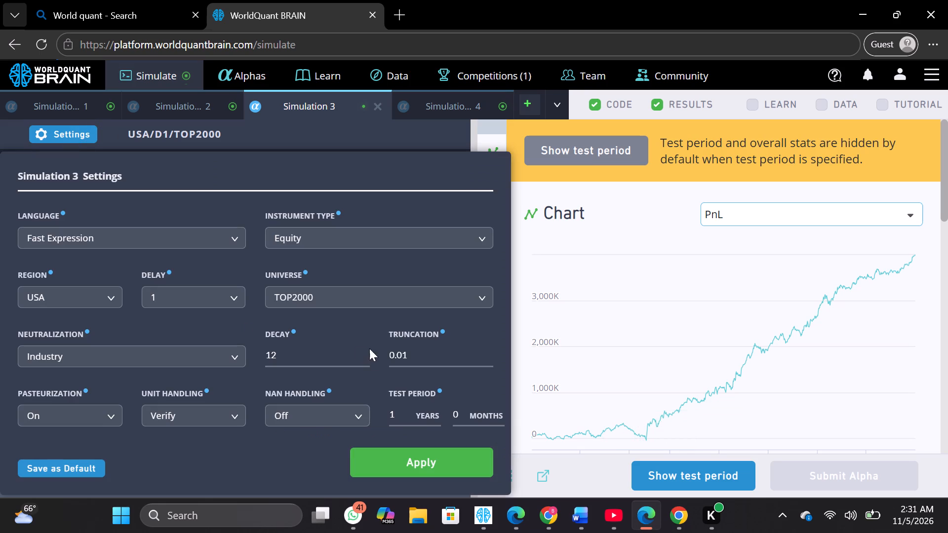
click(360, 352)
click(388, 458)
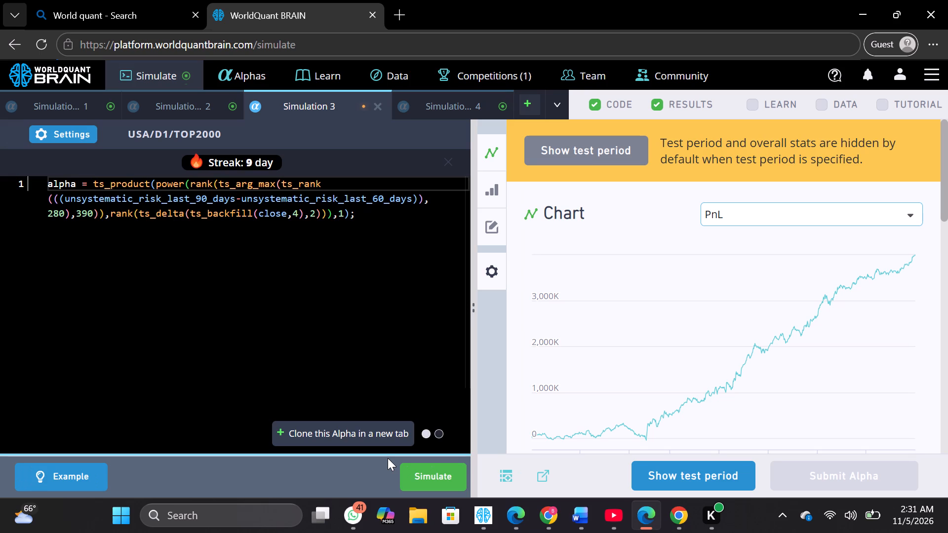
click(436, 464)
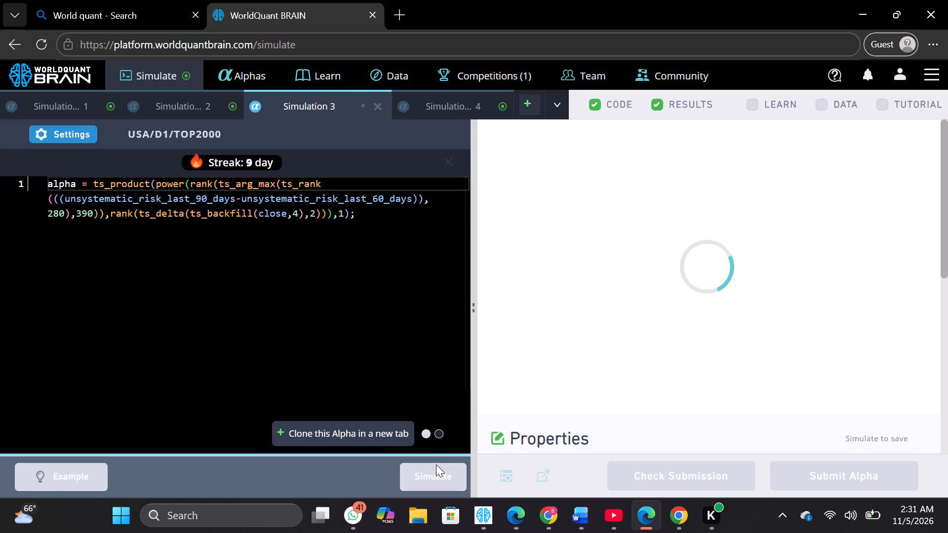
Increase the decay in Simulation 4's settings, apply it and simulate the alpha.
click(421, 95)
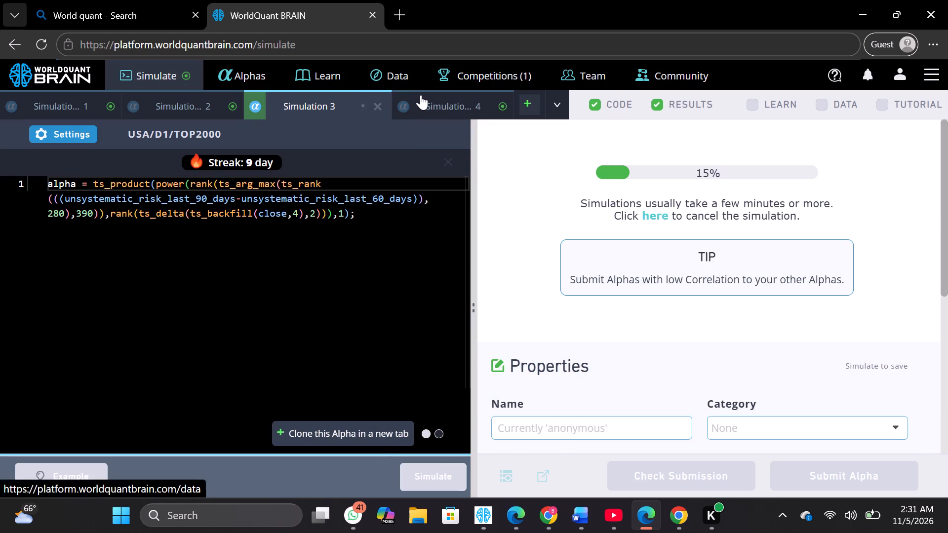
click(94, 134)
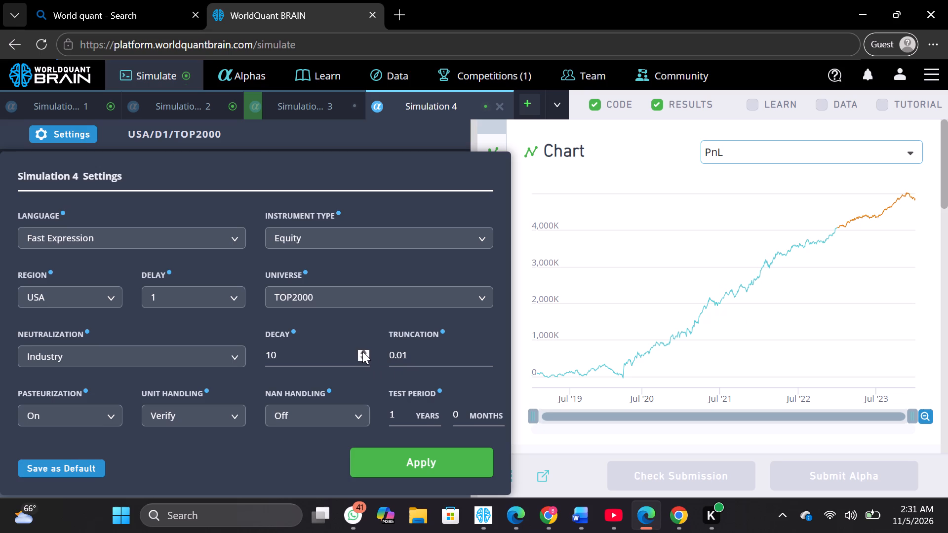
drag(363, 351, 393, 474)
click(393, 474)
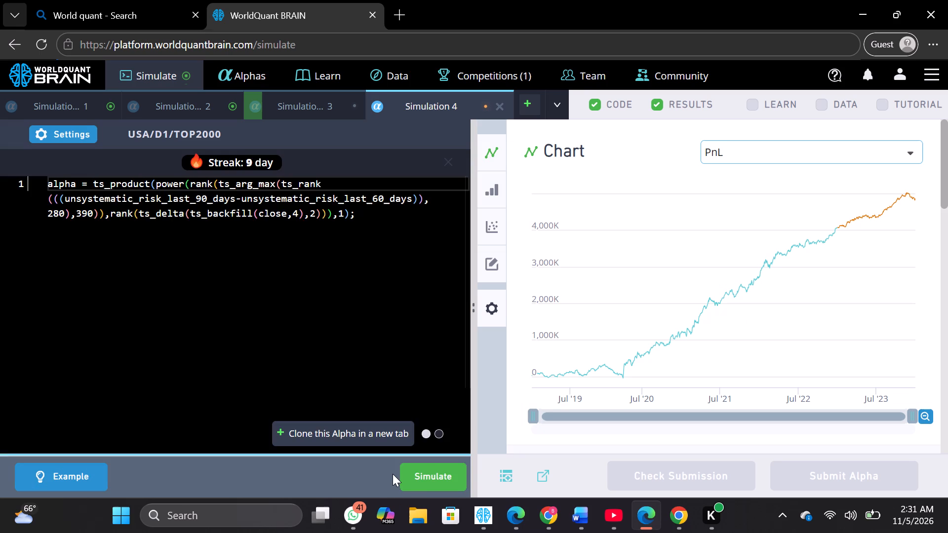
click(421, 475)
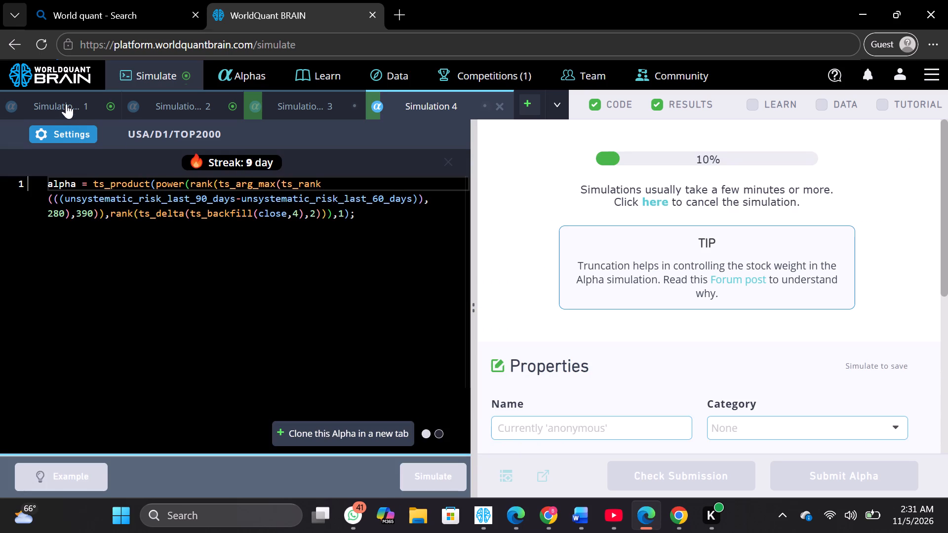
Set the decay to 13 in Simulation 1's settings, apply it and simulate the alpha.
click(66, 104)
click(63, 129)
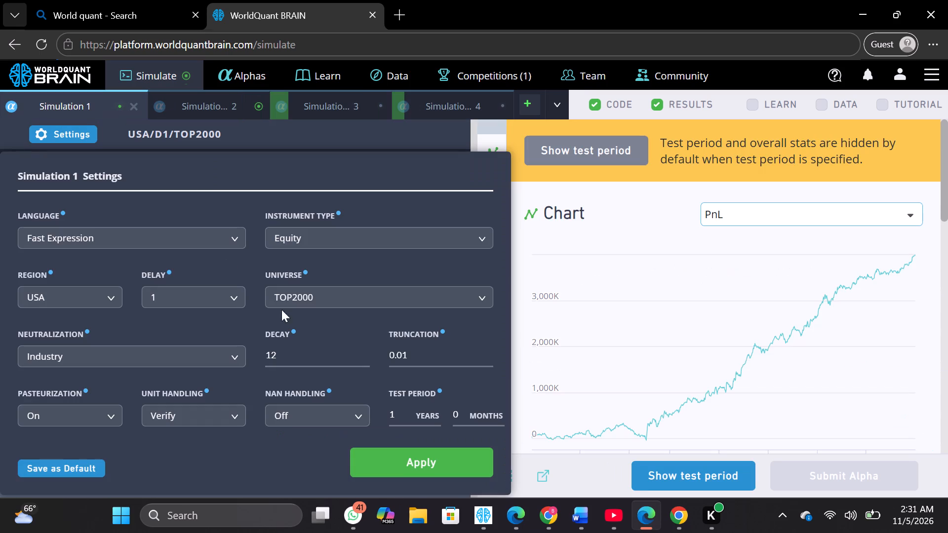
click(365, 350)
click(431, 455)
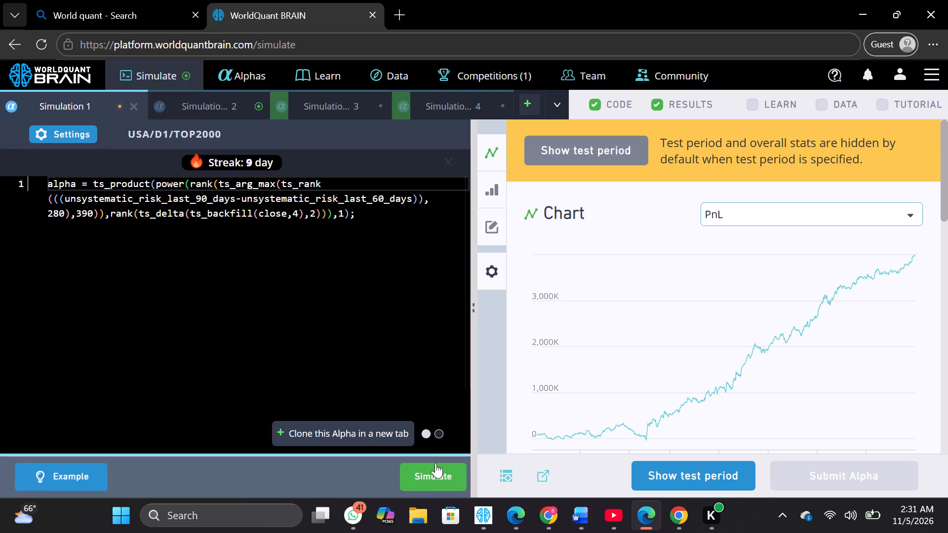
click(435, 463)
Set the decay to 13 in Simulation 2's settings and apply it.
double_click(195, 115)
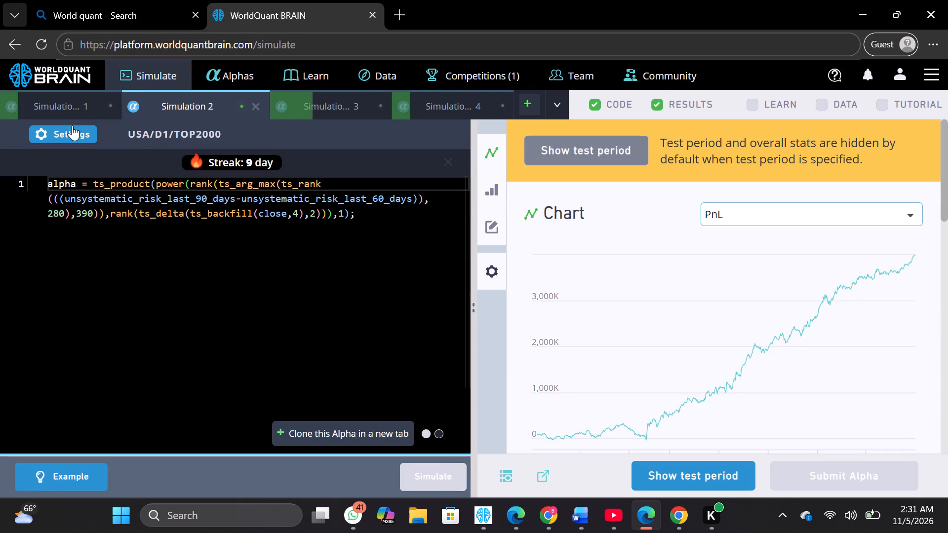
click(72, 125)
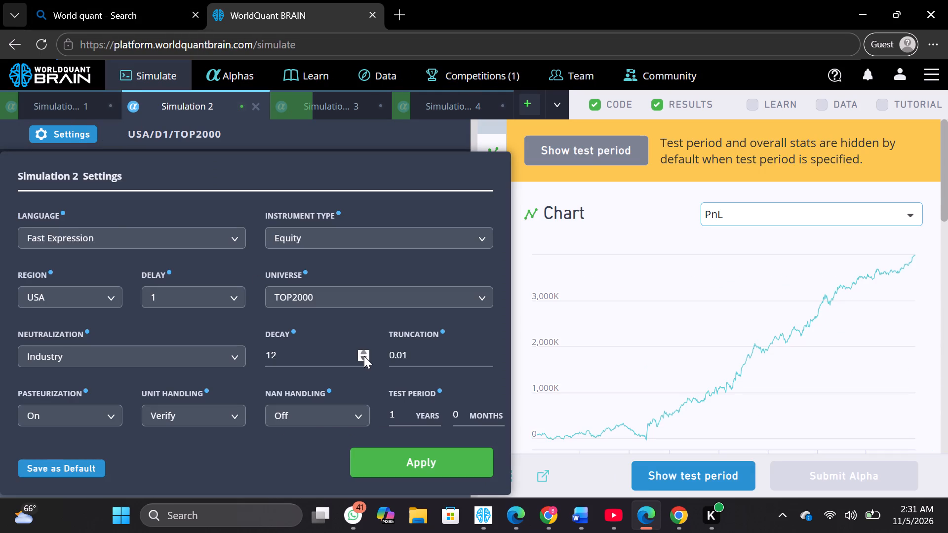
click(364, 356)
double_click(363, 350)
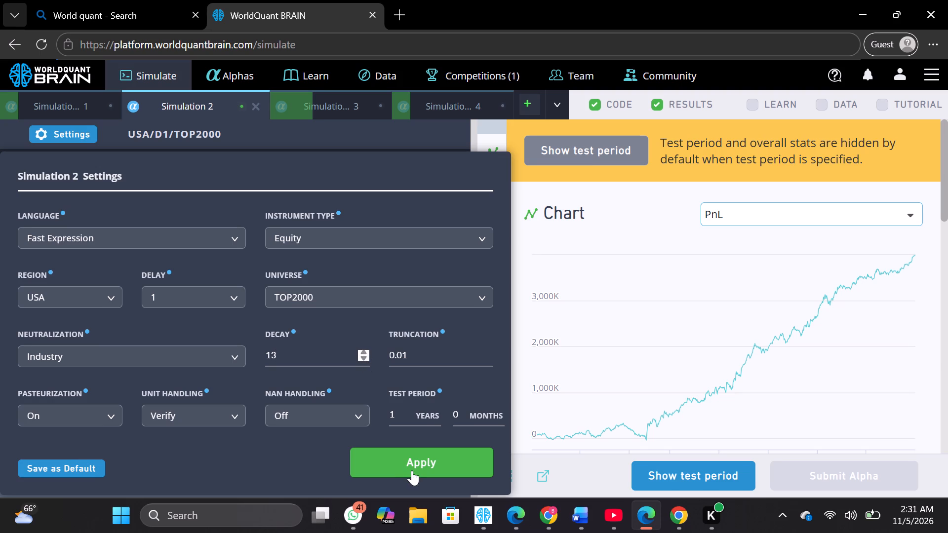
click(412, 470)
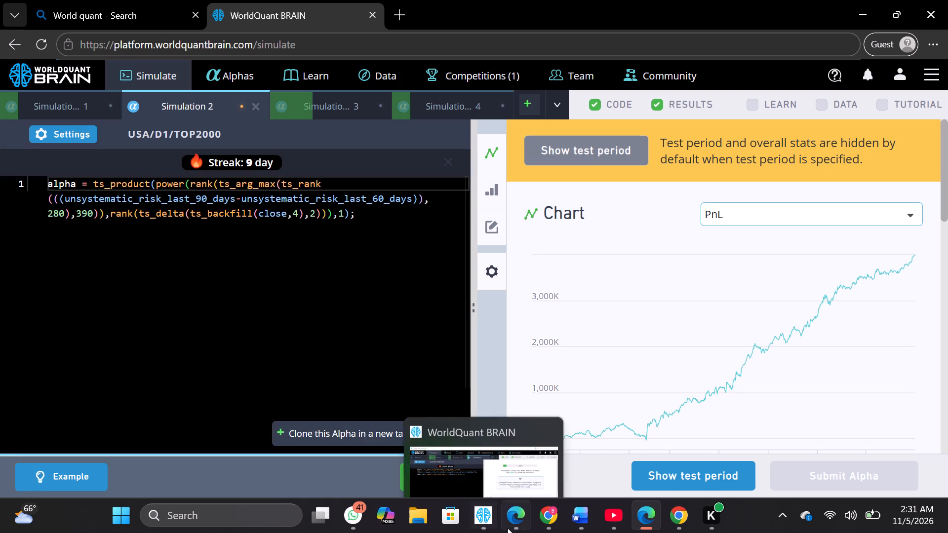
Switch to the Chrome window and examine Simulation 4's IS summary, test-period results and self-correlation.
click(687, 532)
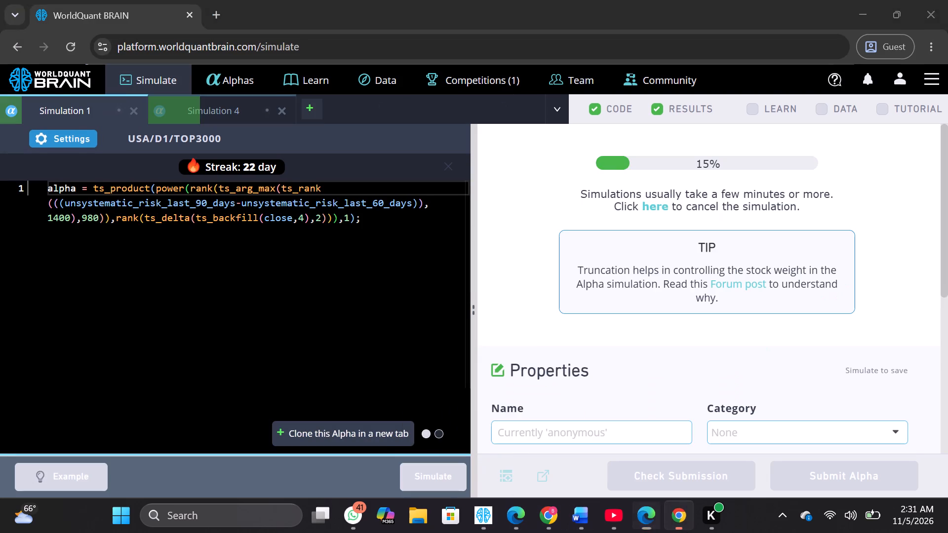
click(684, 520)
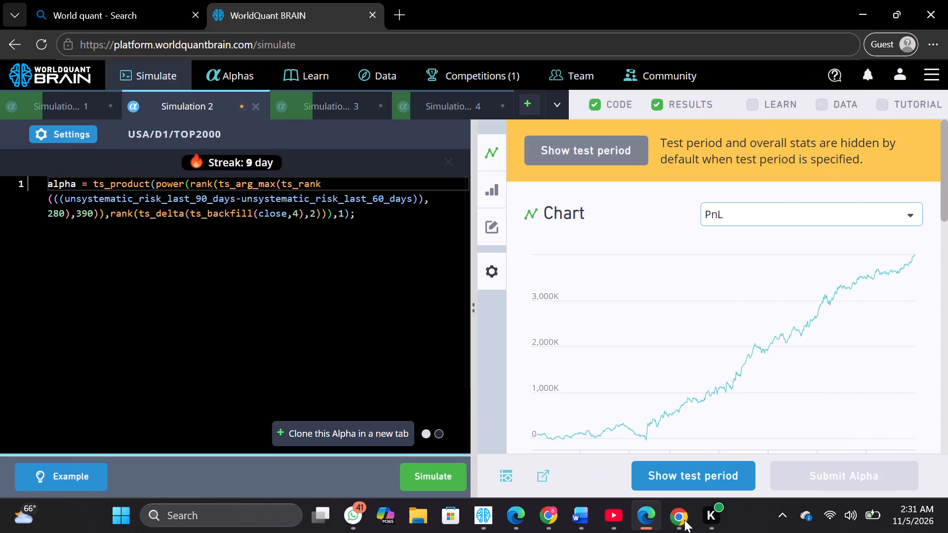
click(684, 520)
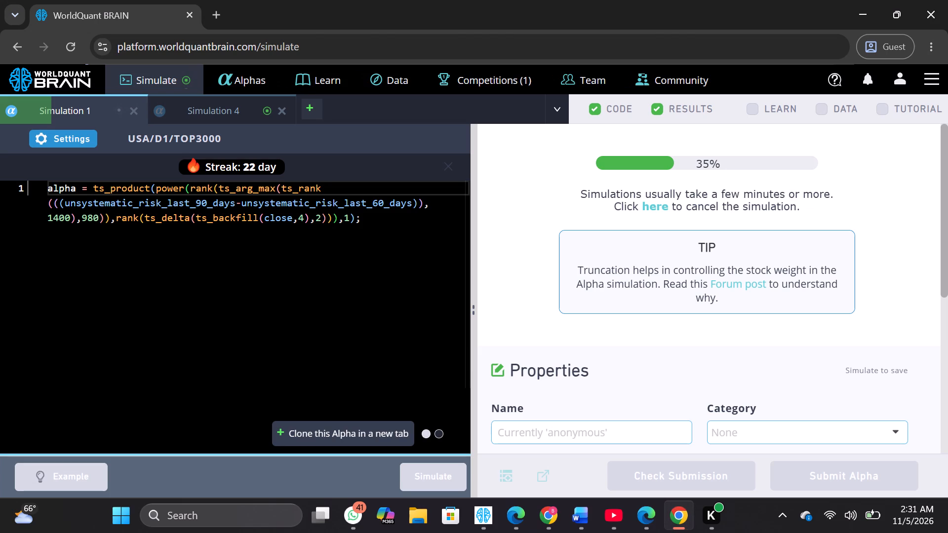
click(207, 111)
scroll(633, 304, down, 4)
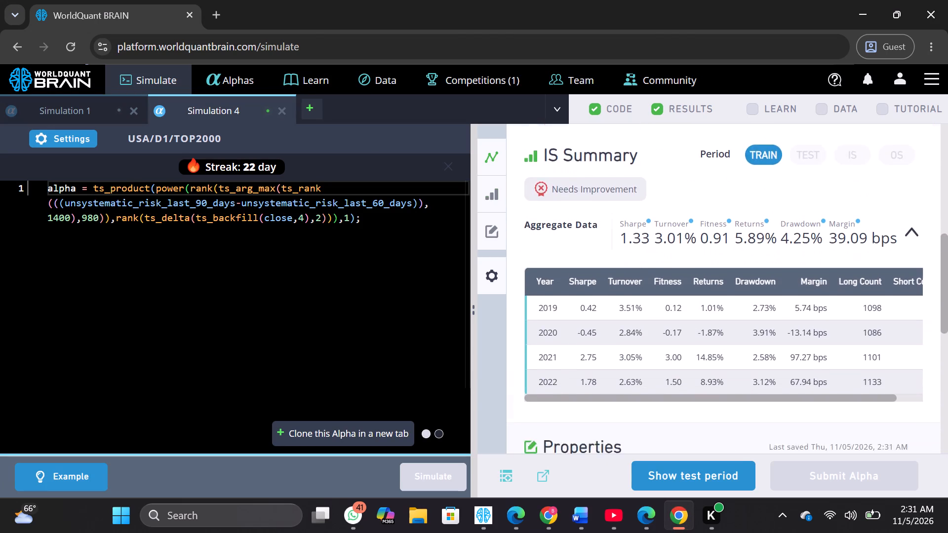
scroll(633, 304, down, 1)
click(711, 485)
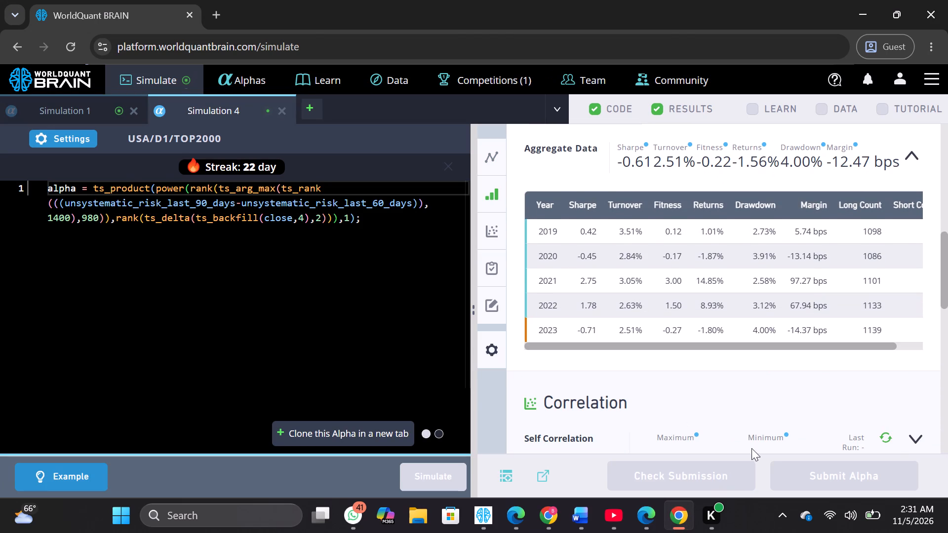
click(914, 434)
Set the truncation to 0.08 in Simulation 4's settings, apply it and simulate the alpha.
click(75, 136)
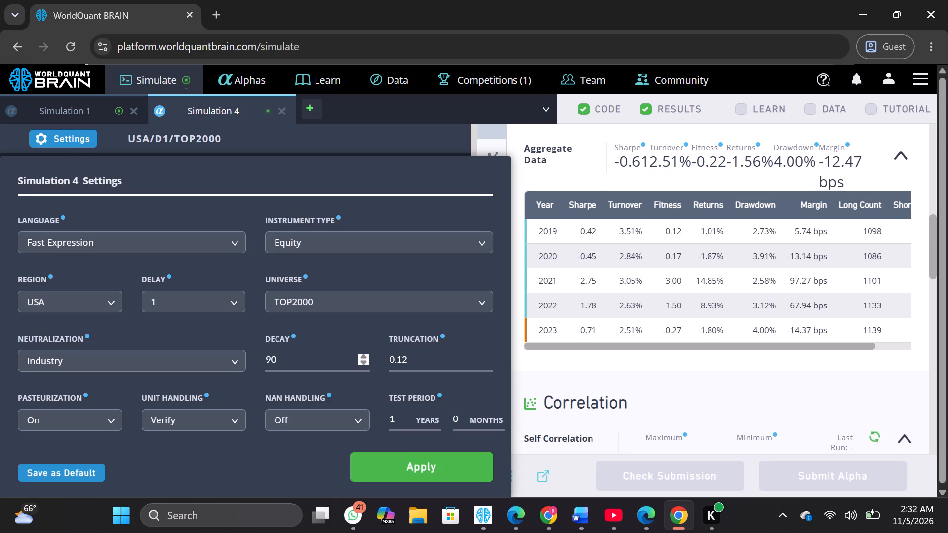
click(431, 361)
key(BackSpace)
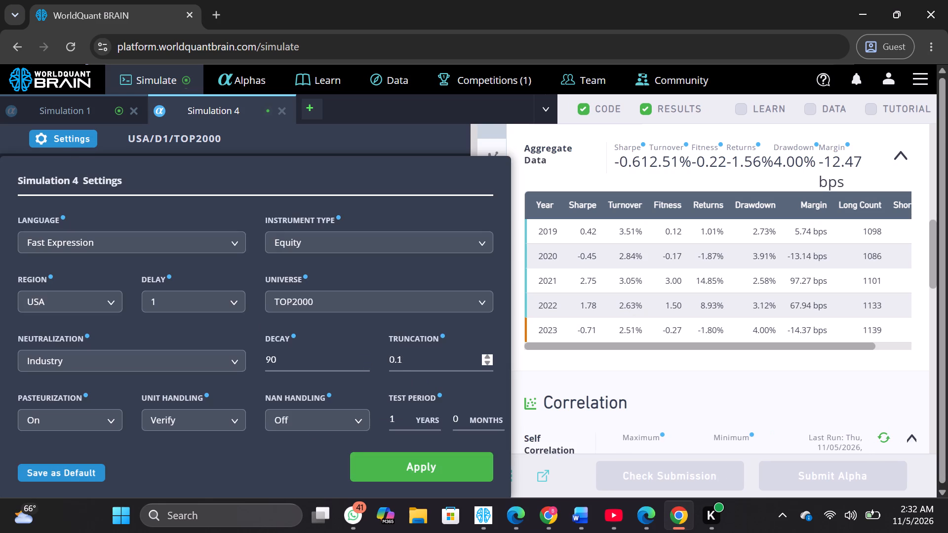
key(BackSpace)
key(0)
key(8)
click(445, 462)
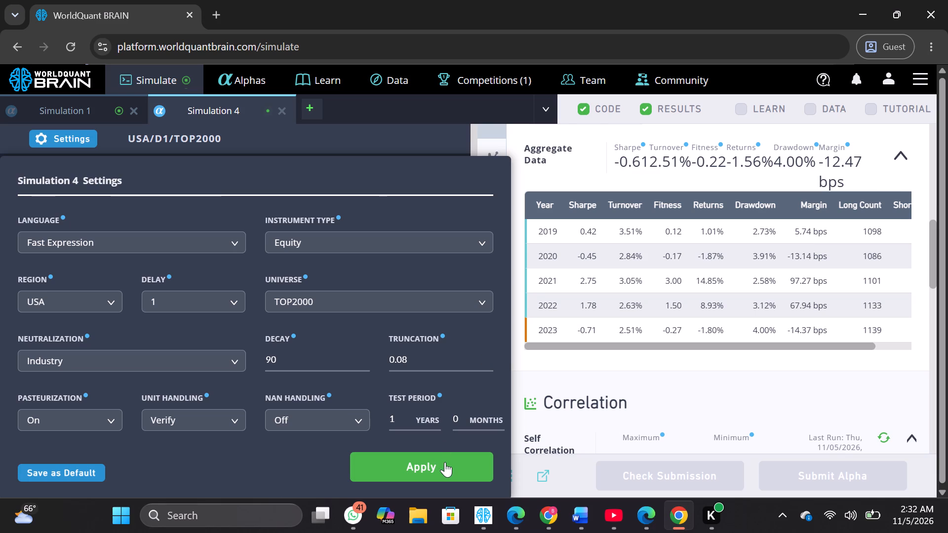
click(445, 465)
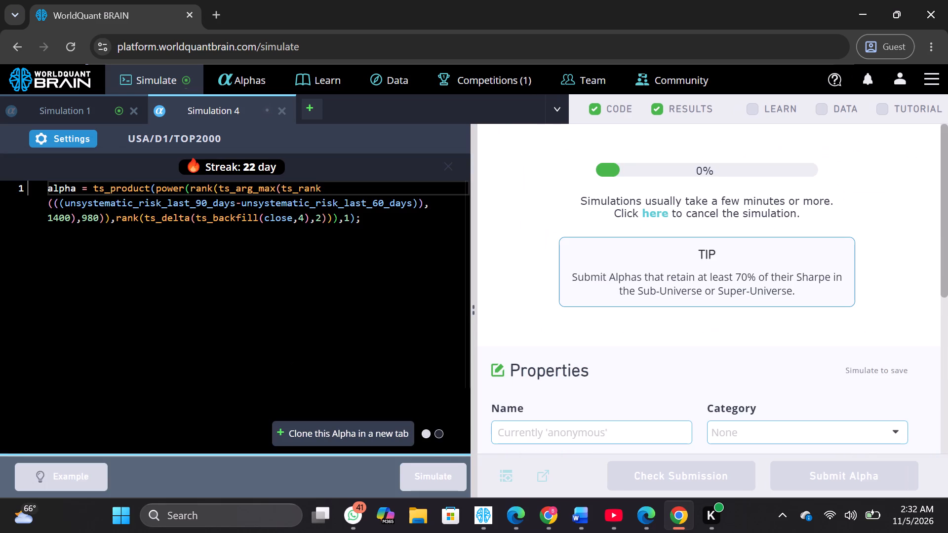
Check Simulation 1's IS summary, set its truncation to 0.14, apply it and simulate the alpha.
click(95, 109)
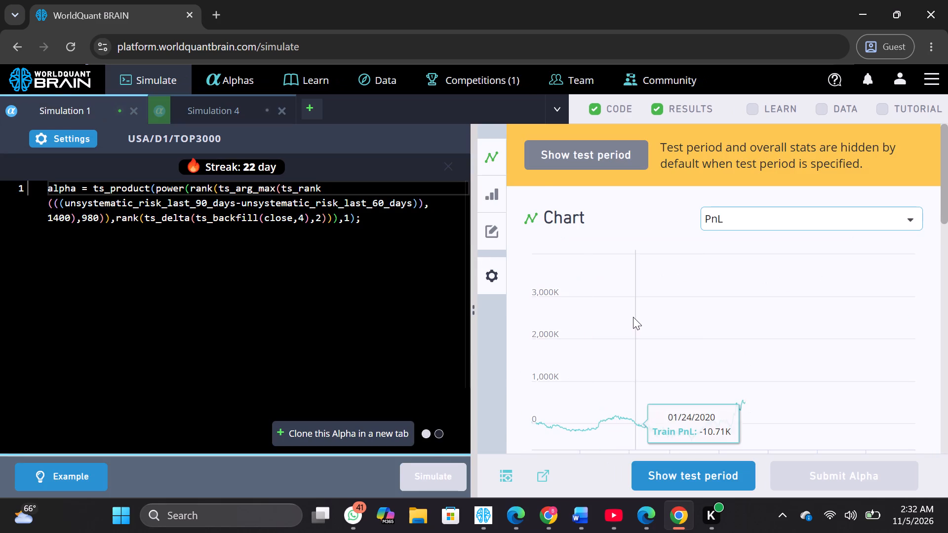
scroll(633, 317, down, 4)
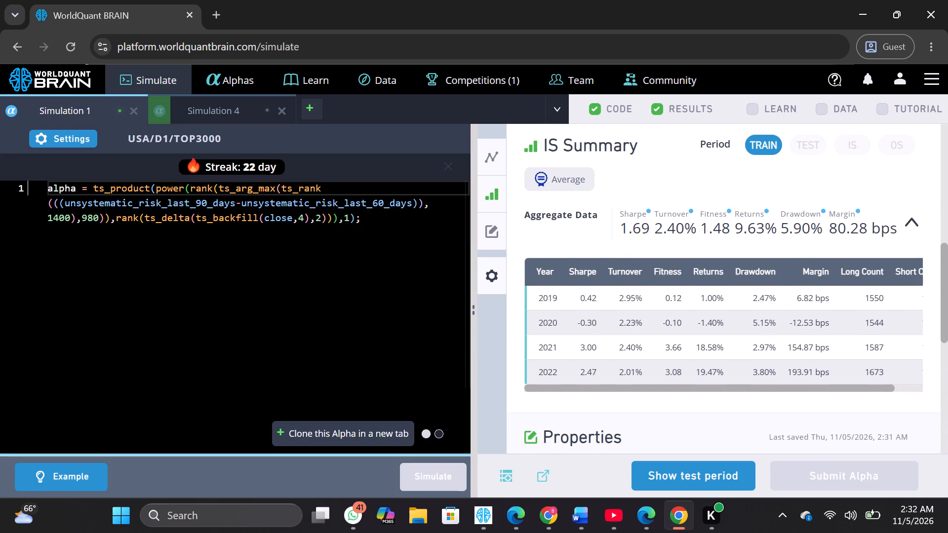
click(74, 134)
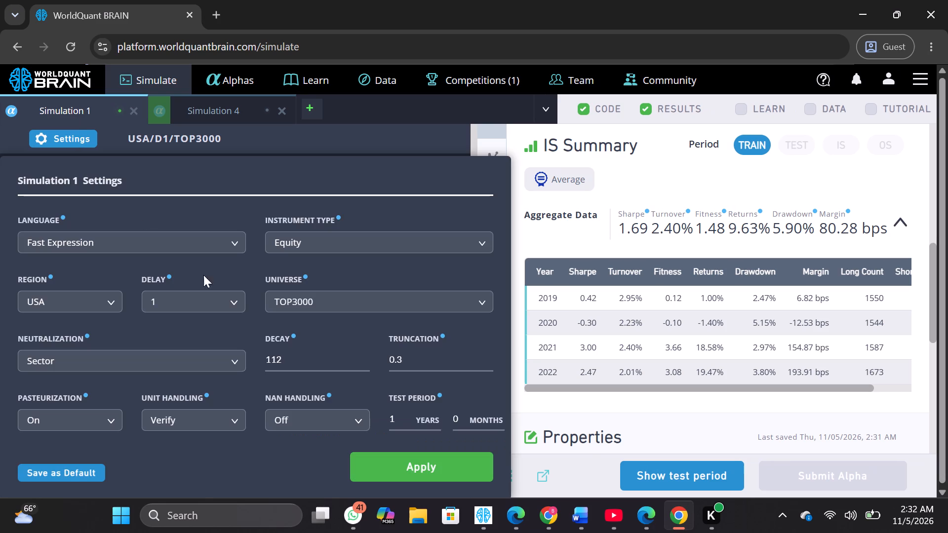
click(407, 361)
key(BackSpace)
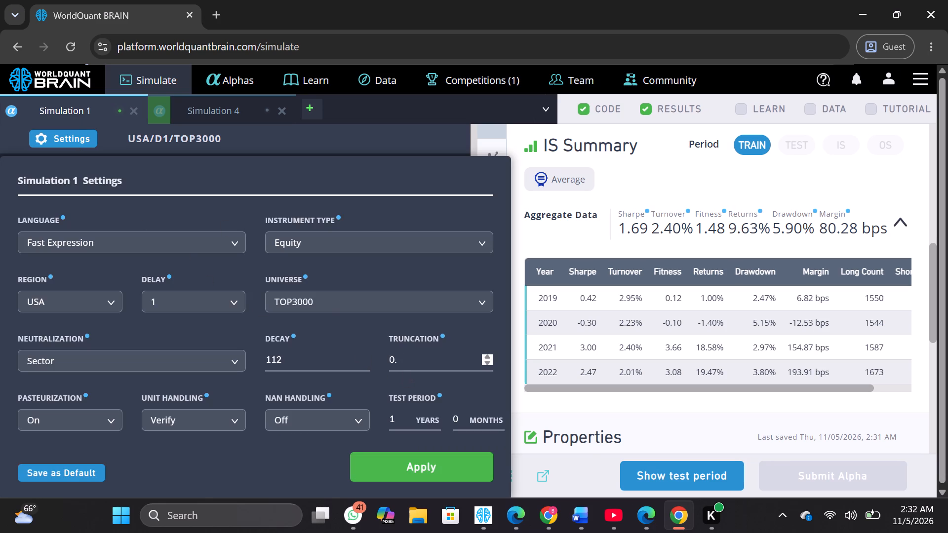
text(14)
click(435, 461)
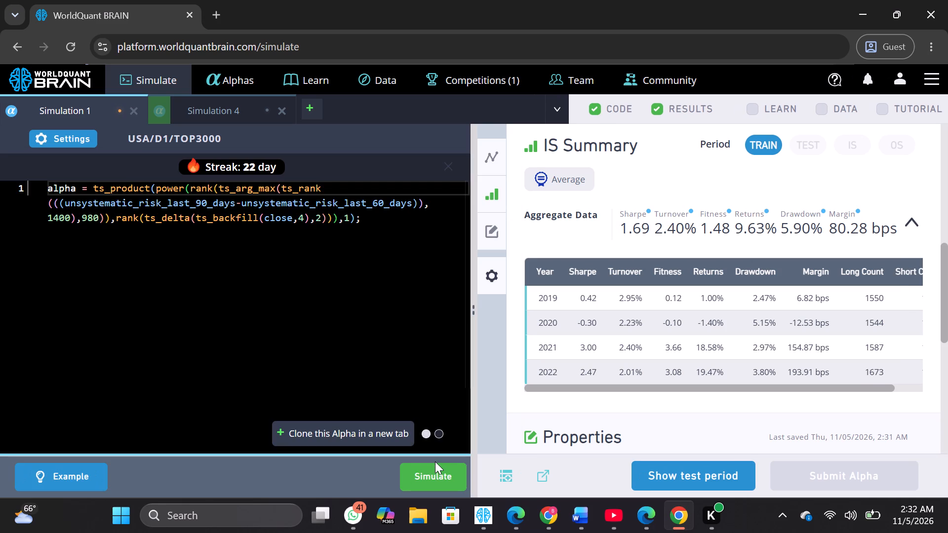
click(435, 471)
Switch to the standalone WorldQuant BRAIN app, increase Simulation 1's decay by one, apply it and simulate the alpha.
click(475, 516)
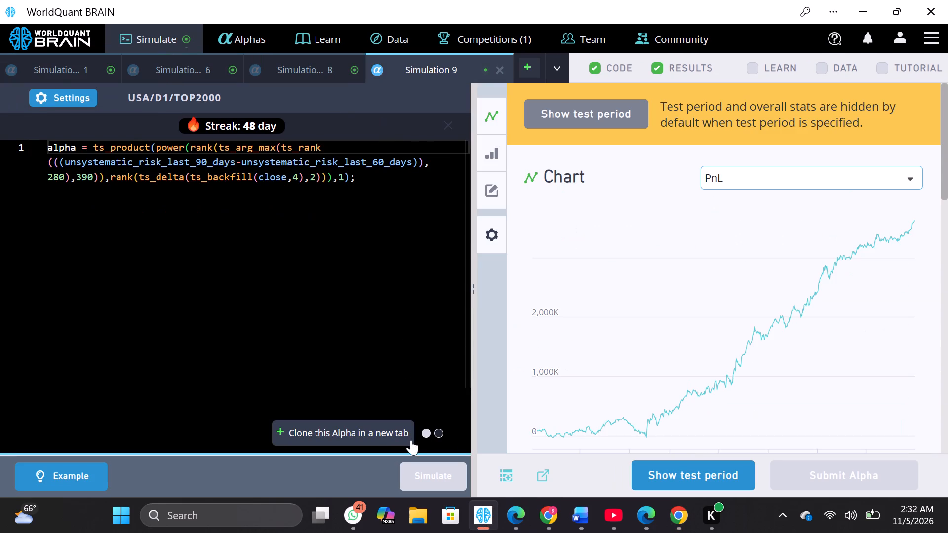
click(55, 74)
click(65, 94)
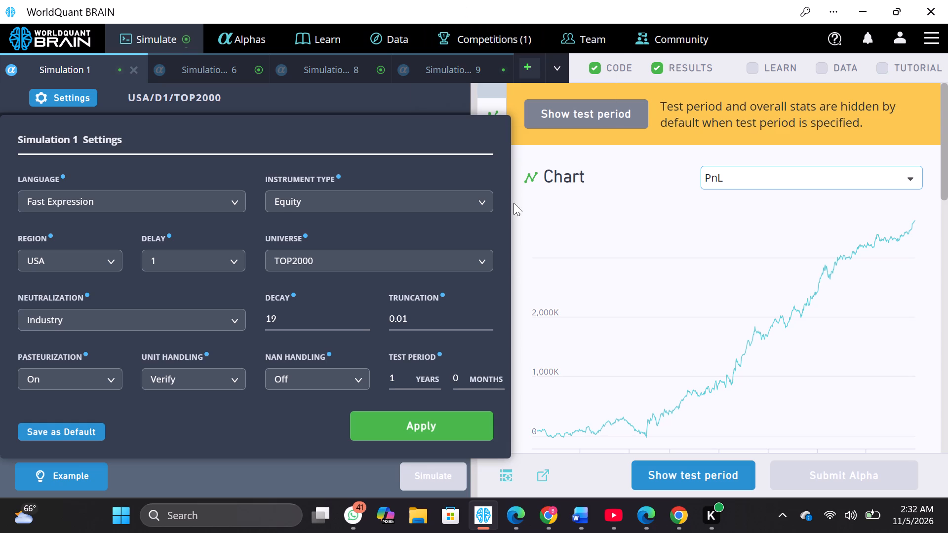
click(361, 316)
click(395, 414)
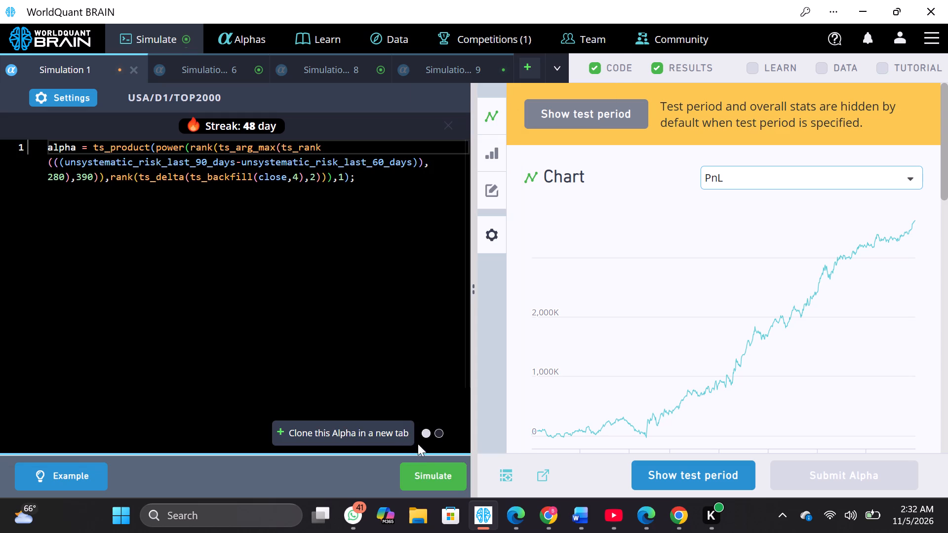
double_click(427, 471)
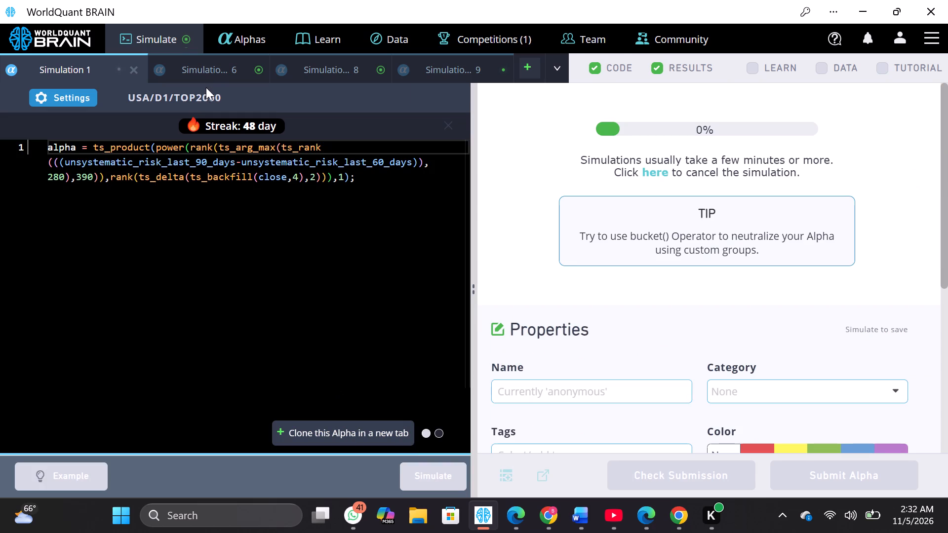
Increase the decay by one in Simulation 6's settings and apply it.
click(207, 76)
click(83, 102)
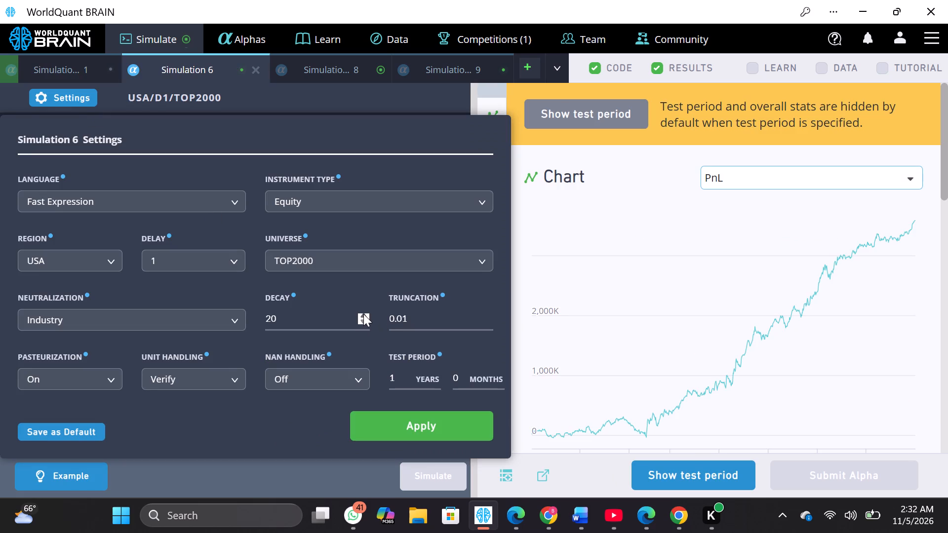
click(363, 314)
click(399, 416)
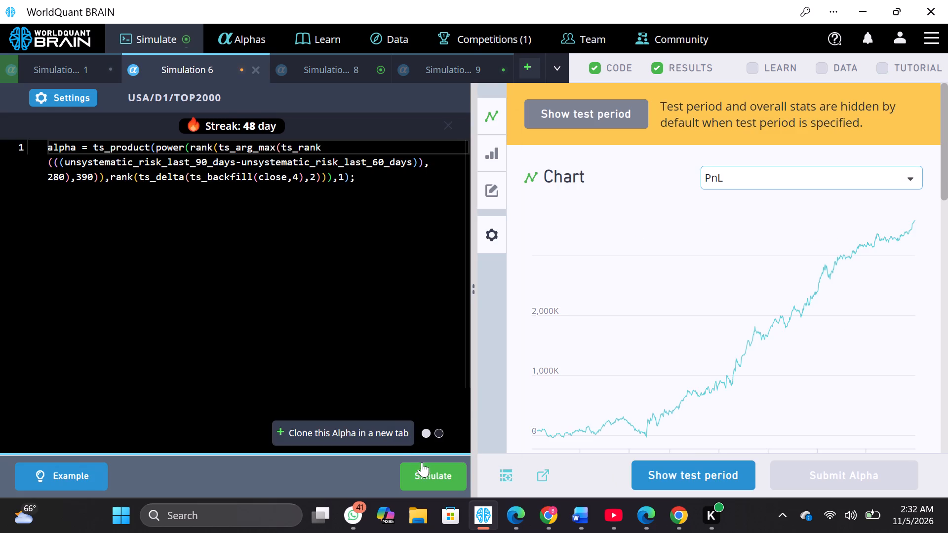
Simulate the alpha in Simulation 6 with its updated settings.
click(423, 466)
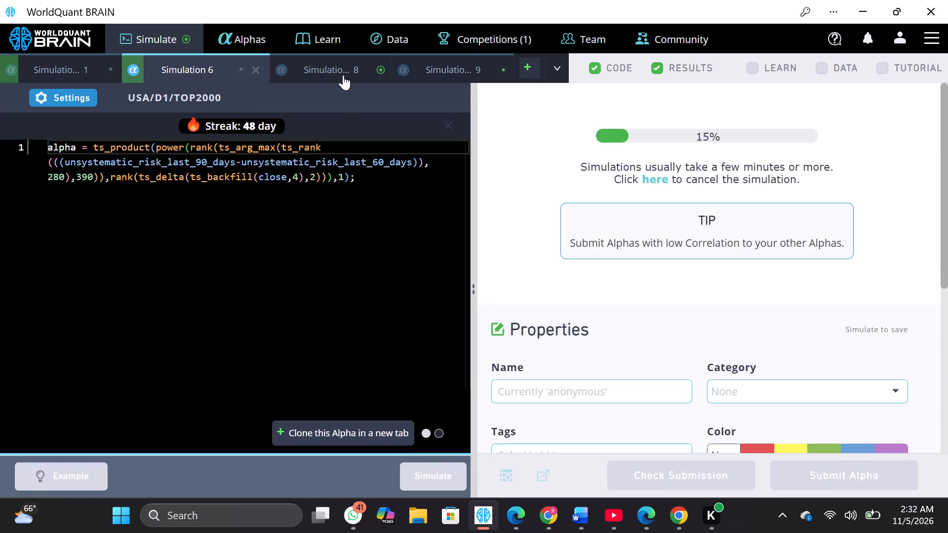
Increase the decay by one in Simulation 8's settings, apply it and simulate the alpha.
click(343, 75)
click(92, 94)
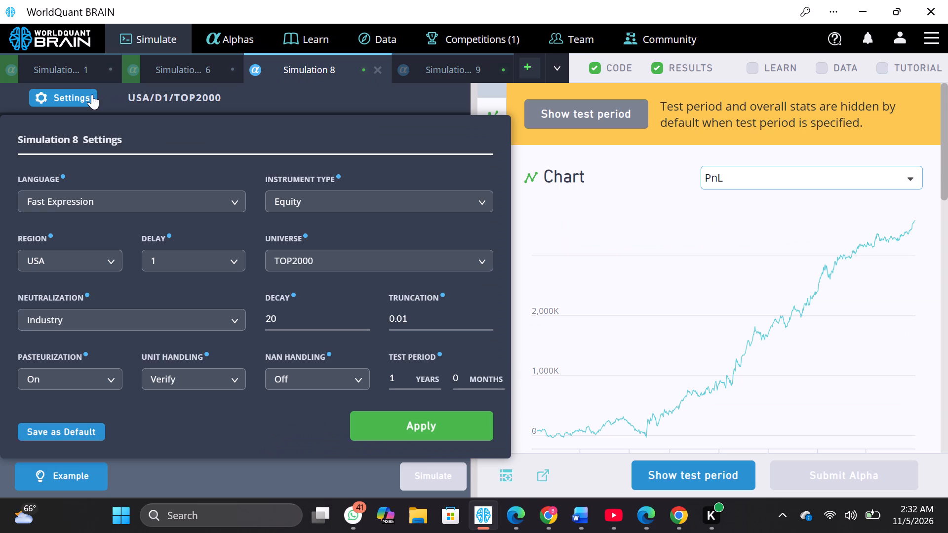
click(364, 317)
click(406, 413)
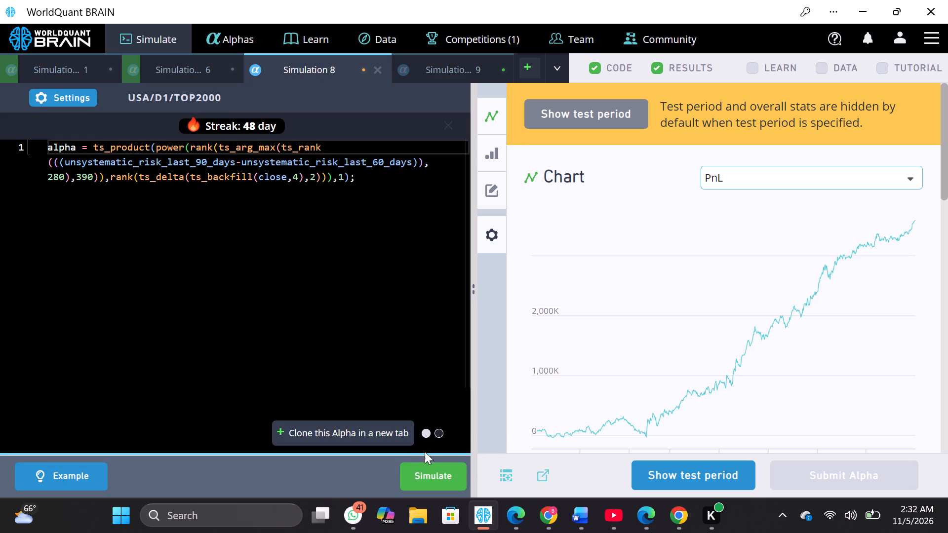
click(427, 467)
Set the decay to 20 in Simulation 9's settings and apply it.
click(424, 57)
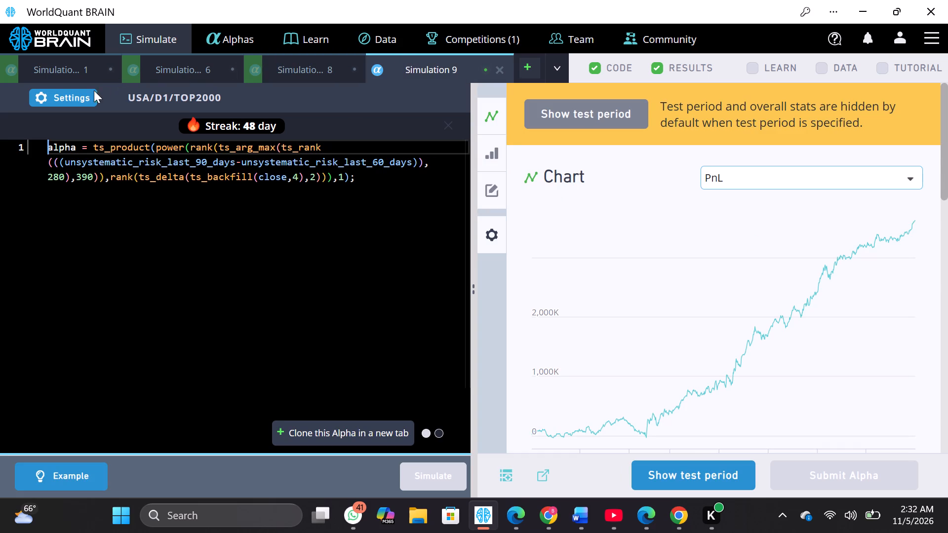
click(91, 92)
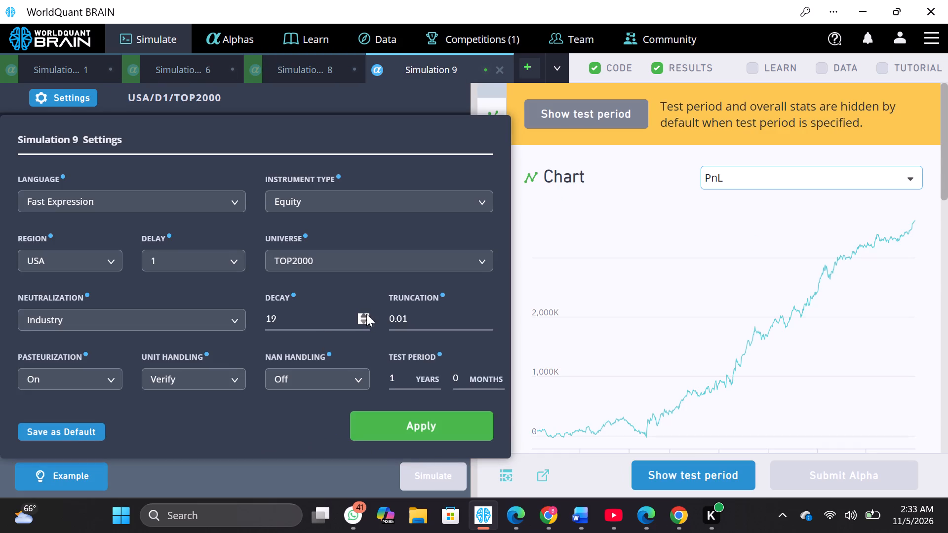
click(360, 314)
click(410, 421)
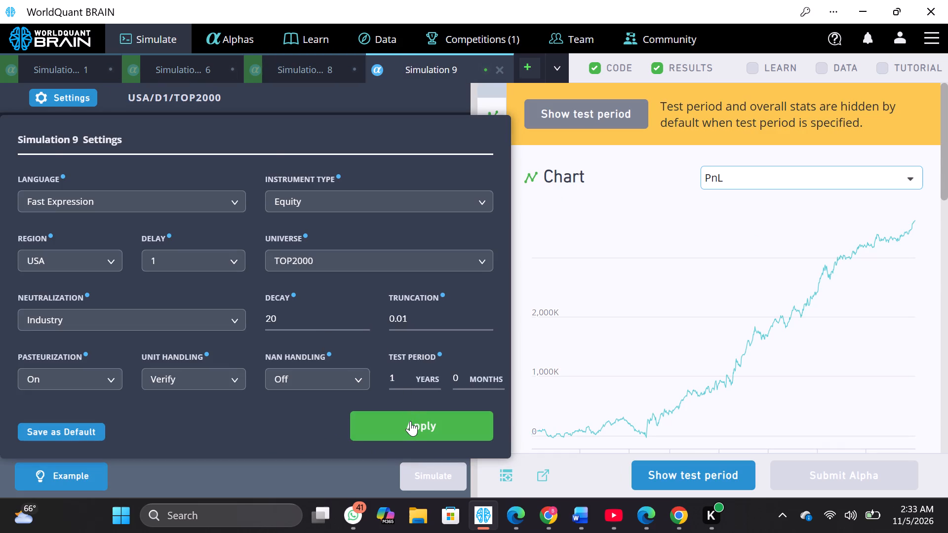
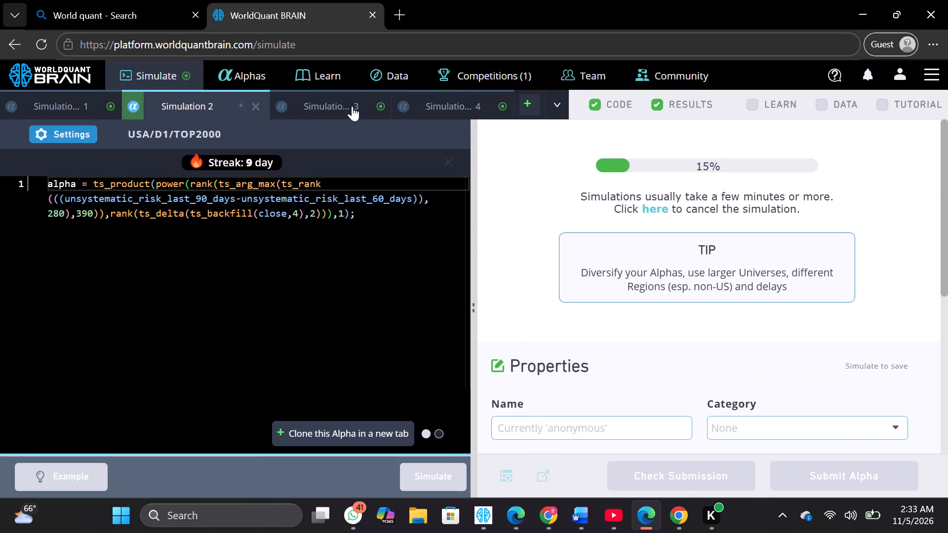
Increase the decay by one in Simulation 3's settings, apply it and simulate the alpha.
click(87, 123)
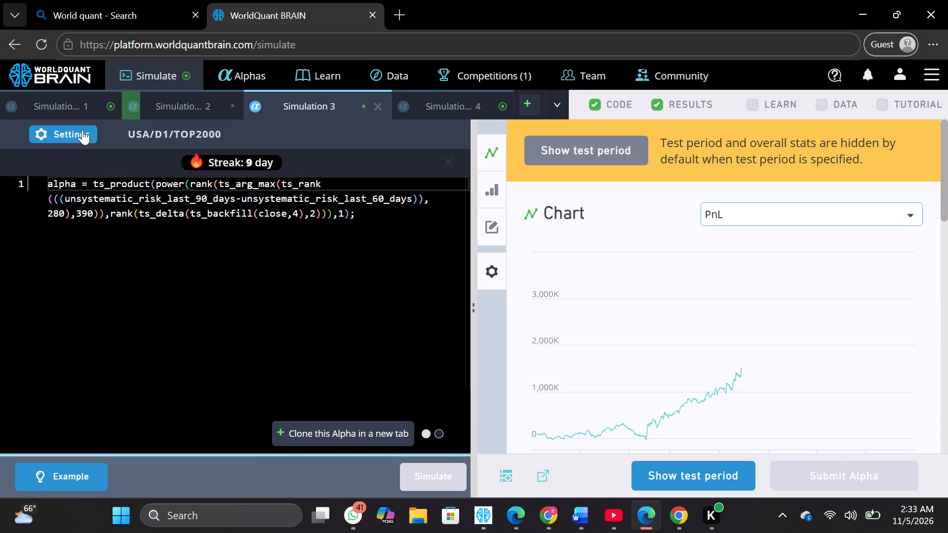
click(82, 131)
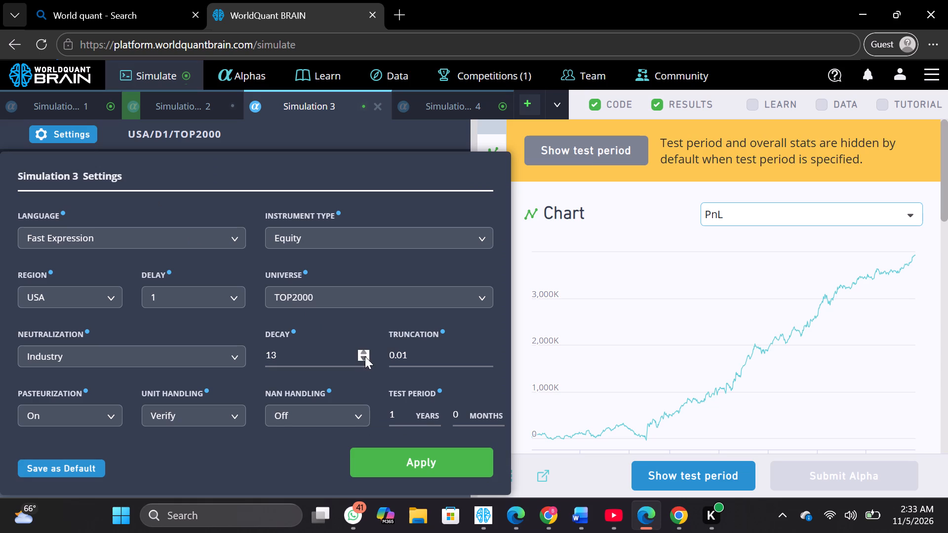
click(365, 350)
click(416, 457)
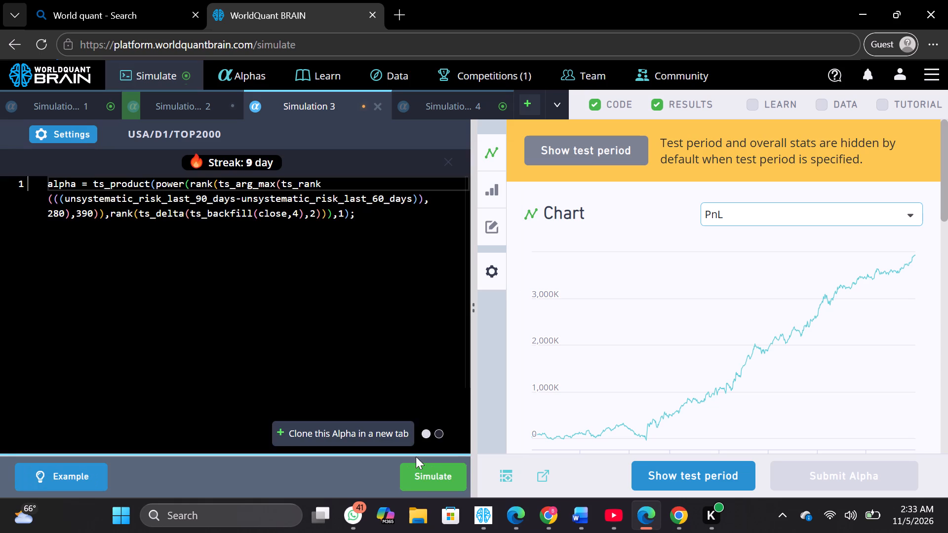
click(420, 472)
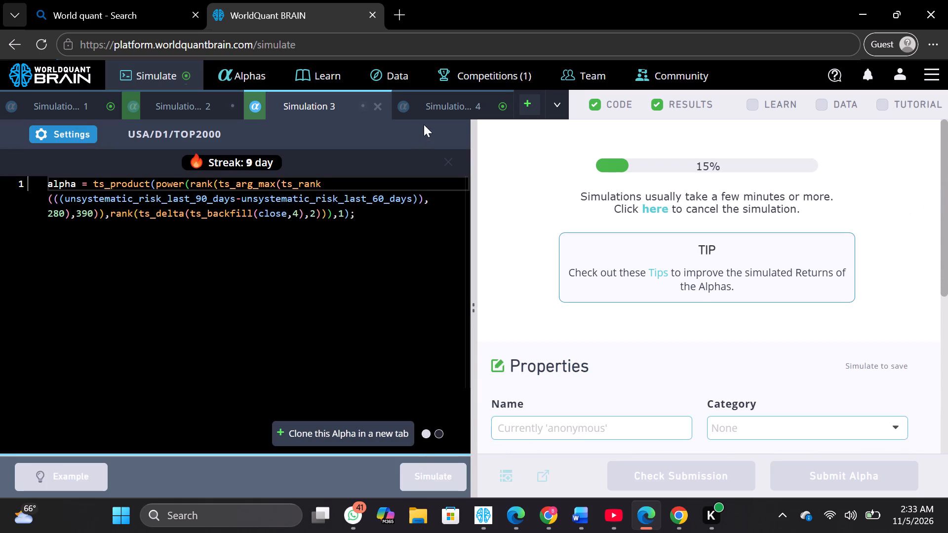
Set the decay to 1 in Simulation 4's settings, apply it and simulate the alpha.
click(431, 99)
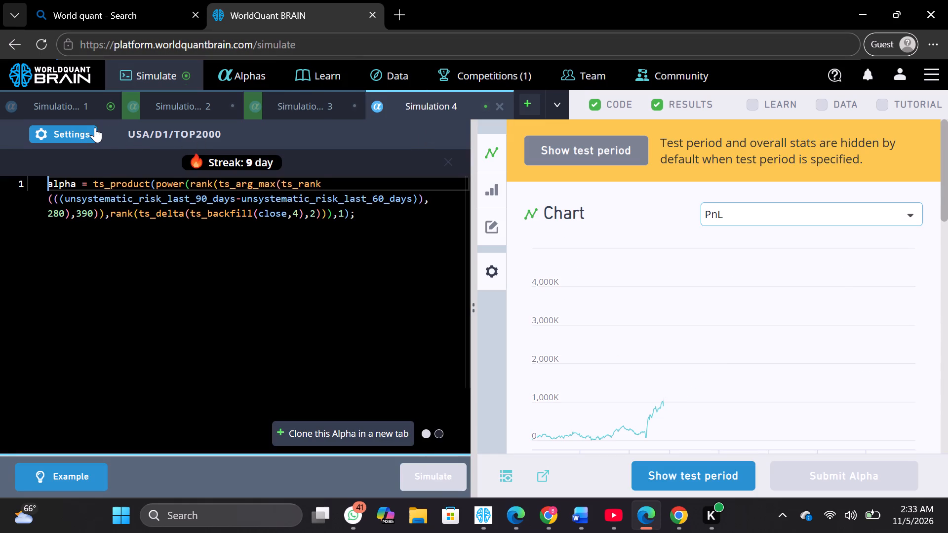
click(94, 127)
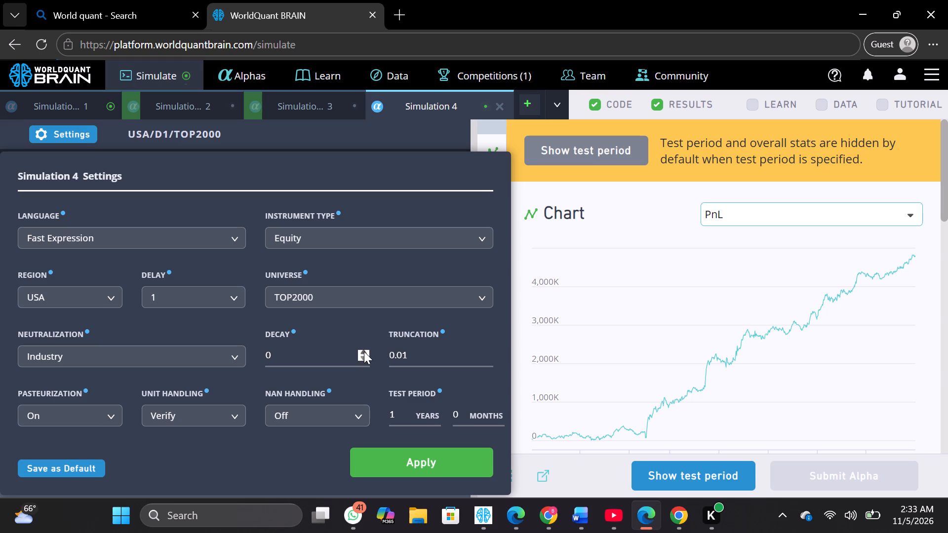
click(364, 352)
click(396, 457)
click(435, 472)
click(235, 246)
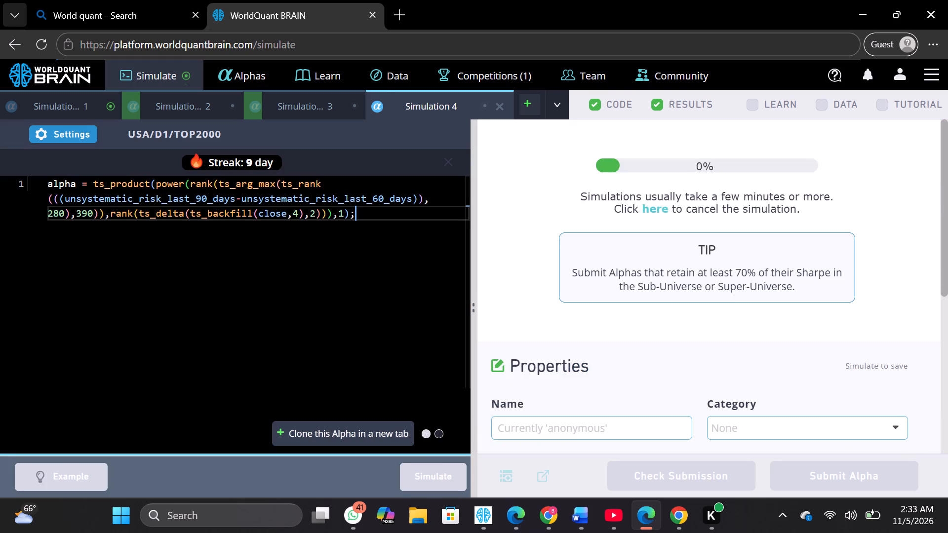
Set the decay to 14 in Simulation 1's settings and apply it.
click(66, 110)
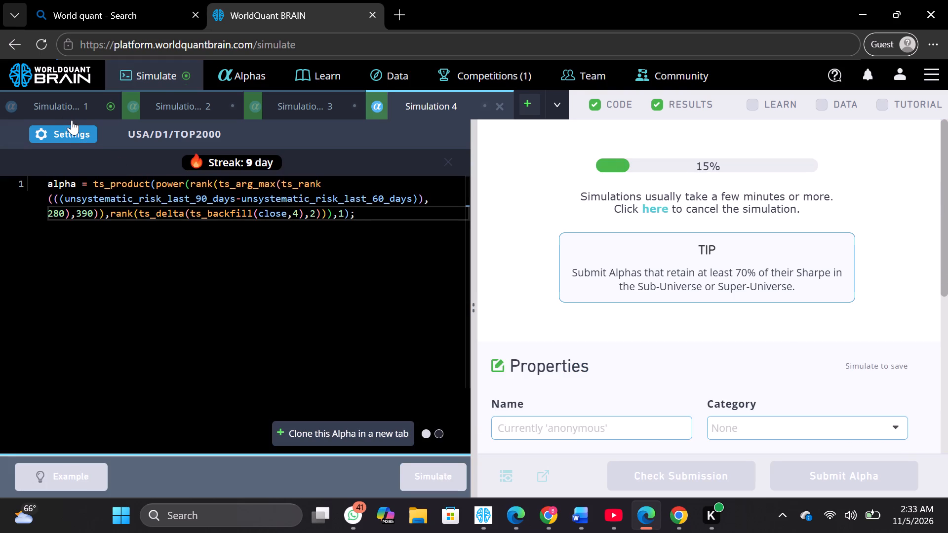
click(72, 129)
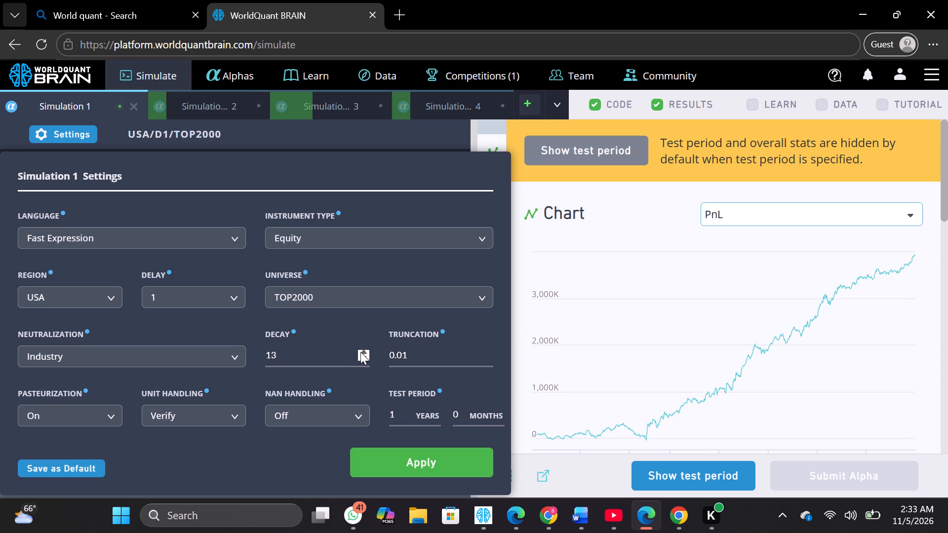
click(360, 352)
click(404, 461)
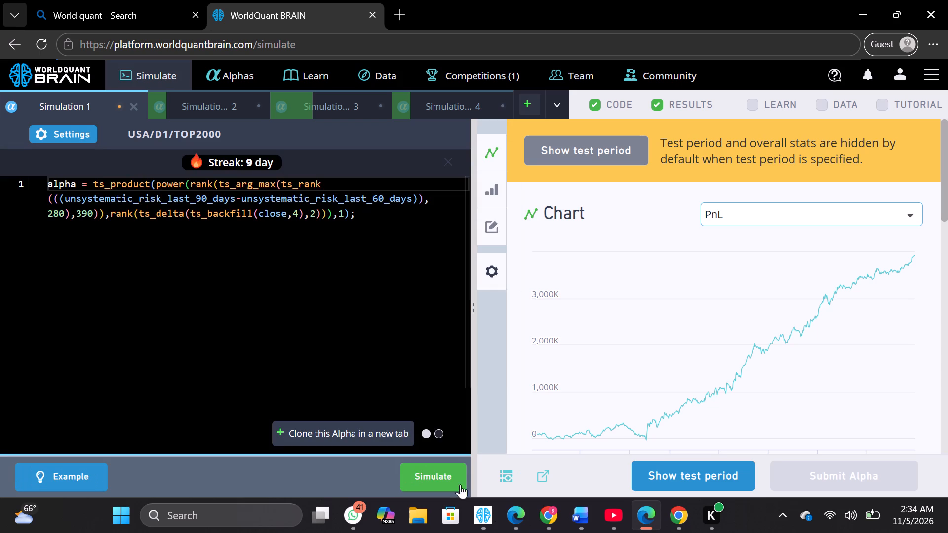
Switch to Google Chrome and examine Simulation 4's IS Summary and Simulation 1's results.
click(676, 518)
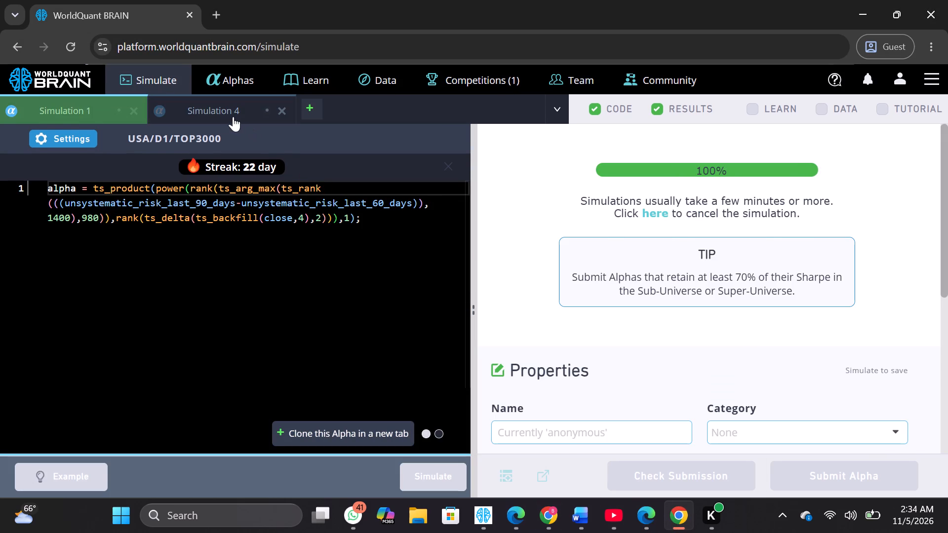
click(233, 116)
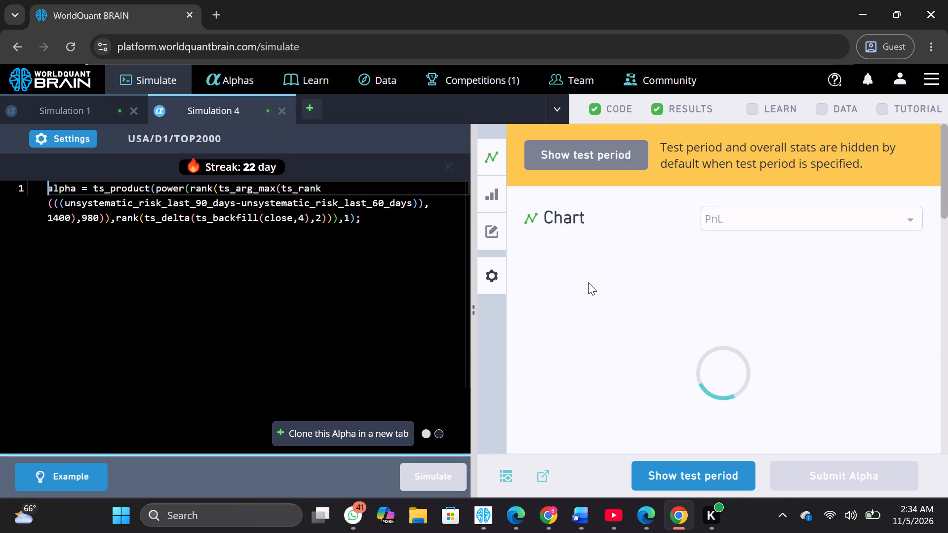
scroll(644, 302, down, 4)
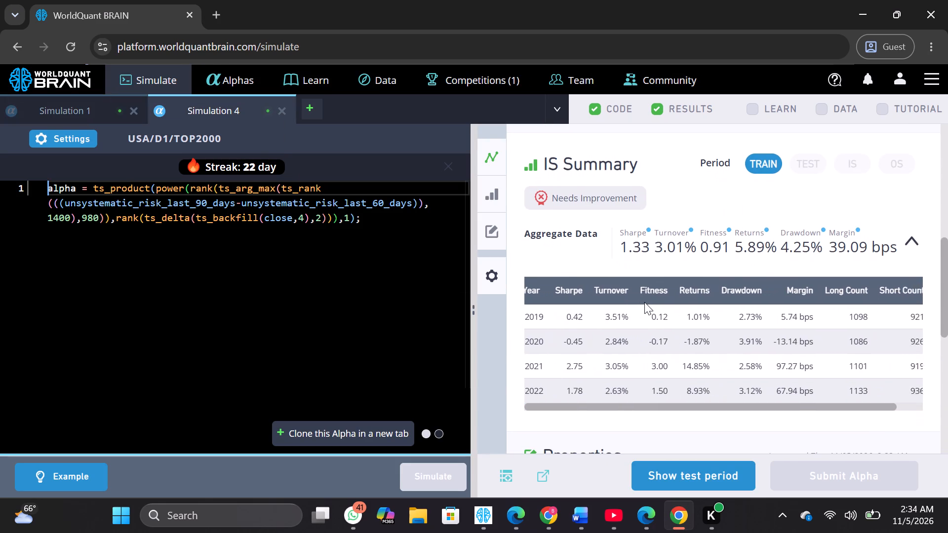
scroll(644, 302, down, 1)
click(58, 102)
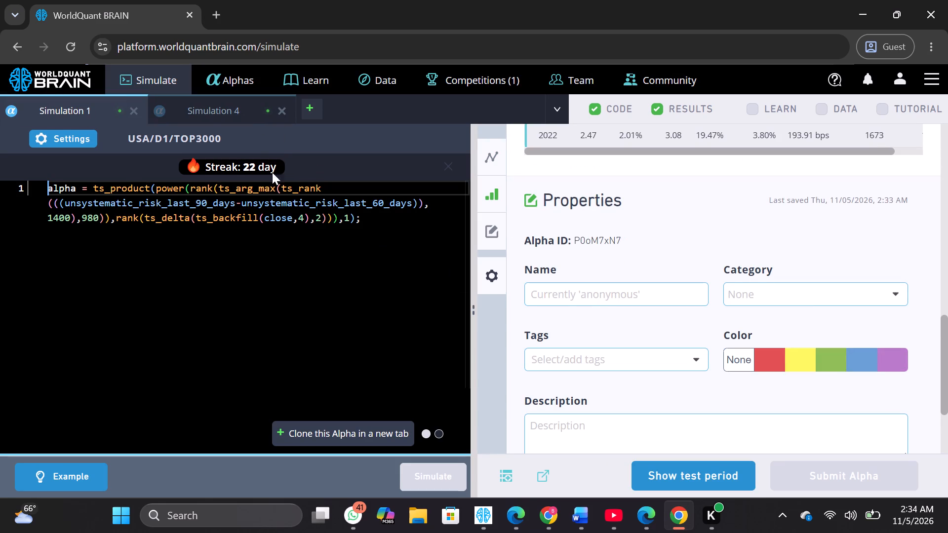
scroll(651, 244, up, 4)
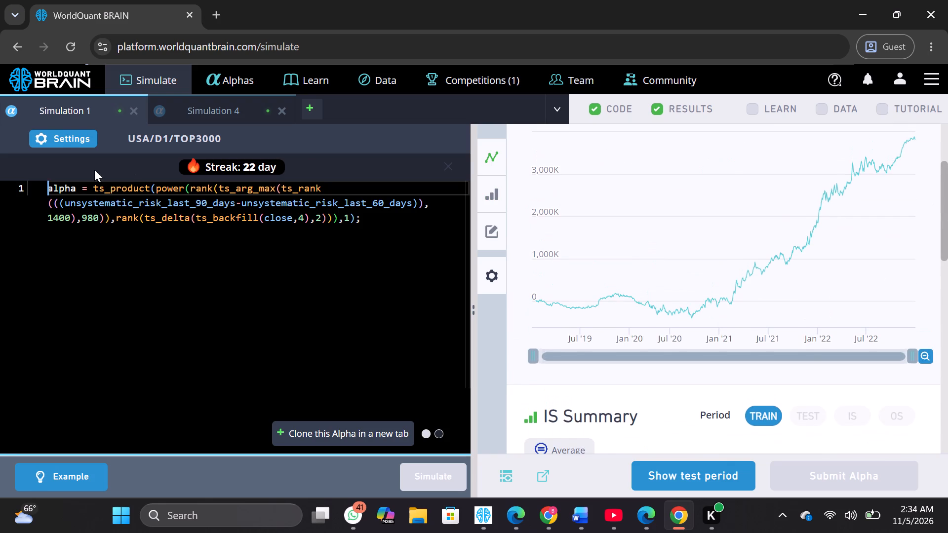
Set the decay to 1 in Simulation 1's settings, apply it and simulate the alpha.
click(68, 141)
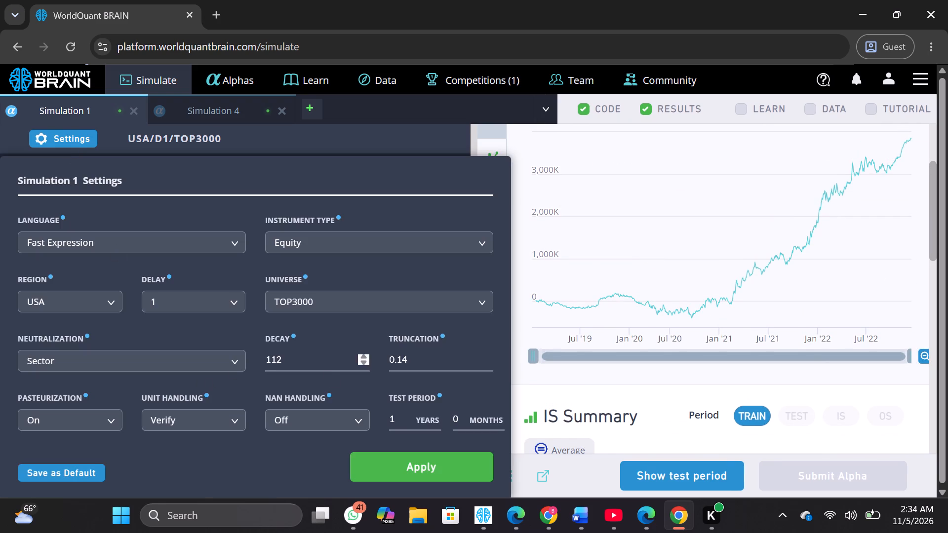
click(312, 359)
key(BackSpace)
key(BackSpace)
click(360, 469)
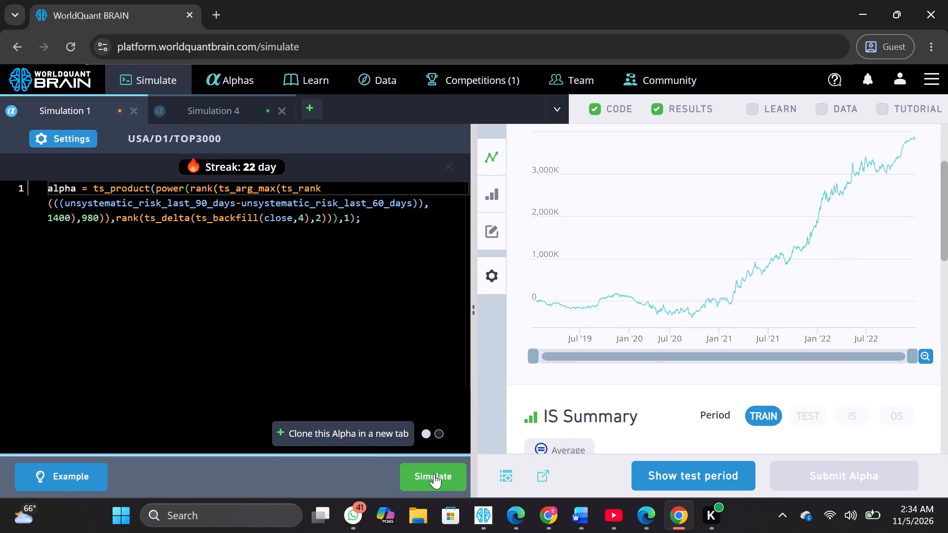
click(434, 474)
Switch to the standalone WorldQuant BRAIN app and simulate Simulation 9's alpha.
click(477, 515)
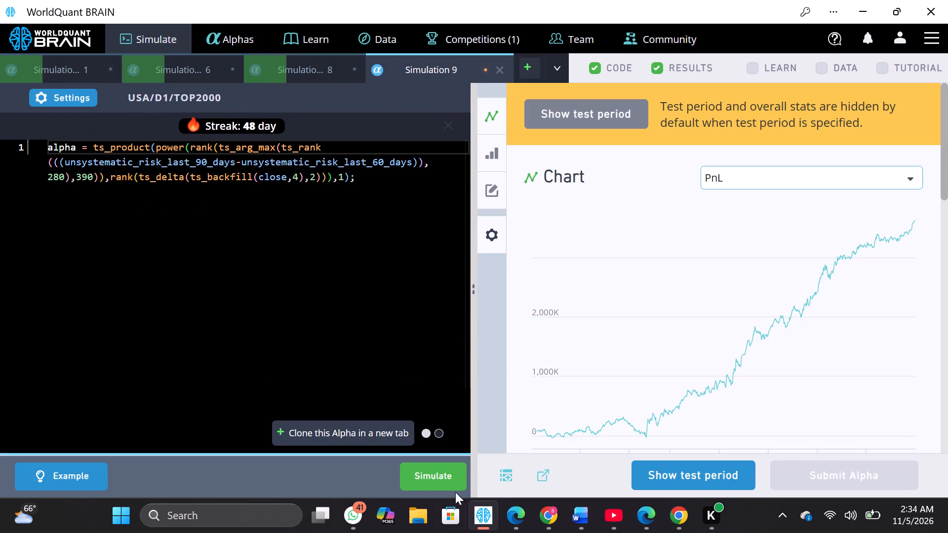
click(430, 478)
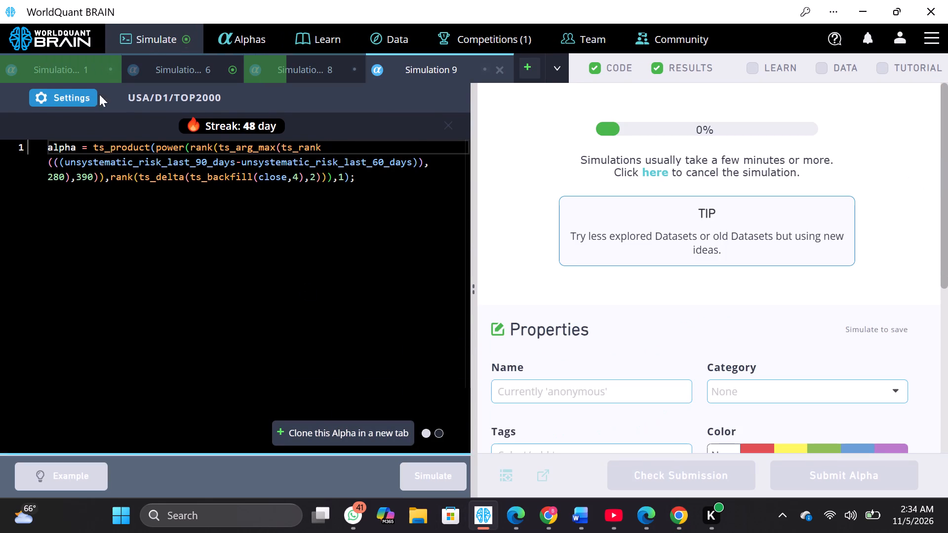
Set the decay to 21 in Simulation 1's settings, apply it and simulate the alpha.
click(61, 78)
click(60, 96)
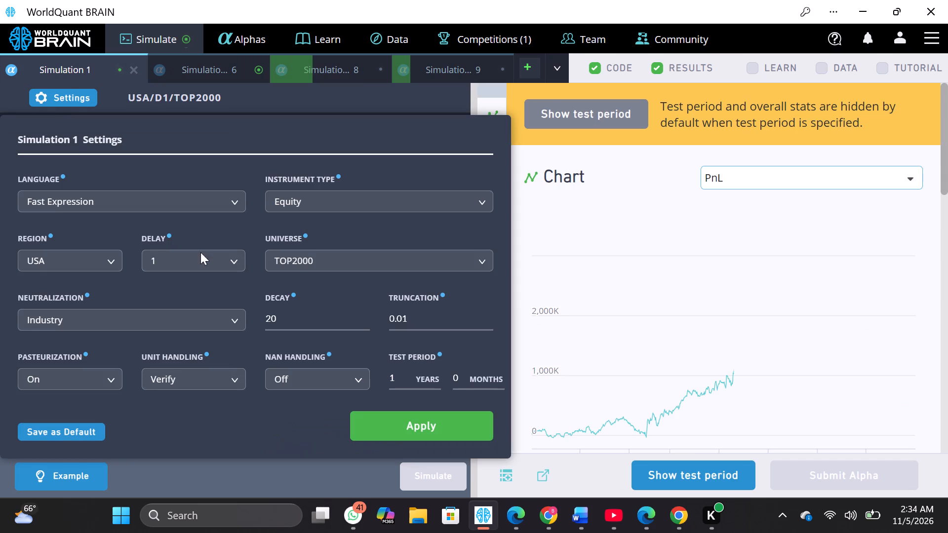
click(361, 316)
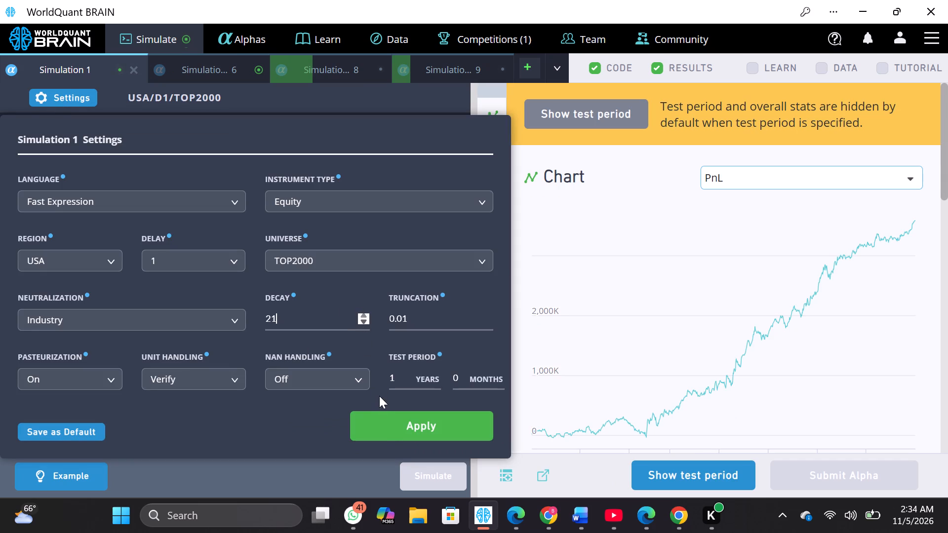
click(388, 425)
click(419, 460)
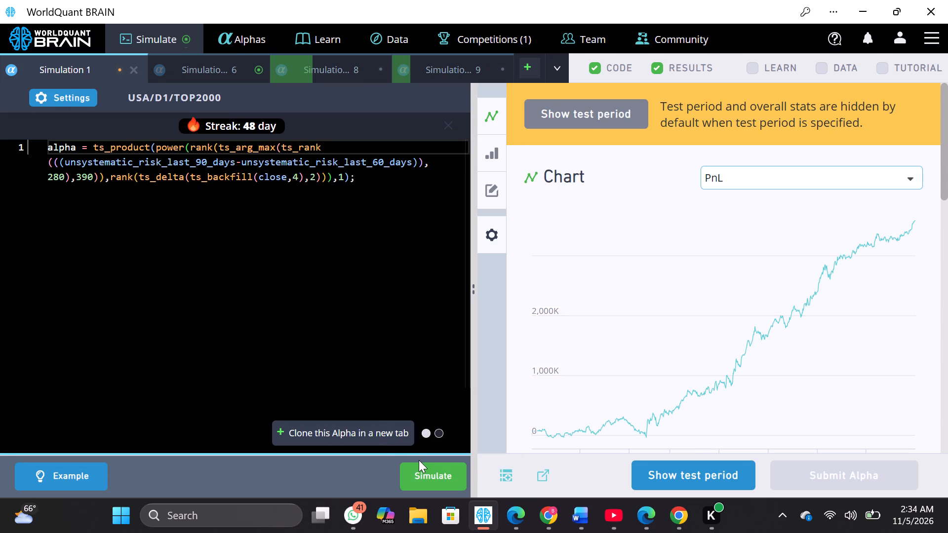
click(419, 466)
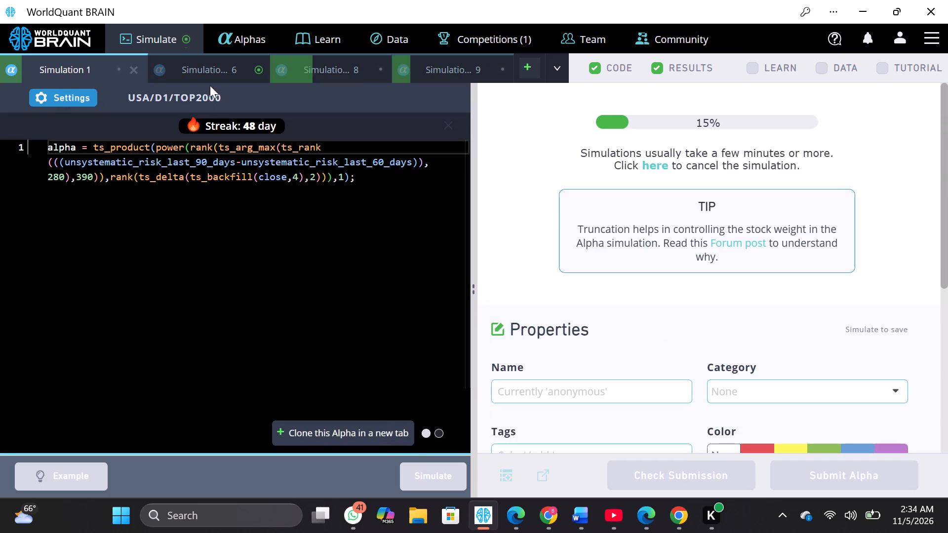
Set the decay to 22 in Simulation 6's settings, apply it and simulate the alpha.
click(210, 76)
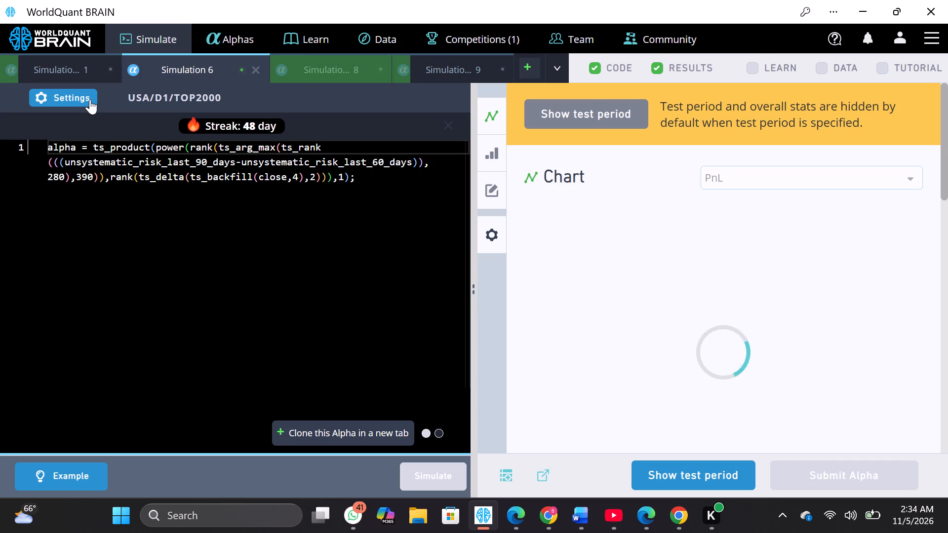
double_click(82, 103)
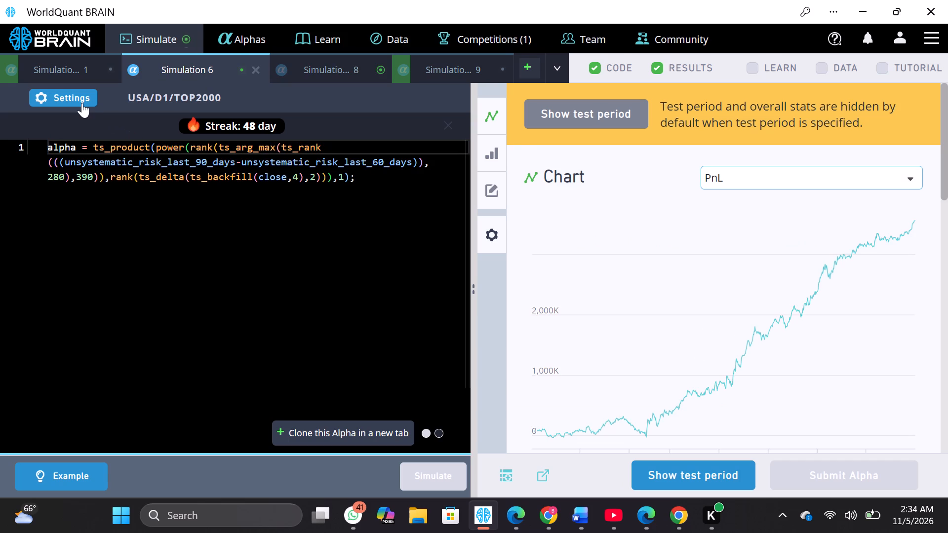
click(82, 103)
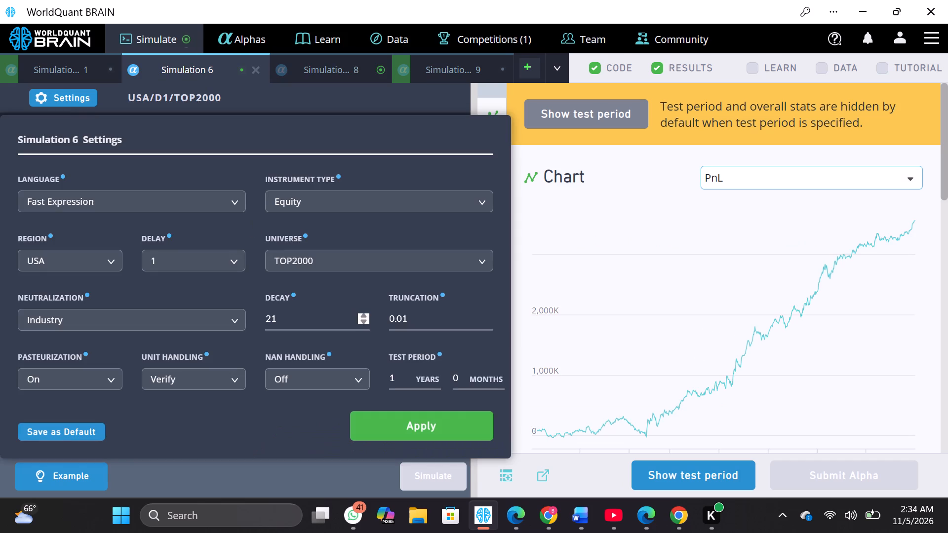
click(360, 315)
click(407, 419)
click(428, 467)
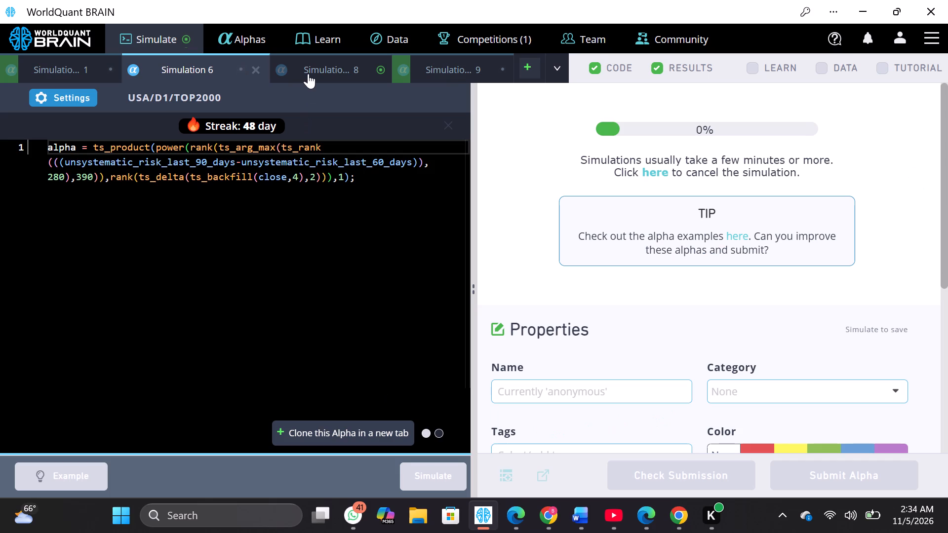
Increase the decay by one in Simulation 8's settings and apply it.
click(308, 74)
click(85, 93)
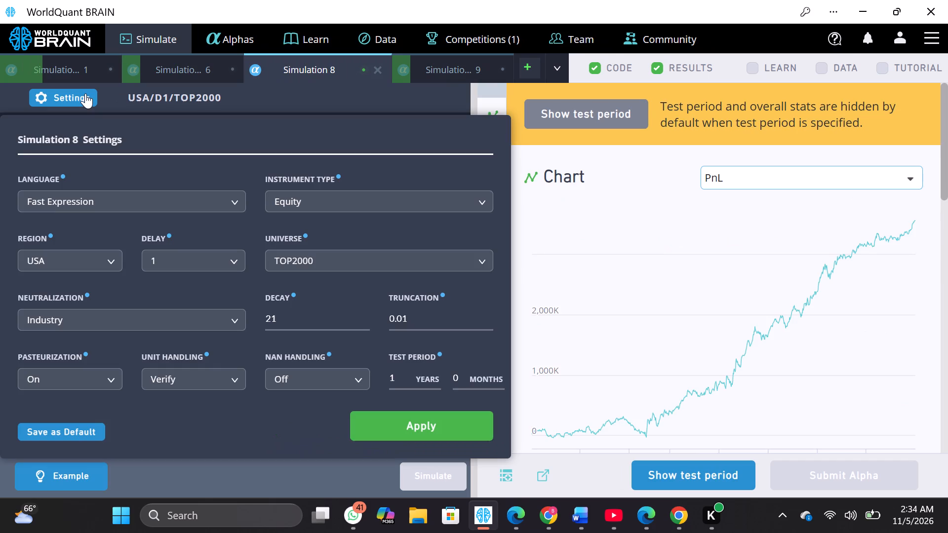
click(360, 315)
click(406, 422)
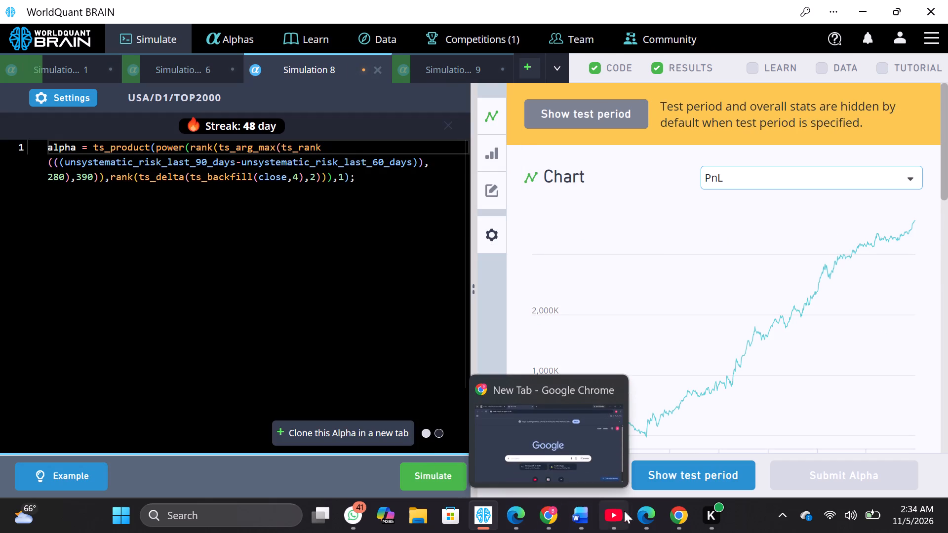
Switch to the Edge window, set Simulation 1's decay to 15, apply it and simulate the alpha.
click(682, 510)
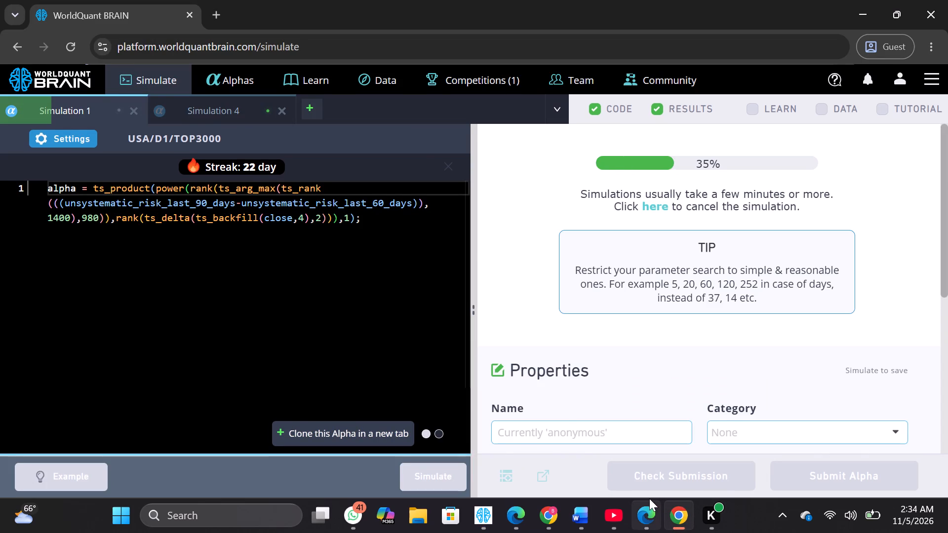
click(649, 498)
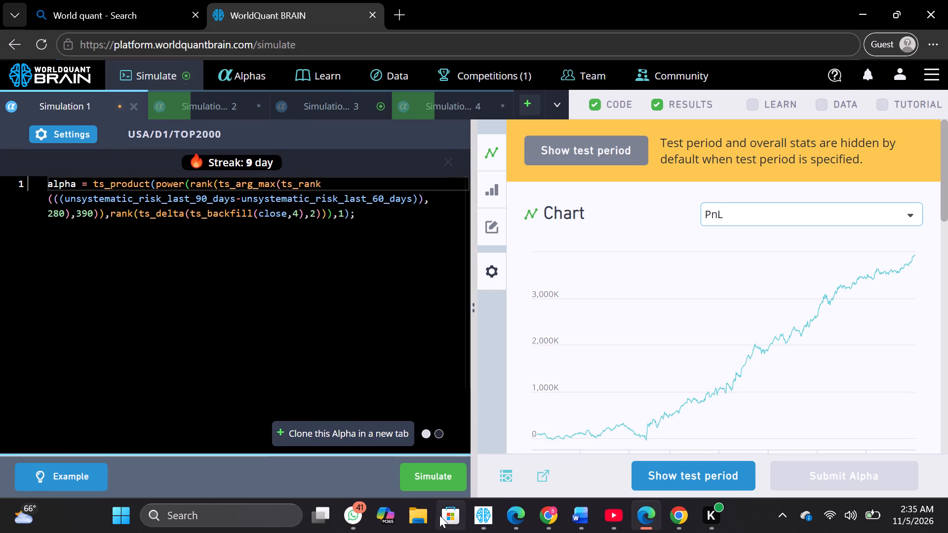
click(75, 129)
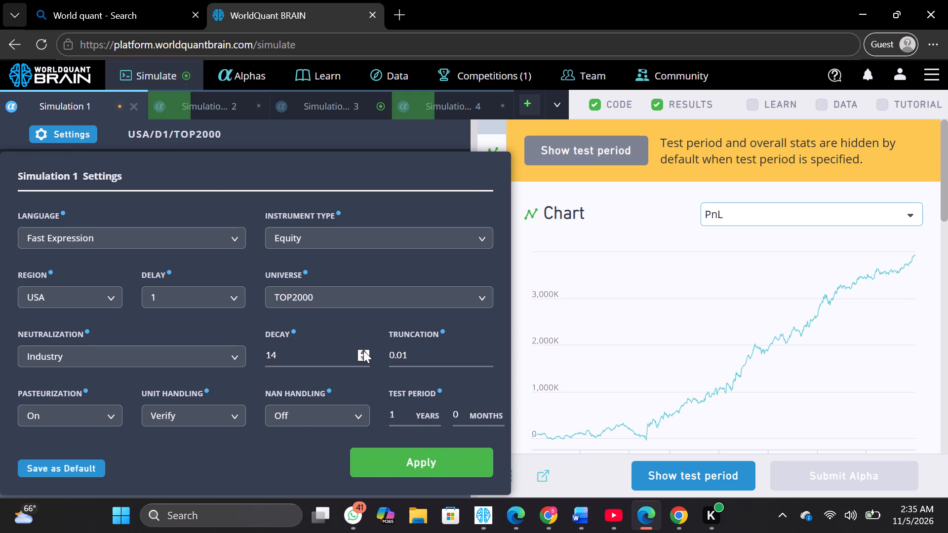
click(363, 350)
click(412, 455)
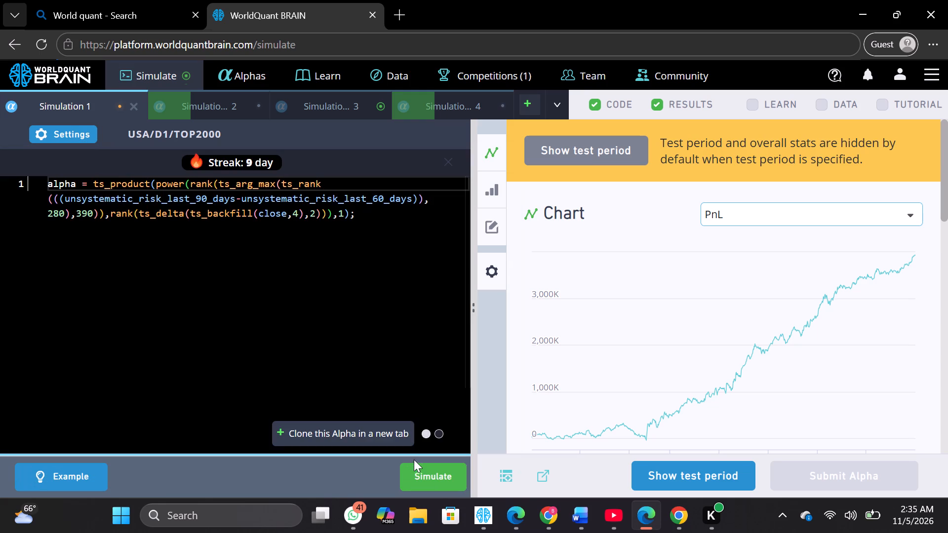
click(422, 471)
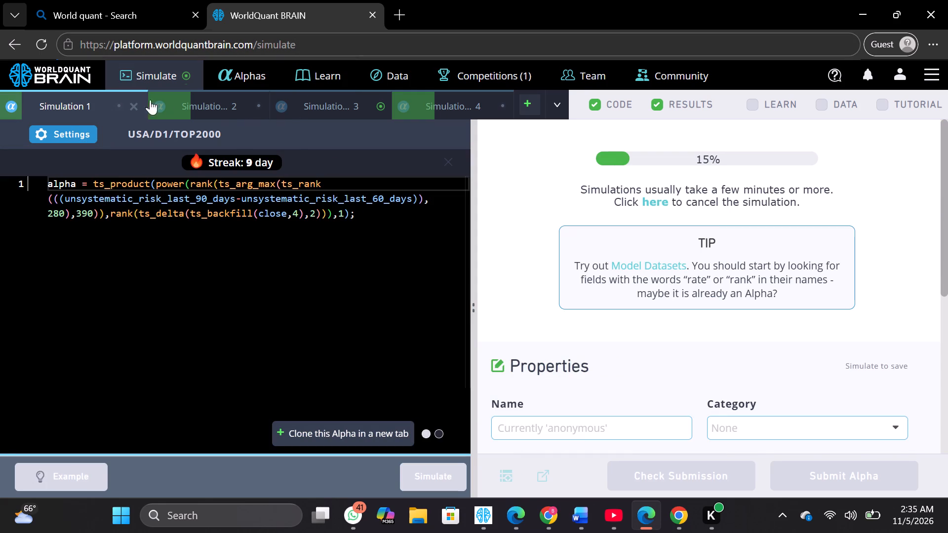
click(85, 130)
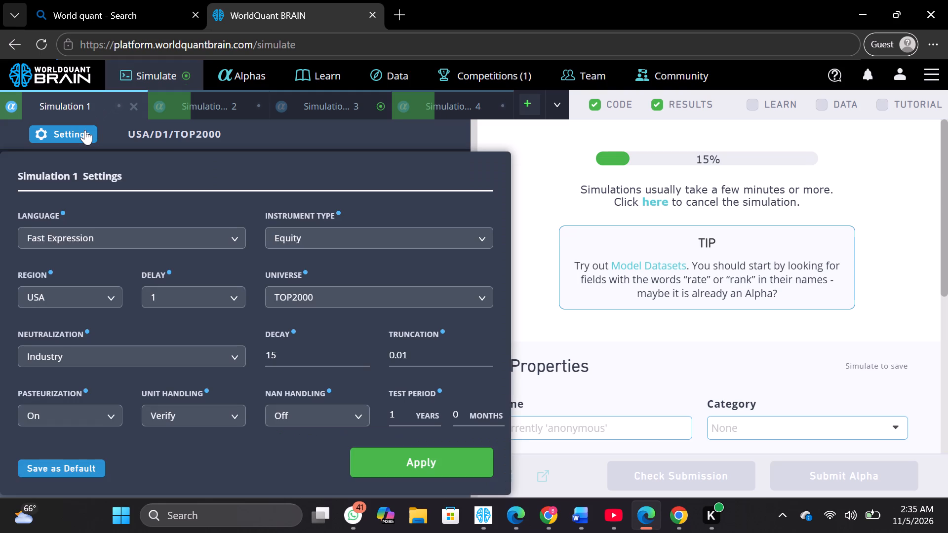
click(85, 130)
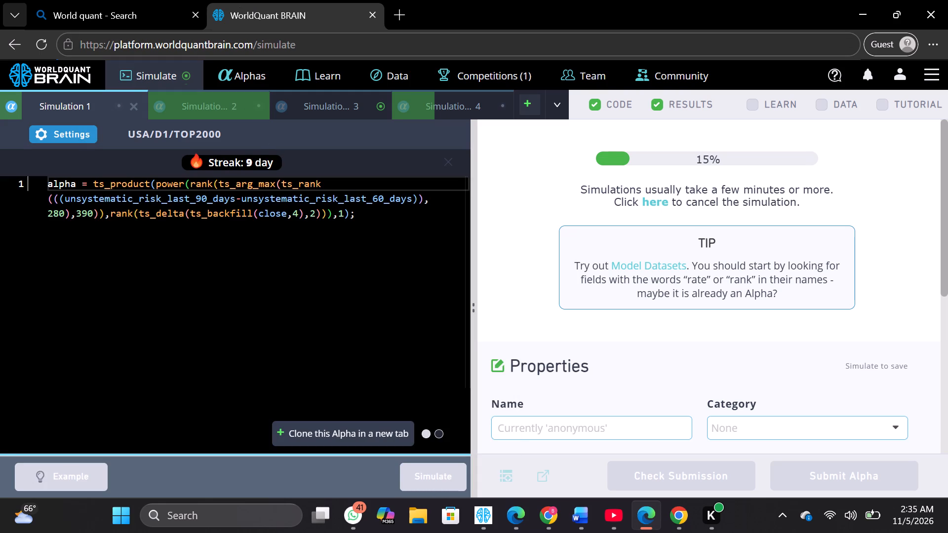
Set the decay to 14 in Simulation 2's settings, apply it and simulate the alpha.
click(231, 106)
click(53, 138)
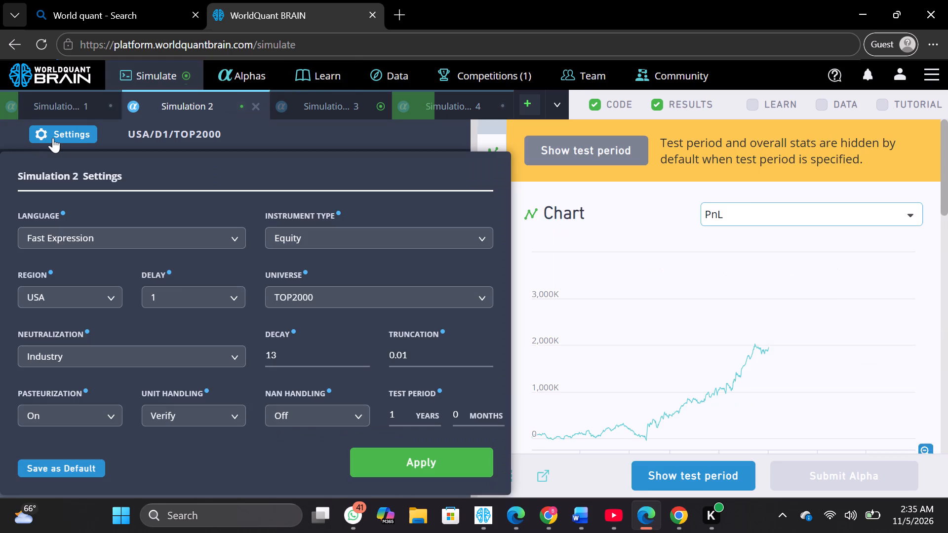
click(360, 353)
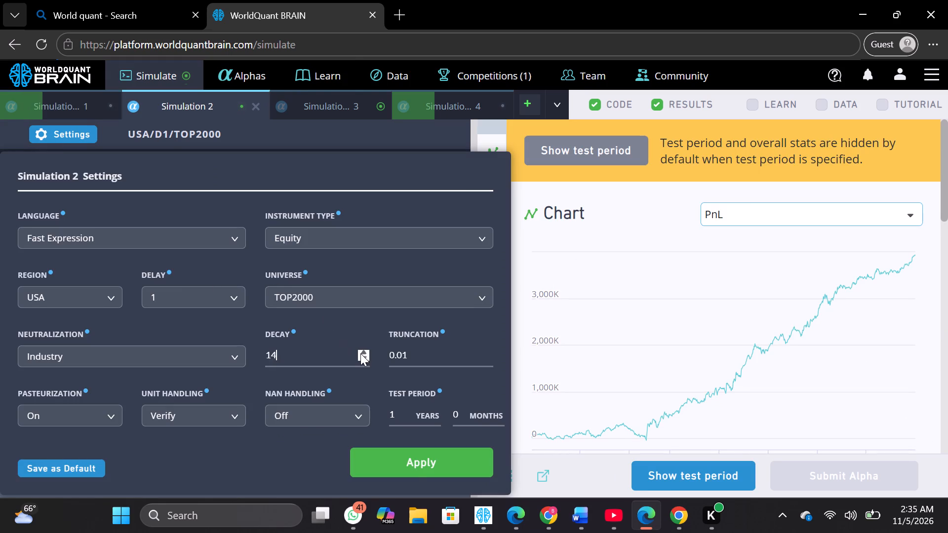
click(413, 465)
click(413, 465)
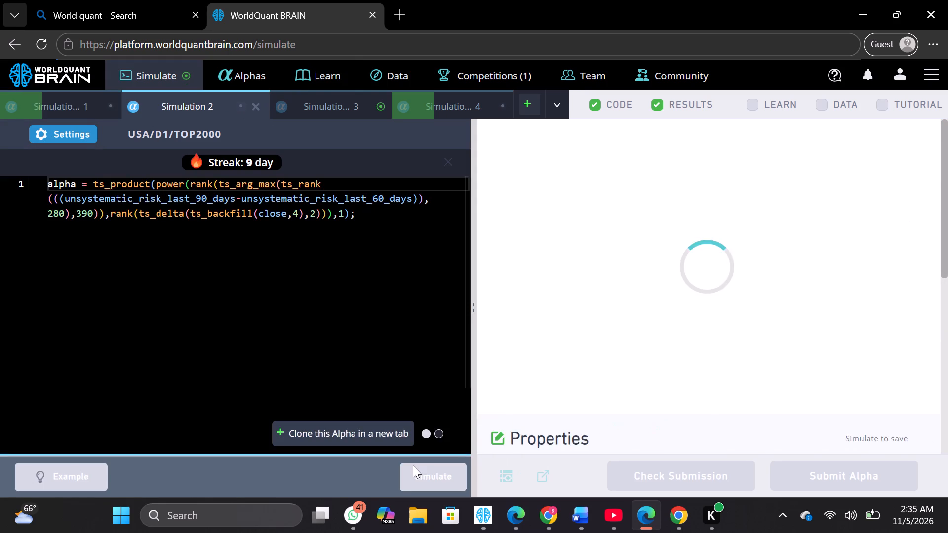
Increase the decay by one in Simulation 3's settings and apply it.
click(316, 103)
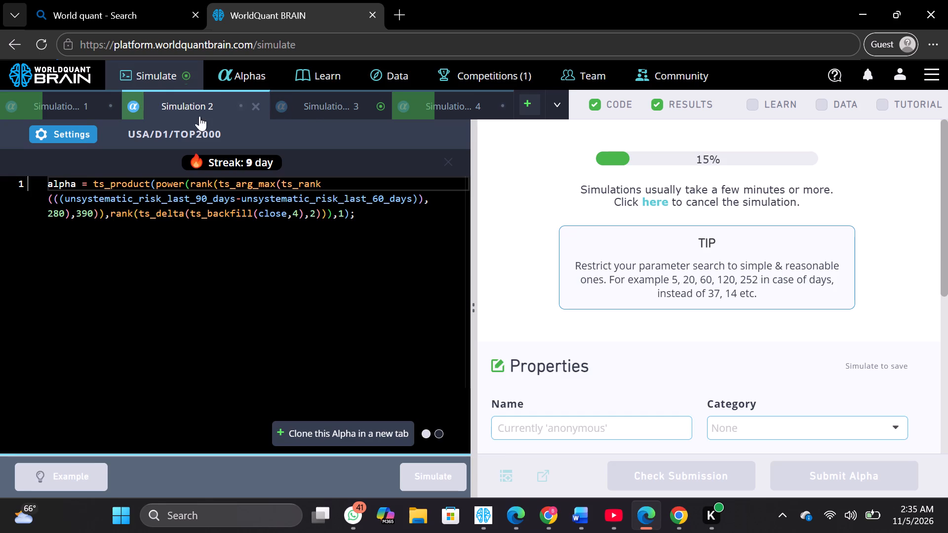
click(80, 133)
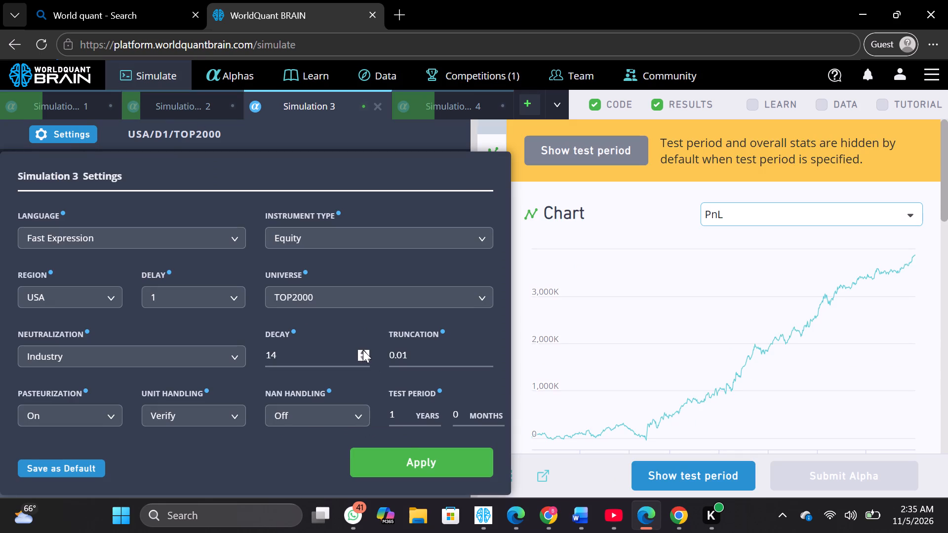
click(363, 350)
click(411, 460)
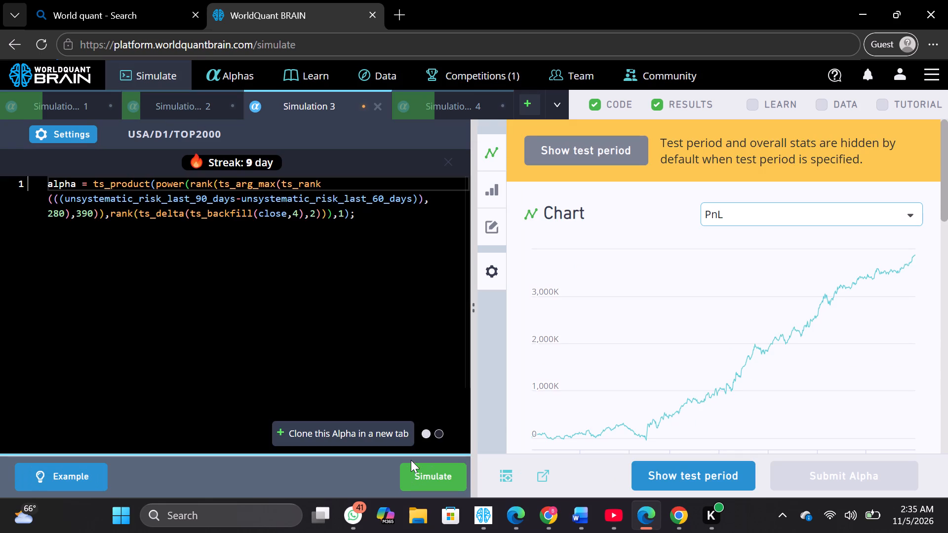
Switch to the standalone WorldQuant BRAIN app and review the submitted and simulated alphas charts in the user profile.
click(477, 516)
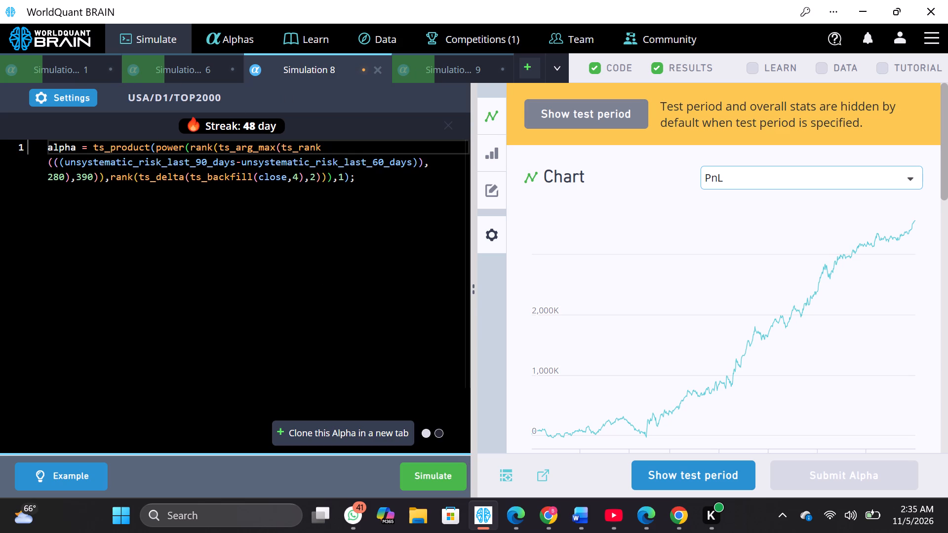
click(893, 42)
click(869, 73)
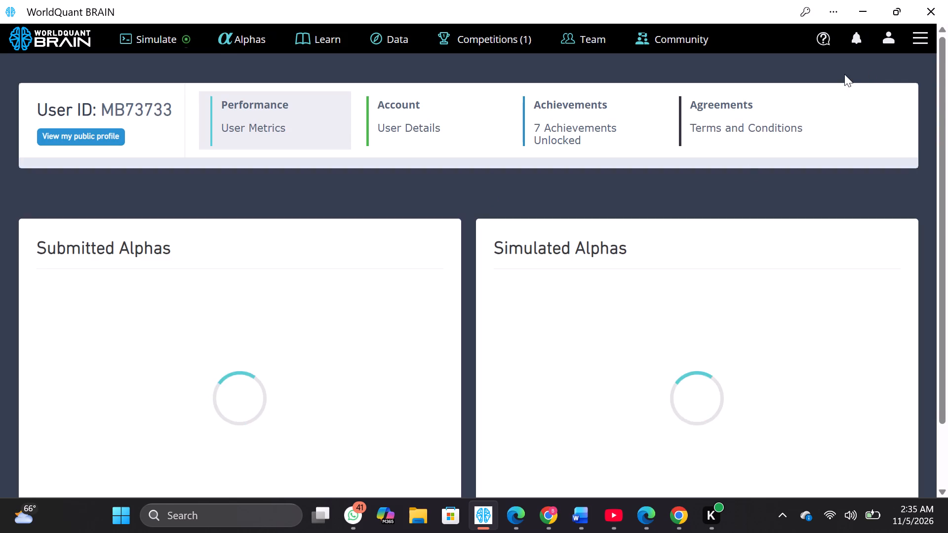
scroll(721, 244, down, 2)
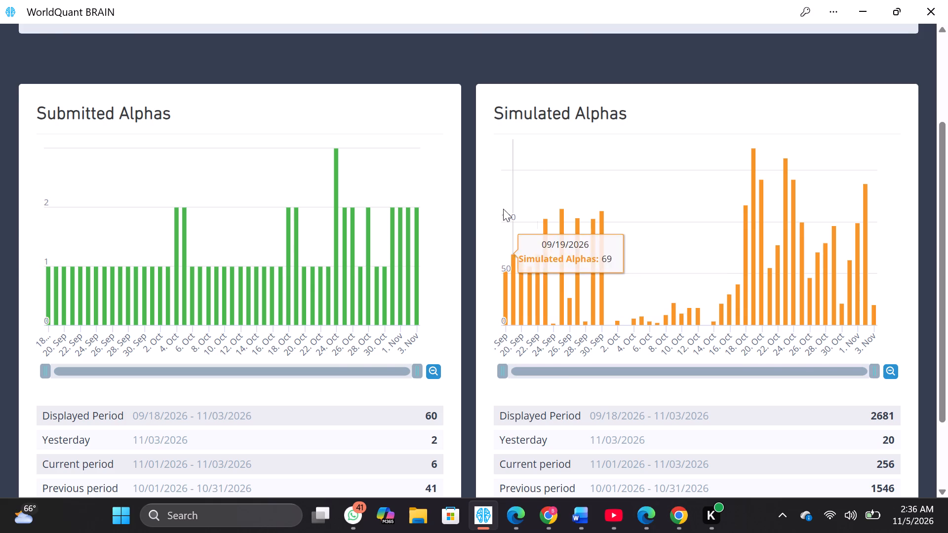
scroll(503, 206, up, 4)
Return to the simulation page and simulate Simulation 8's alpha with its updated decay.
click(179, 24)
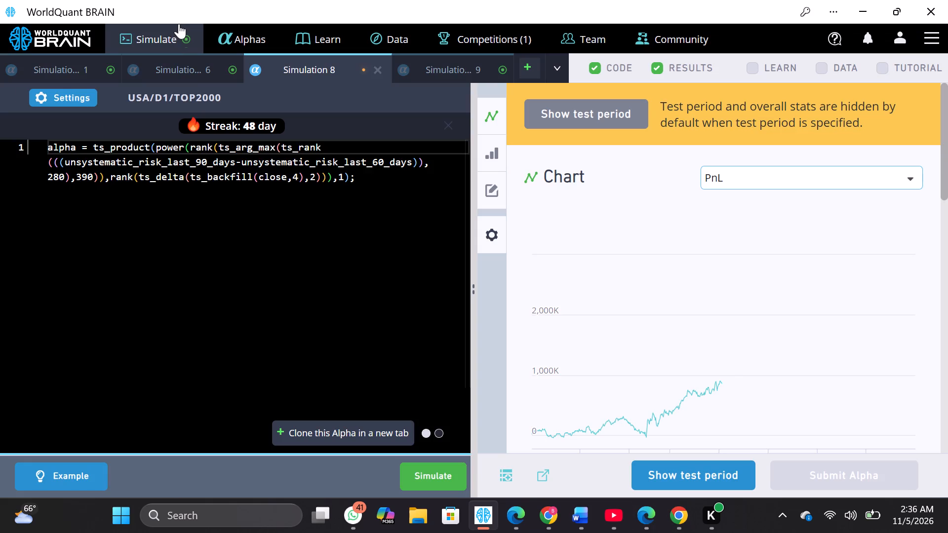
click(409, 467)
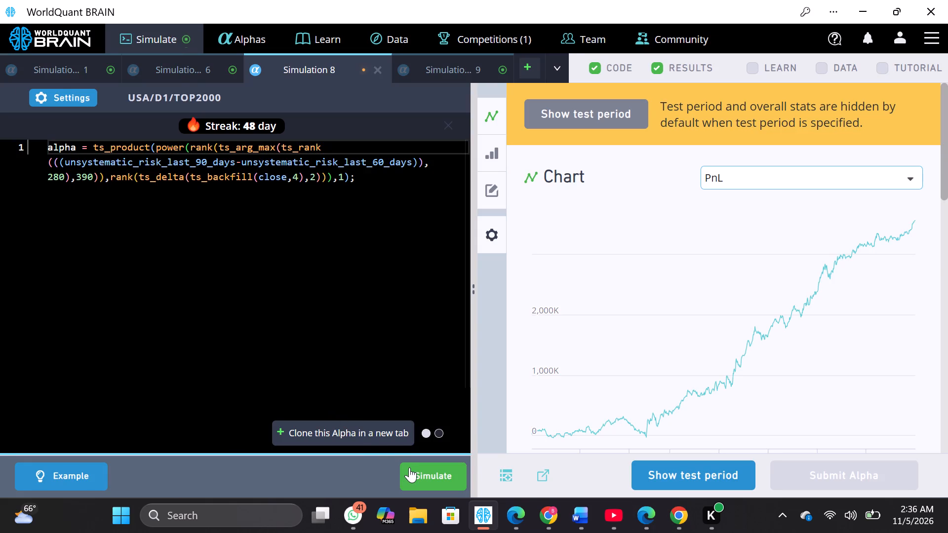
Increase the decay by one in Simulation 9's settings, apply it and simulate the alpha.
click(446, 64)
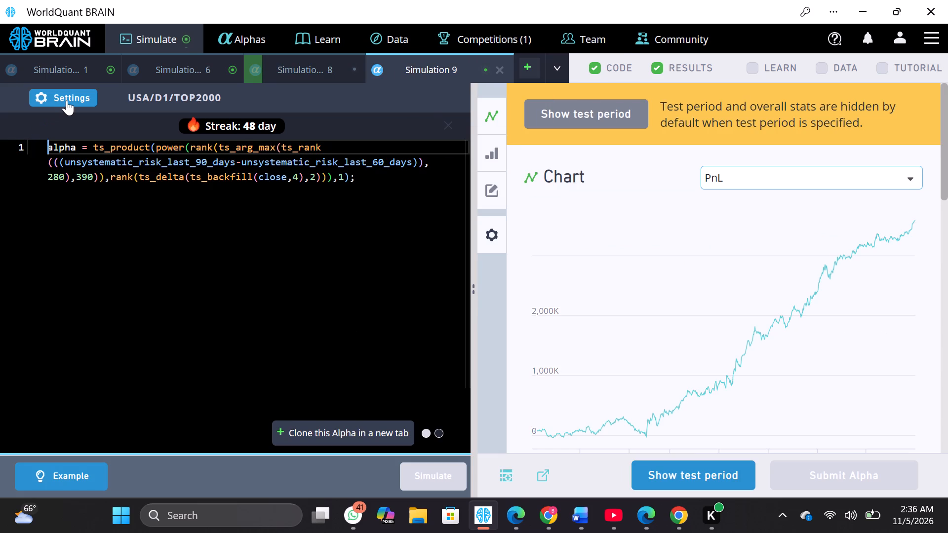
click(68, 100)
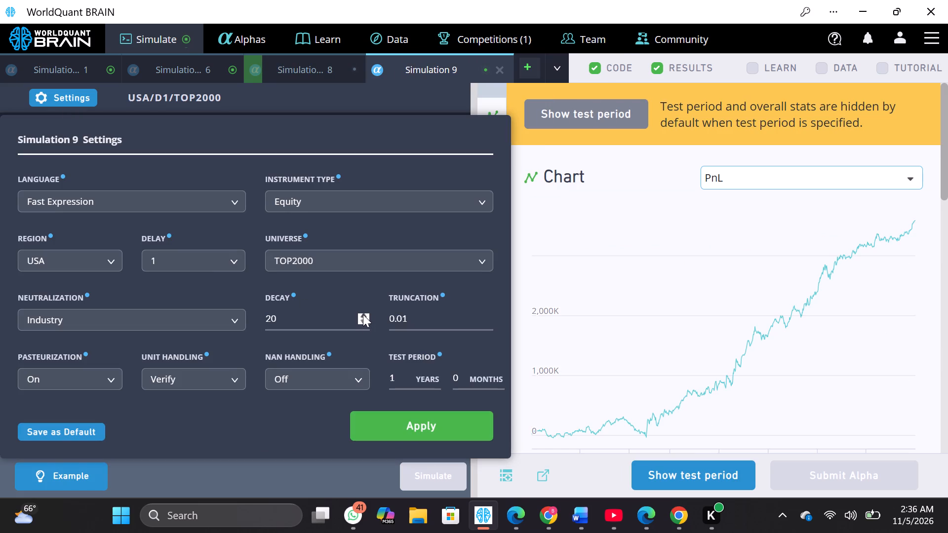
click(363, 314)
click(406, 437)
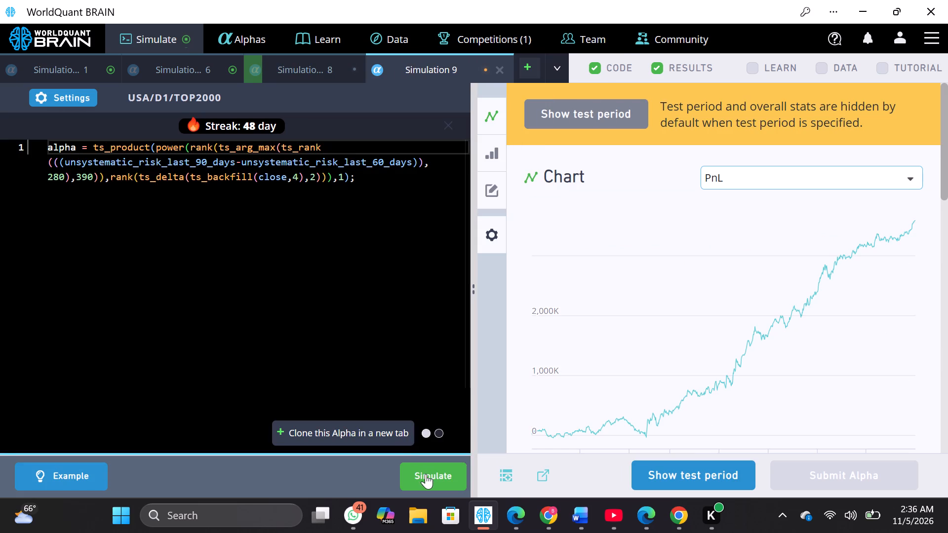
click(426, 474)
Set the decay to 22 in Simulation 1's settings, apply it and simulate the alpha.
click(90, 73)
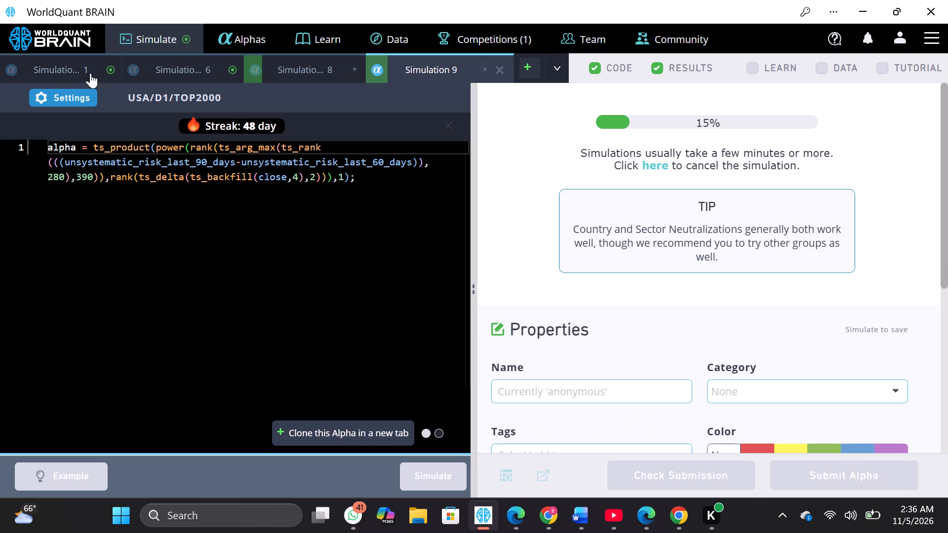
click(63, 93)
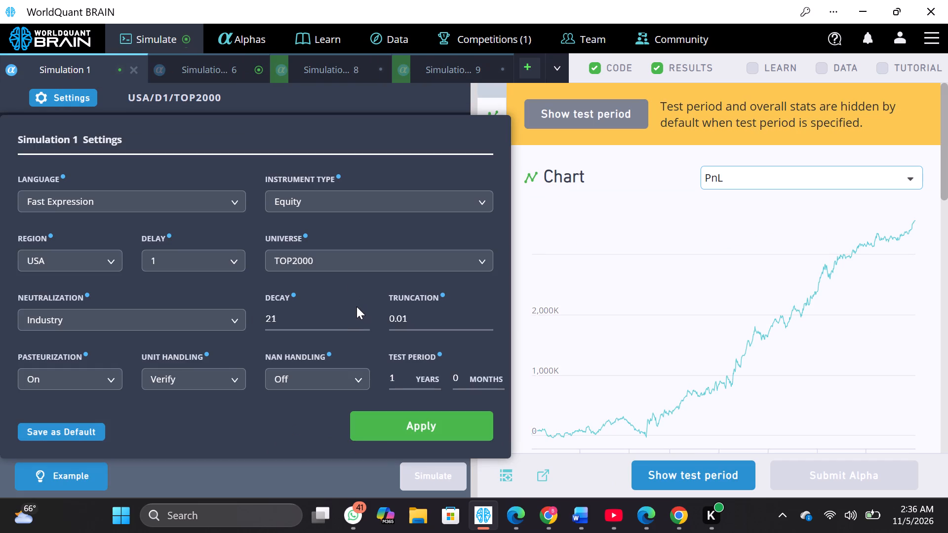
click(360, 315)
click(399, 429)
click(429, 466)
Set the decay to 23 in Simulation 6's settings and apply it.
click(235, 82)
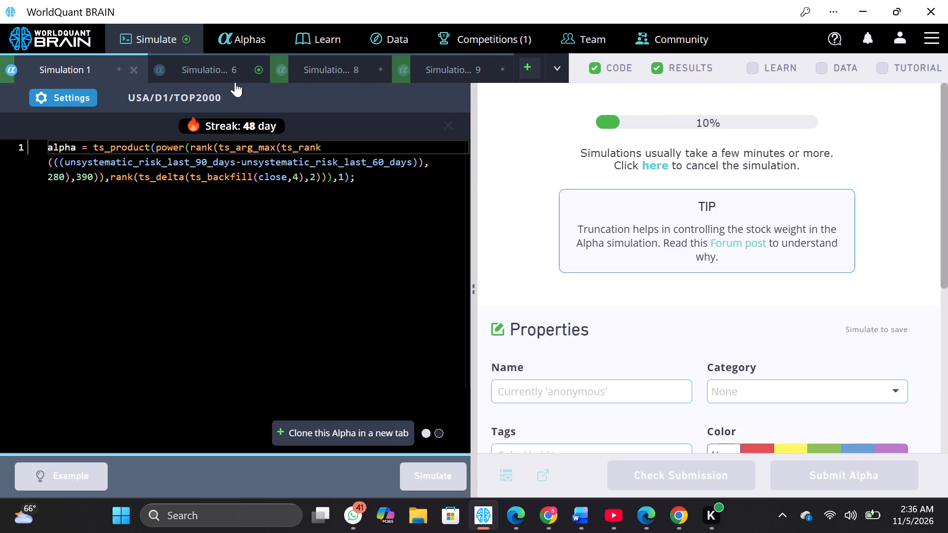
click(78, 93)
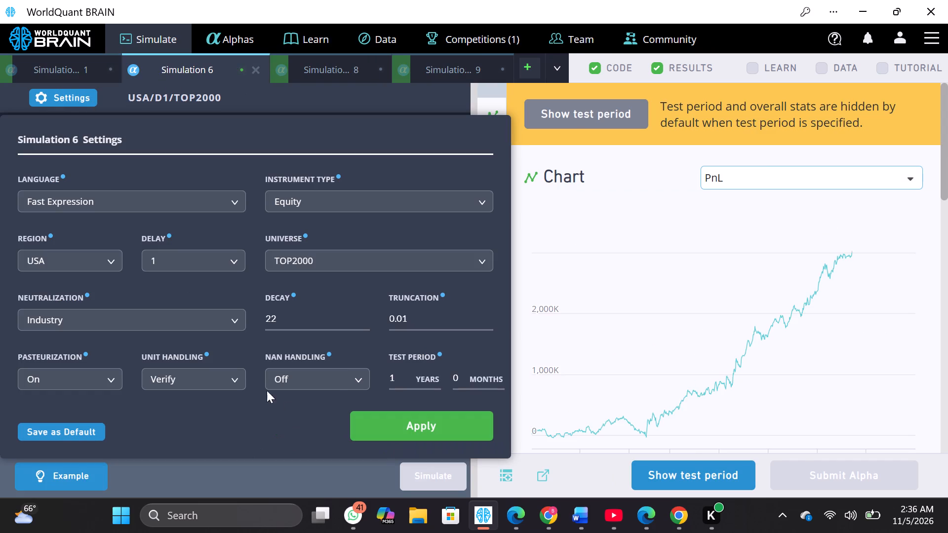
click(362, 316)
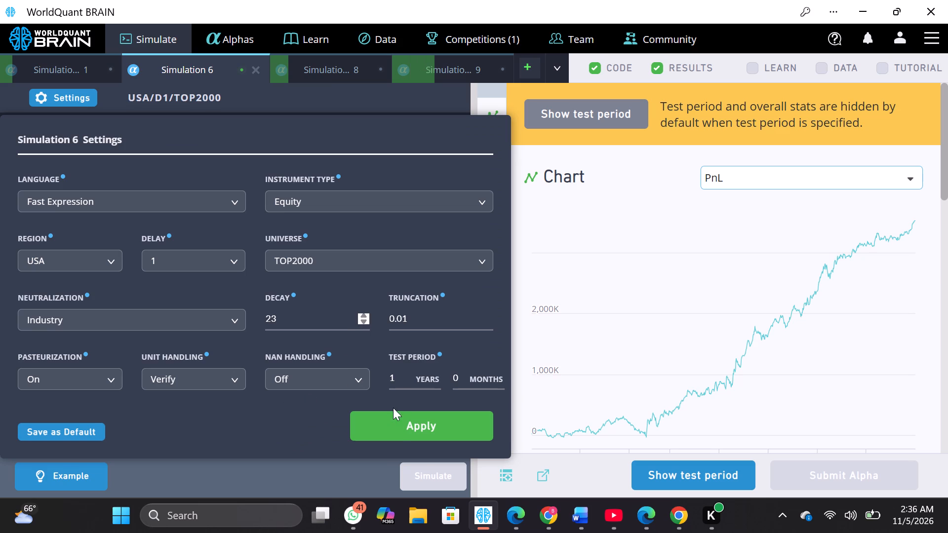
click(397, 420)
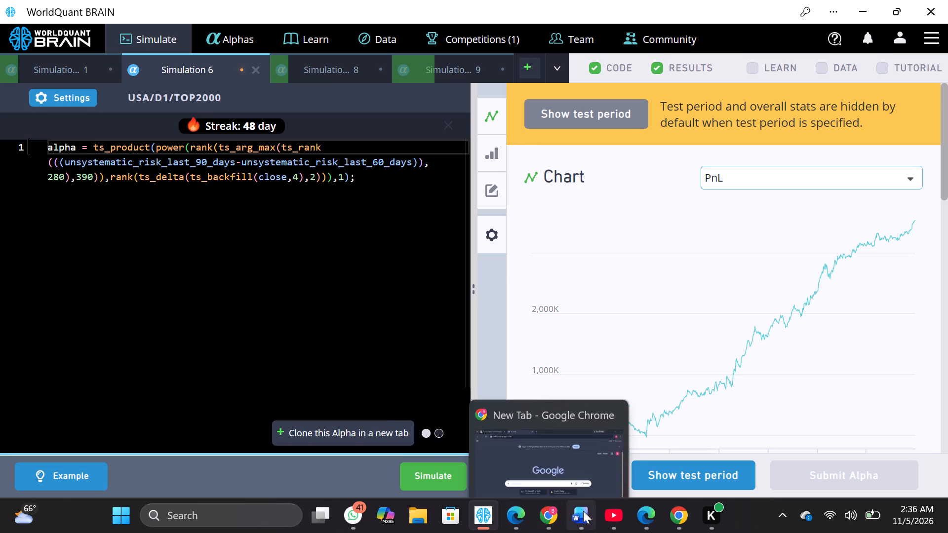
Switch to the Chrome guest window, reveal Simulation 1's test period and examine its aggregate and yearly results.
click(677, 506)
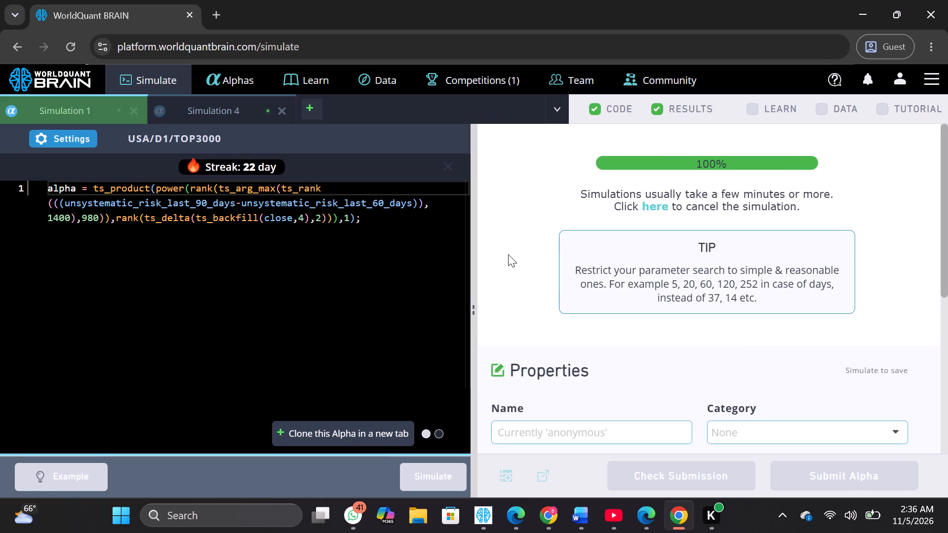
scroll(549, 312, down, 4)
scroll(541, 287, up, 1)
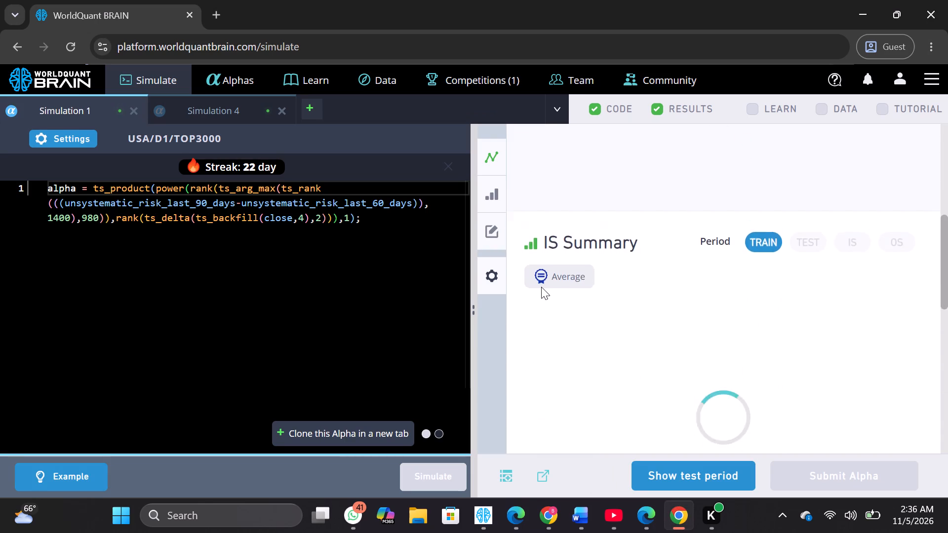
scroll(541, 287, up, 2)
scroll(541, 287, down, 2)
click(670, 479)
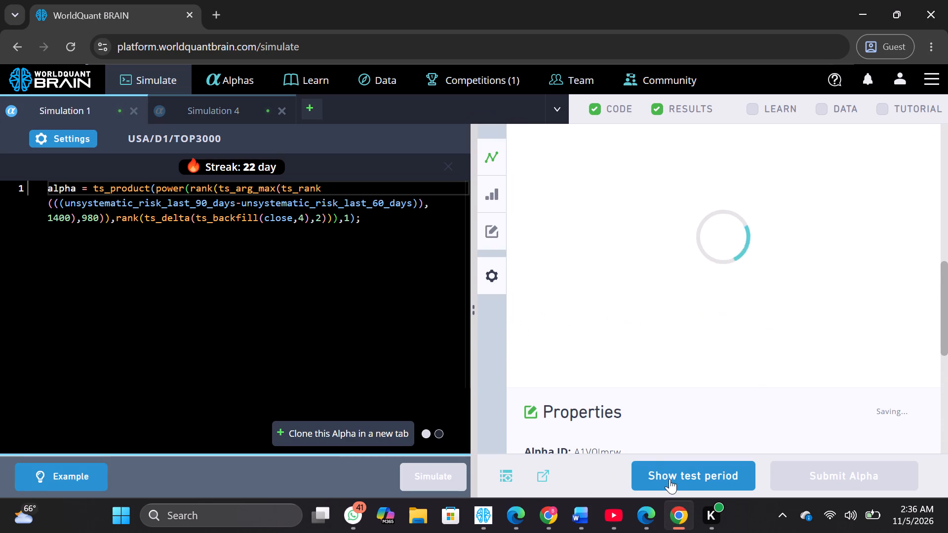
scroll(670, 479, down, 2)
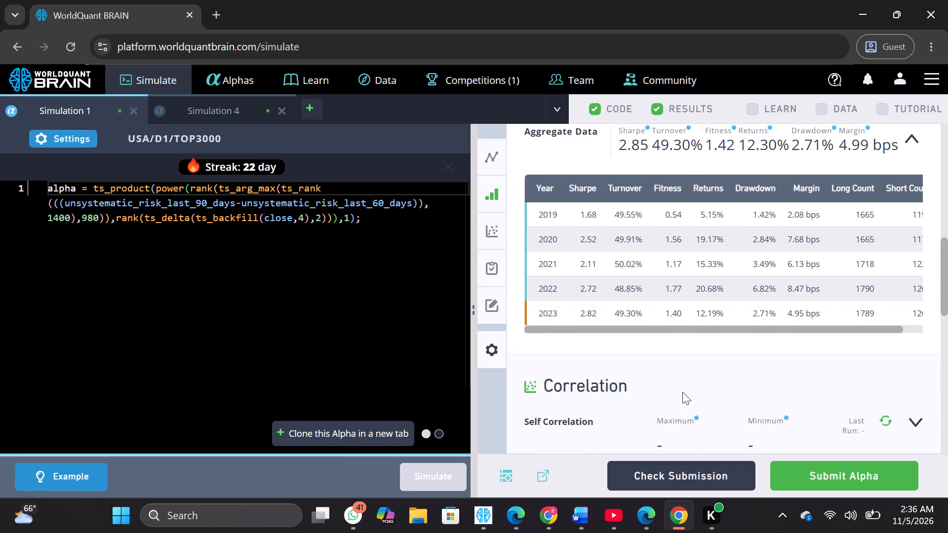
scroll(682, 392, down, 1)
scroll(566, 364, up, 2)
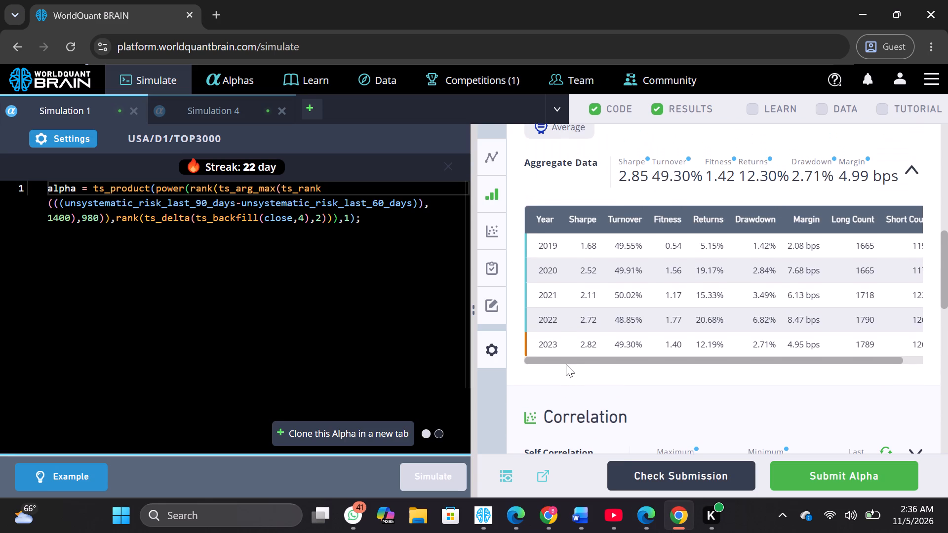
Change the ts_arg_max lookback window in Simulation 1's expression to 1200 and simulate the alpha.
click(98, 218)
key(BackSpace)
key(BackSpace)
key(BackSpace)
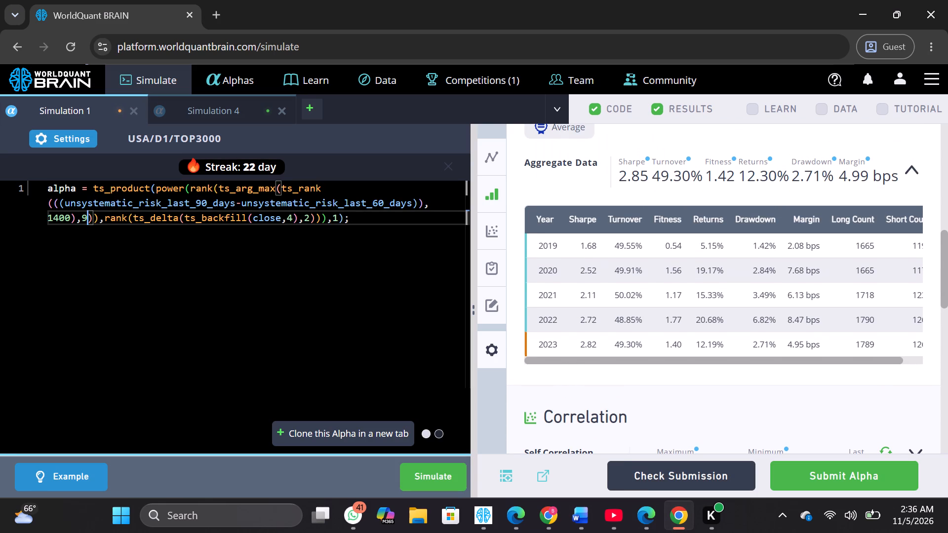
text(12)
text(00)
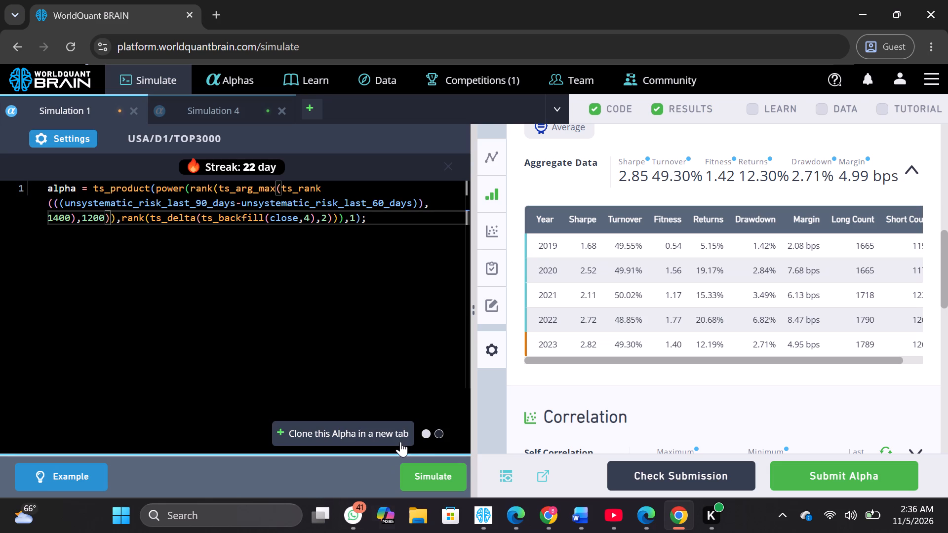
click(438, 472)
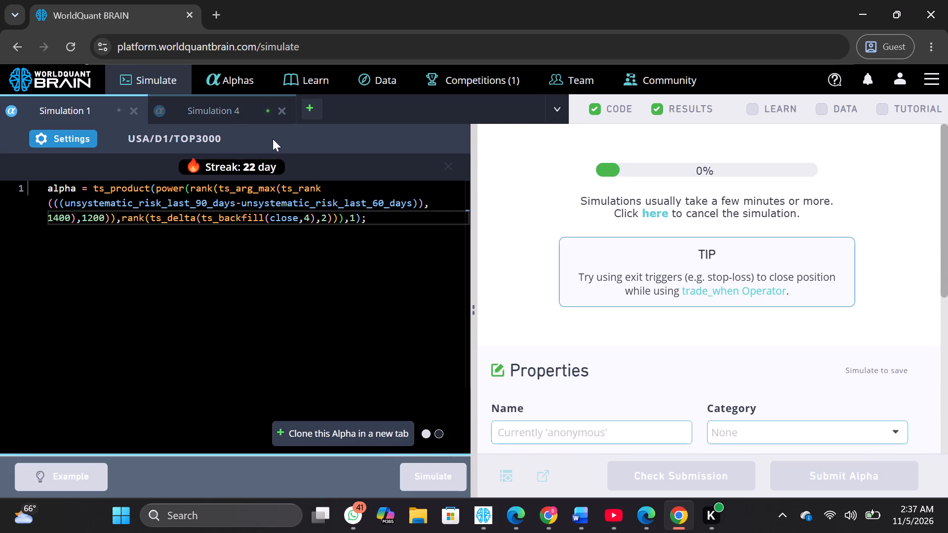
Open Simulation 4 and examine its IS Summary results.
click(229, 113)
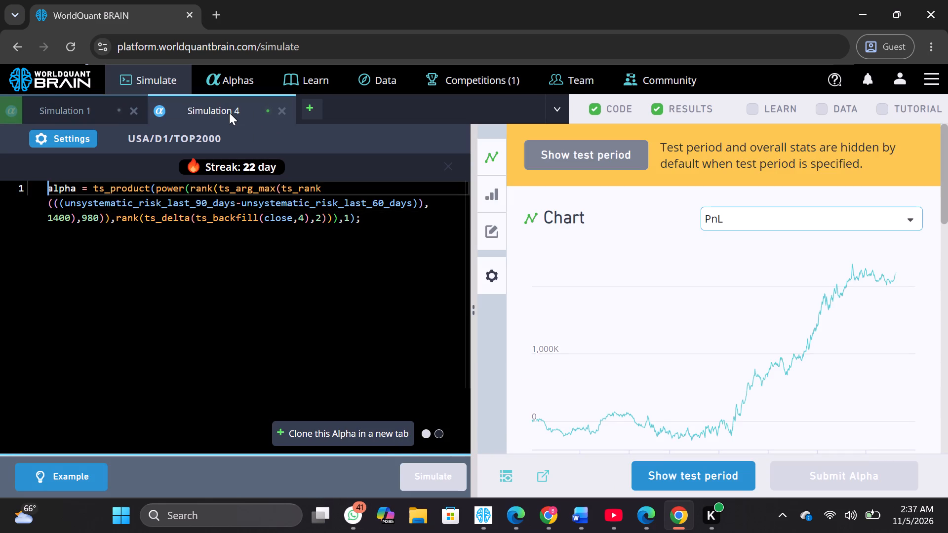
scroll(648, 338, down, 3)
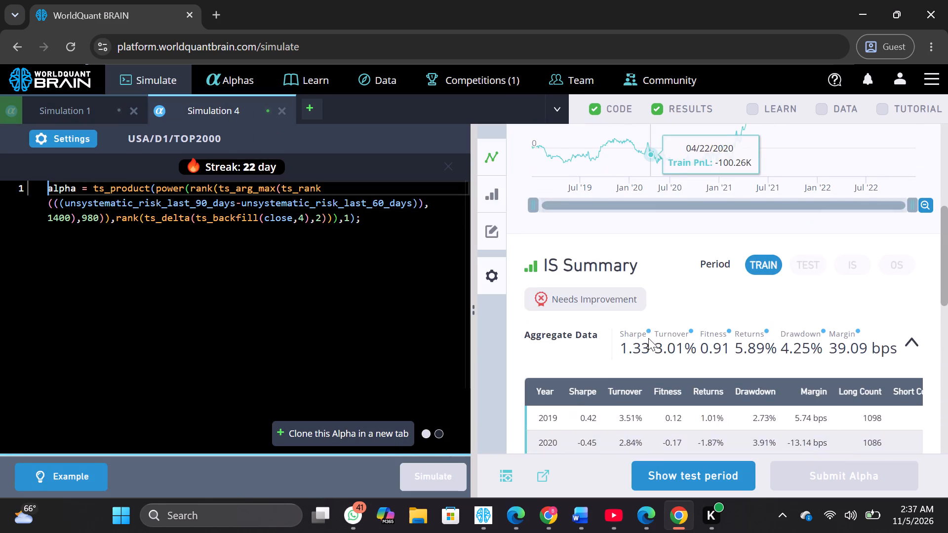
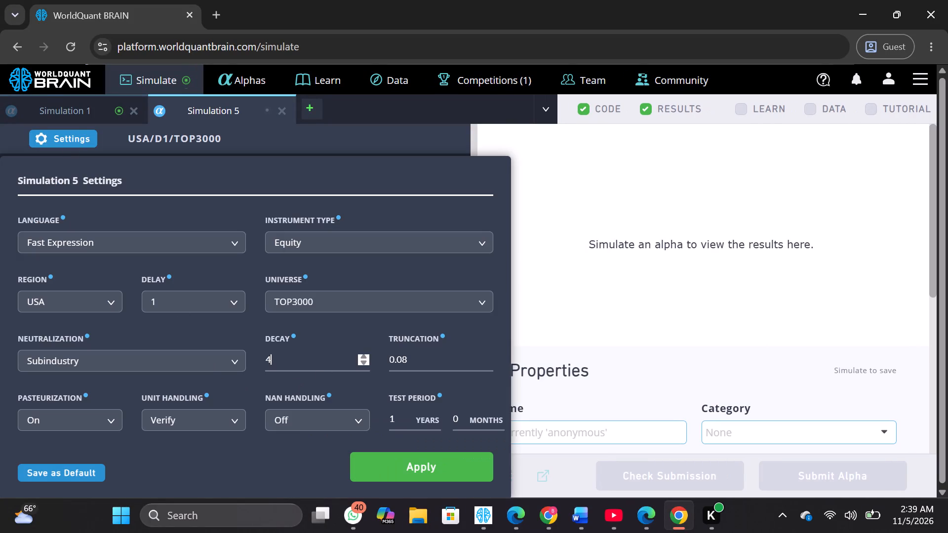
Set Simulation 5's decay to 5, choose a different neutralization, apply the settings and simulate the alpha.
key(BackSpace)
key(5)
click(229, 360)
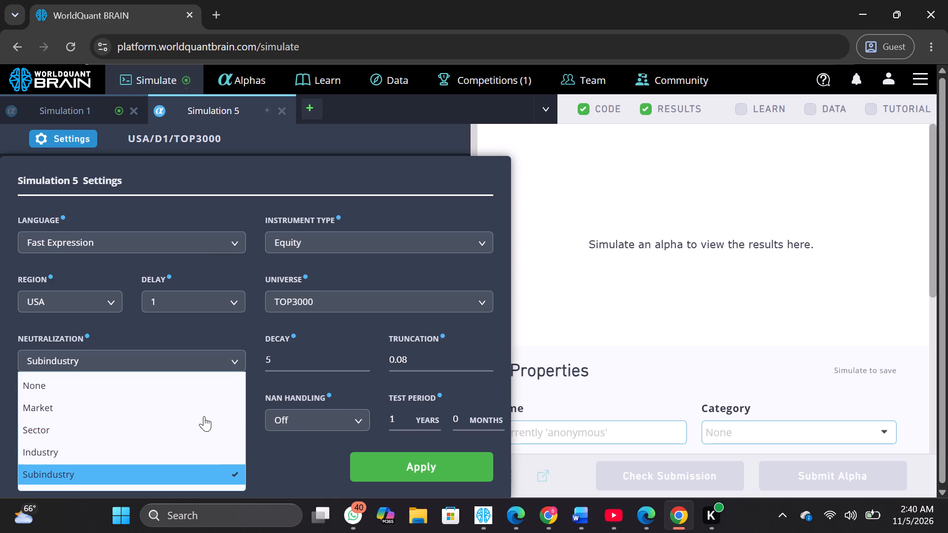
click(204, 416)
click(383, 468)
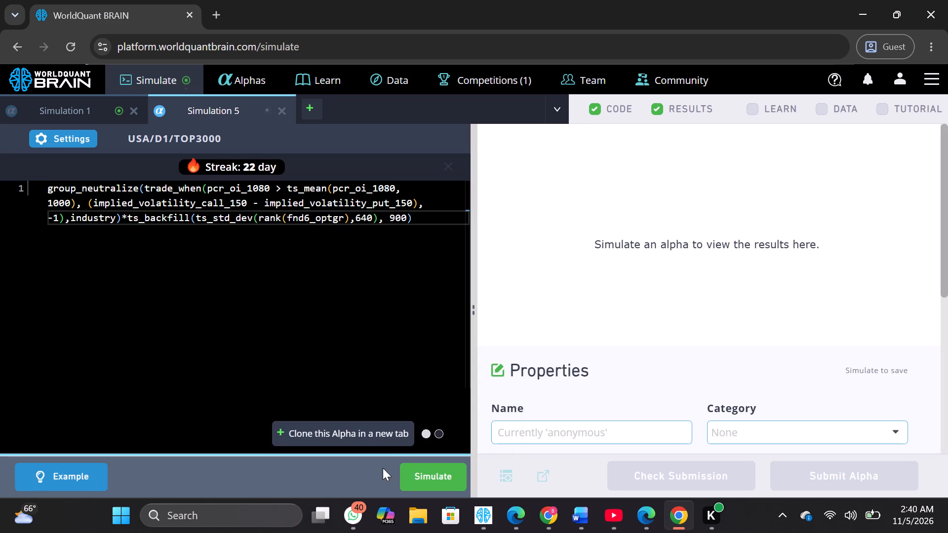
click(417, 475)
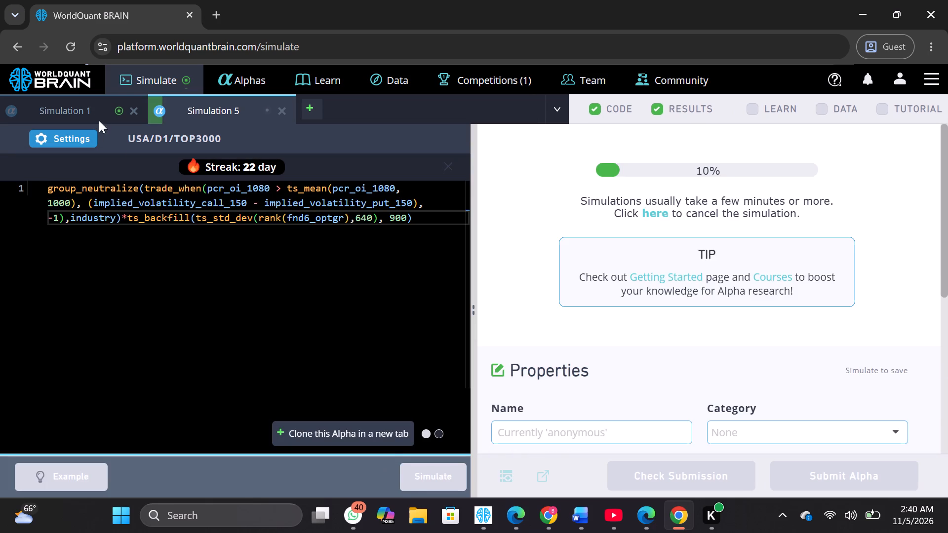
Open Simulation 1, reveal its test period and examine the aggregate and yearly IS Summary results.
click(103, 123)
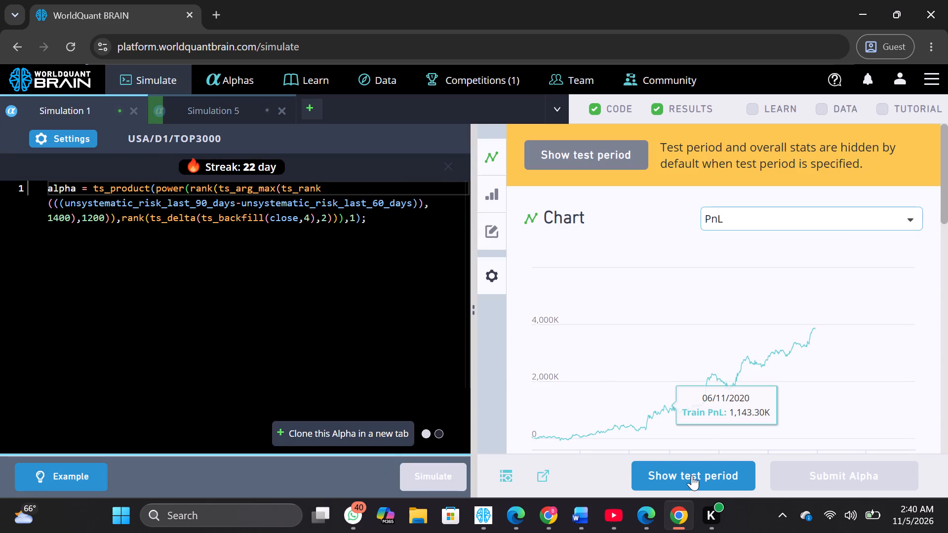
click(704, 480)
scroll(710, 380, down, 3)
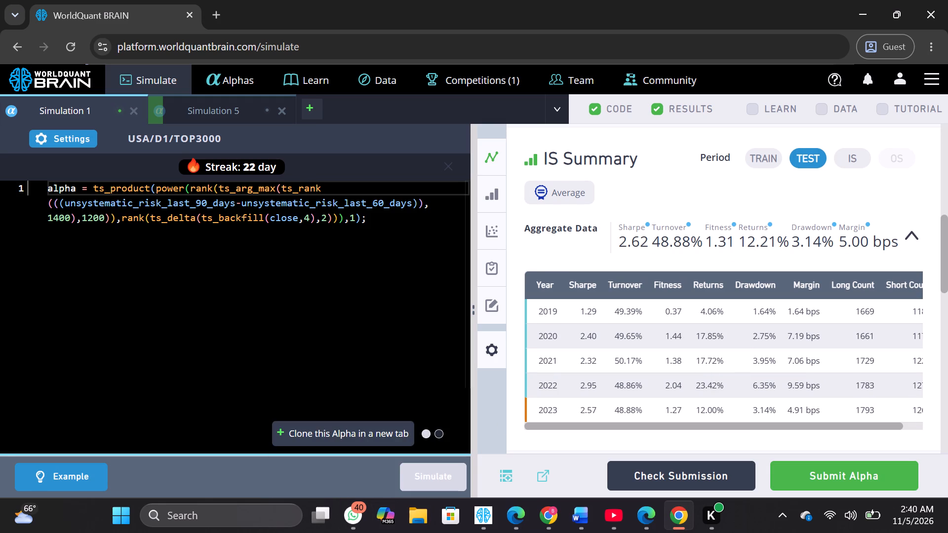
Replace the ts_rank operator with ts_delta in Simulation 1's expression and simulate the alpha.
click(323, 182)
key(BackSpace)
key(BackSpace)
key(BackSpace)
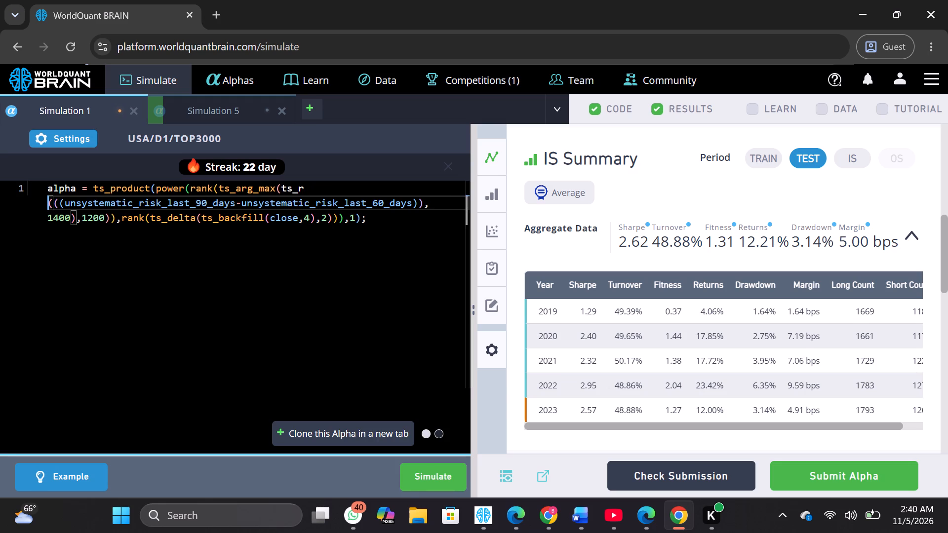
key(BackSpace)
key(m)
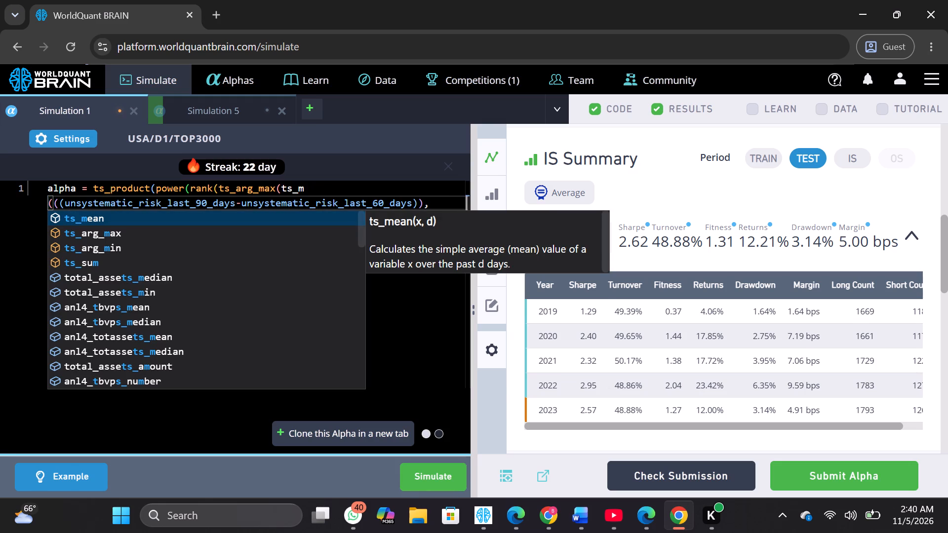
key(BackSpace)
text(delta)
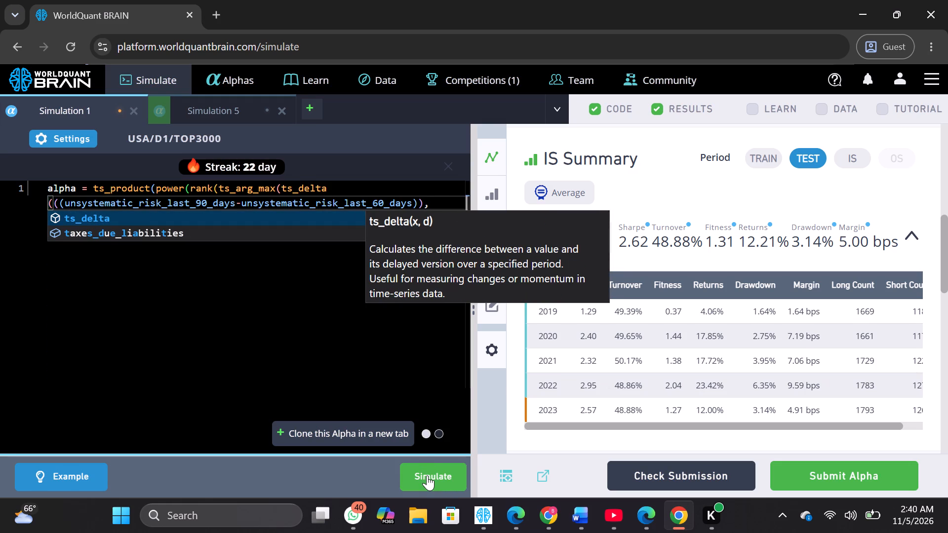
click(427, 475)
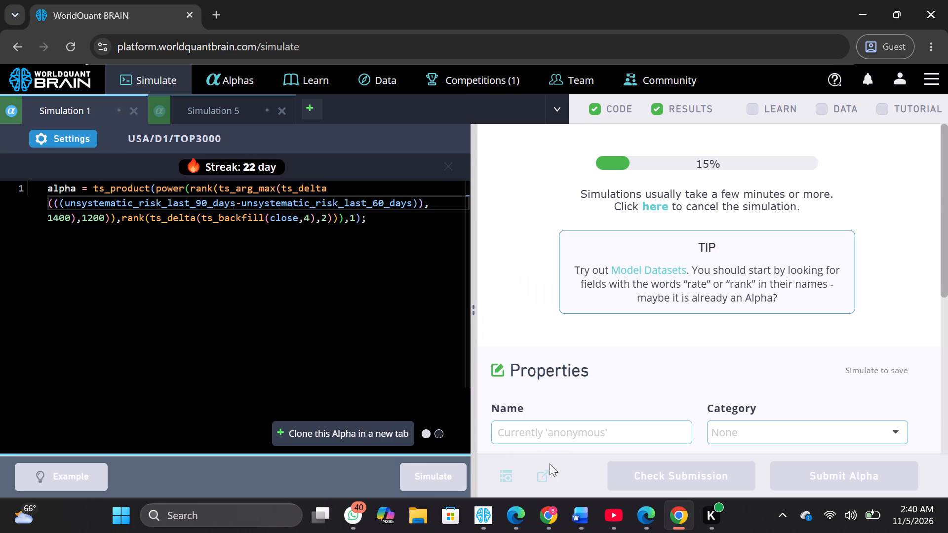
Switch to the standalone WorldQuant BRAIN app window and simulate Simulation 6's alpha.
click(485, 520)
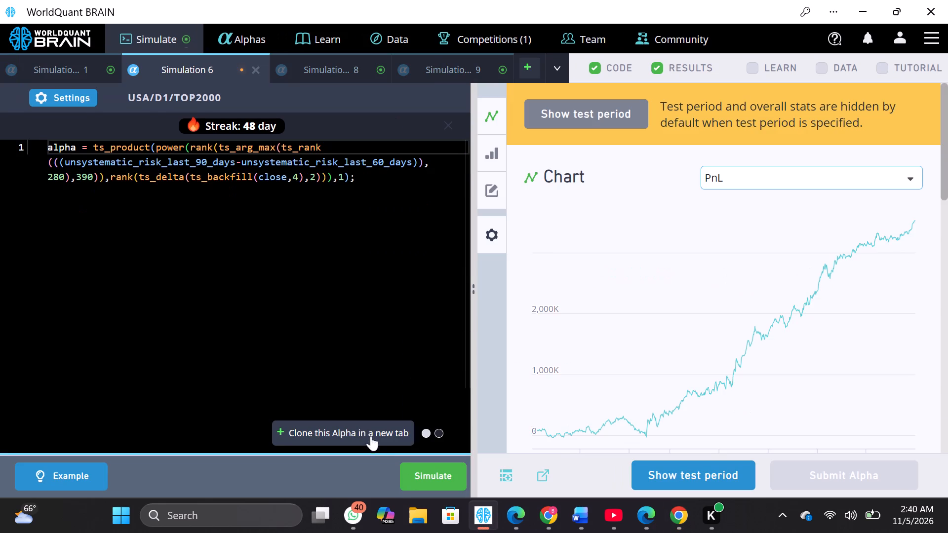
click(415, 469)
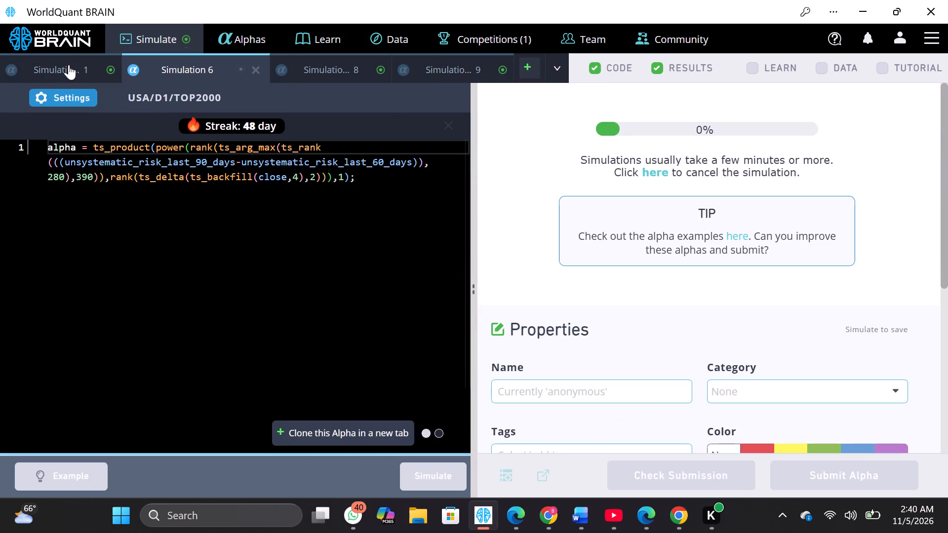
Increase Simulation 1's decay by 1, apply the settings and simulate the alpha.
click(69, 67)
click(70, 83)
click(73, 95)
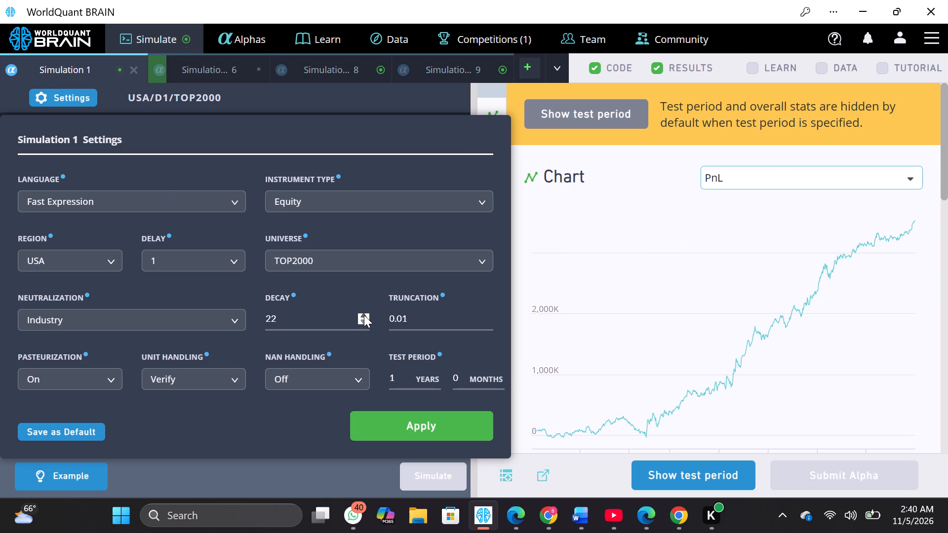
click(364, 315)
click(415, 416)
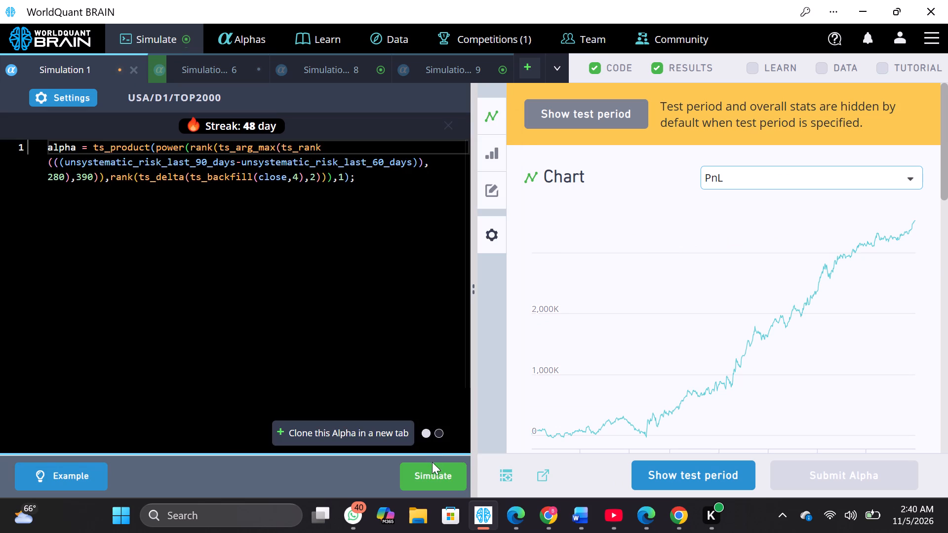
click(434, 470)
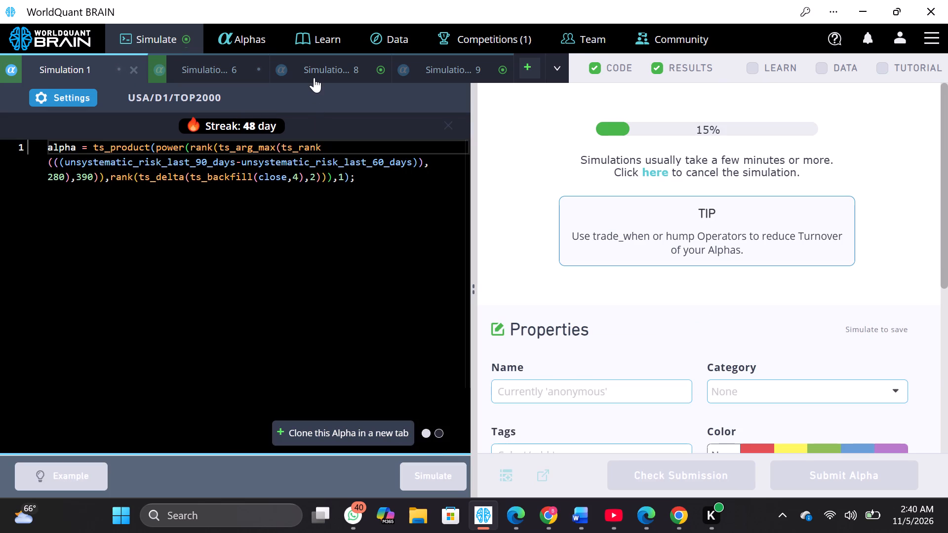
Increase Simulation 8's decay by 1, apply the settings and simulate the alpha.
click(314, 77)
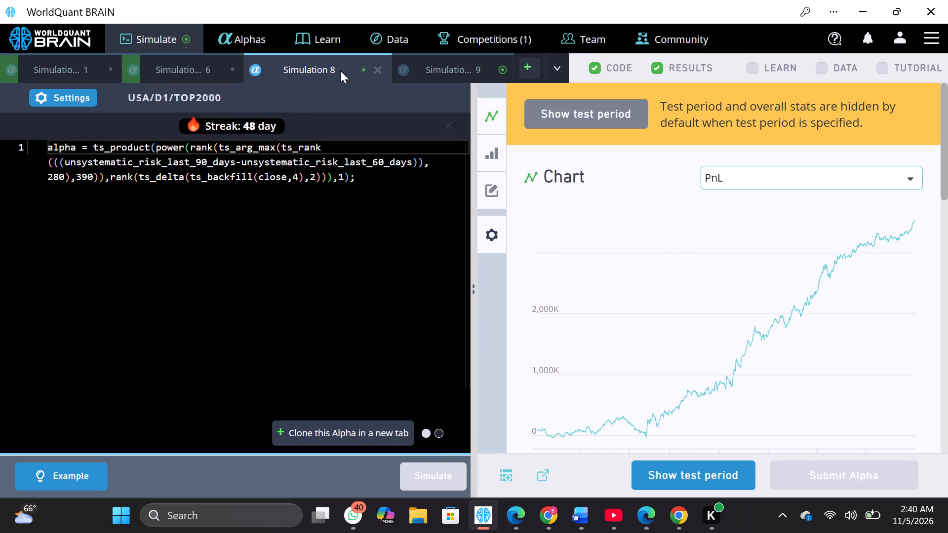
click(81, 102)
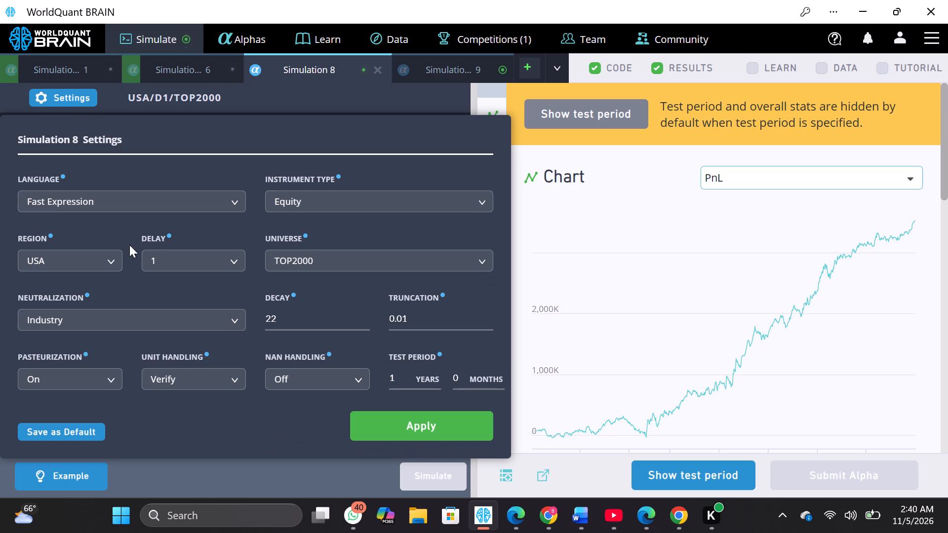
click(362, 316)
click(412, 422)
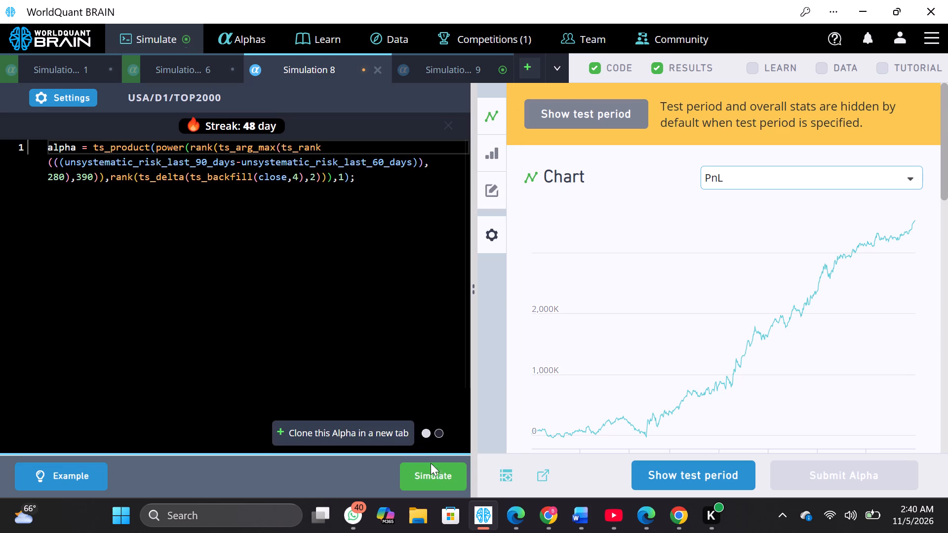
click(434, 469)
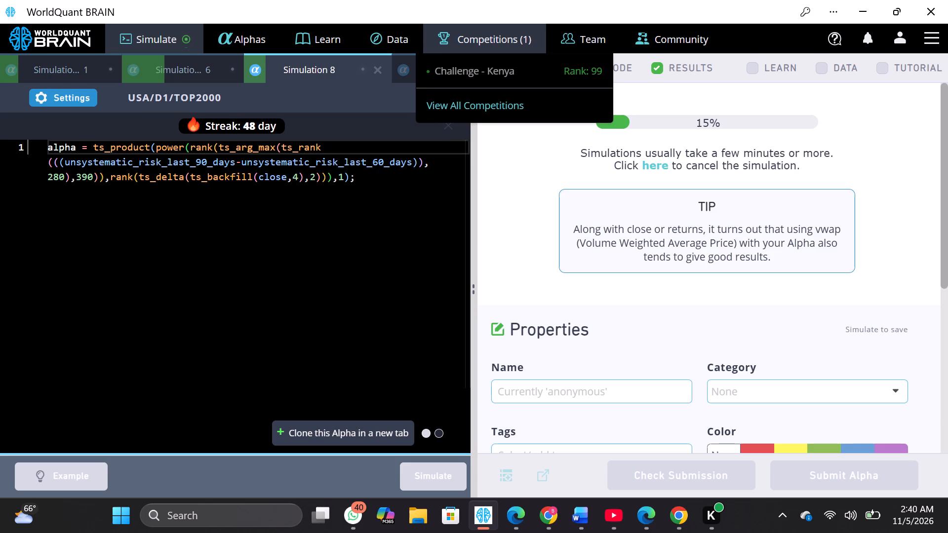
Increase the decay by 1 in Simulation 9's settings and apply it.
click(458, 68)
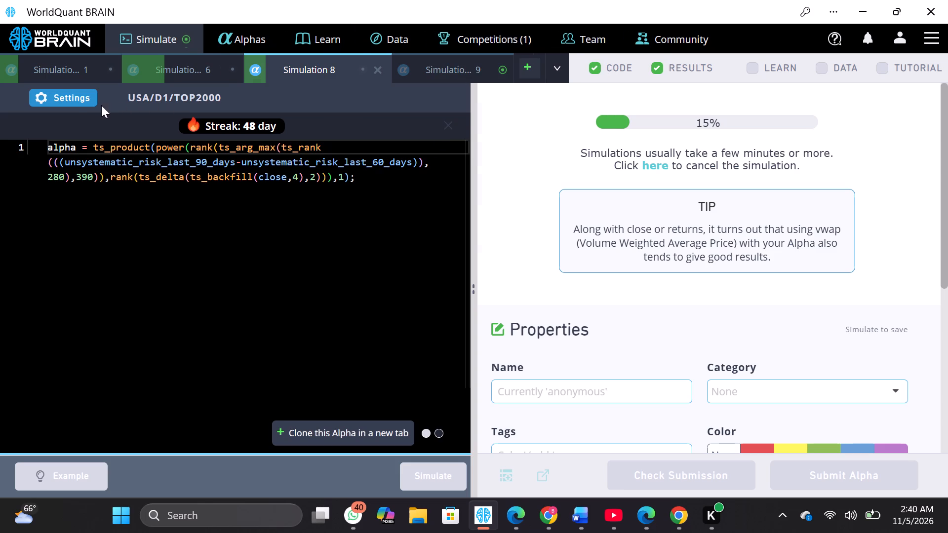
click(89, 105)
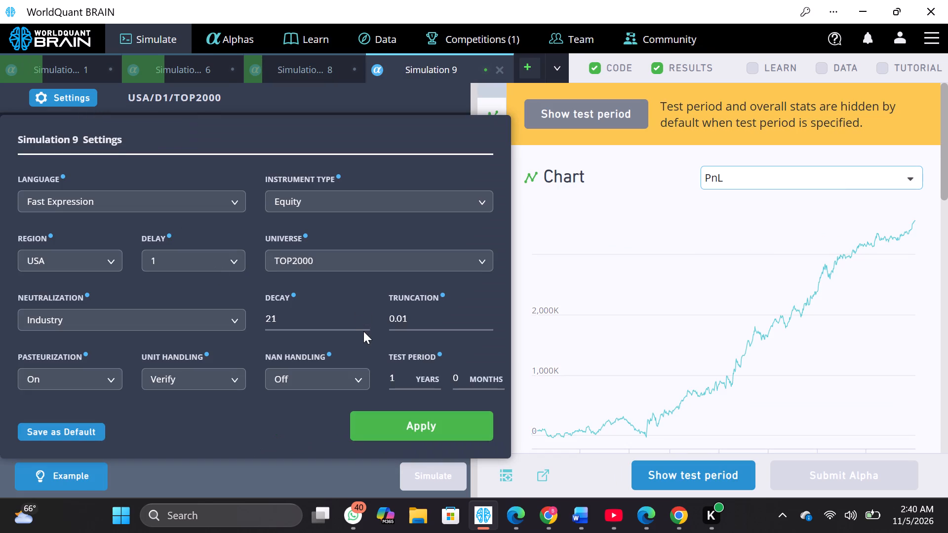
click(361, 318)
click(403, 417)
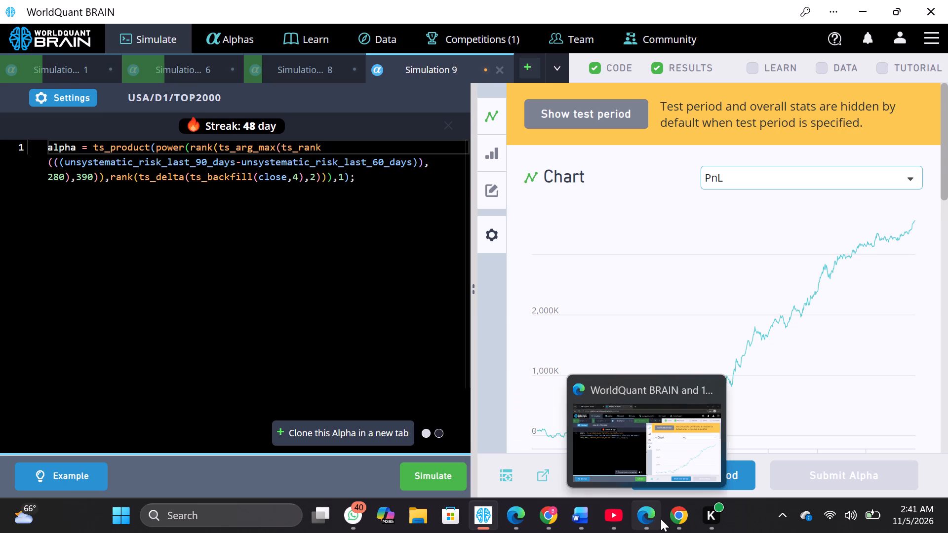
Switch to the Edge guest window and simulate Simulation 3's alpha.
click(661, 519)
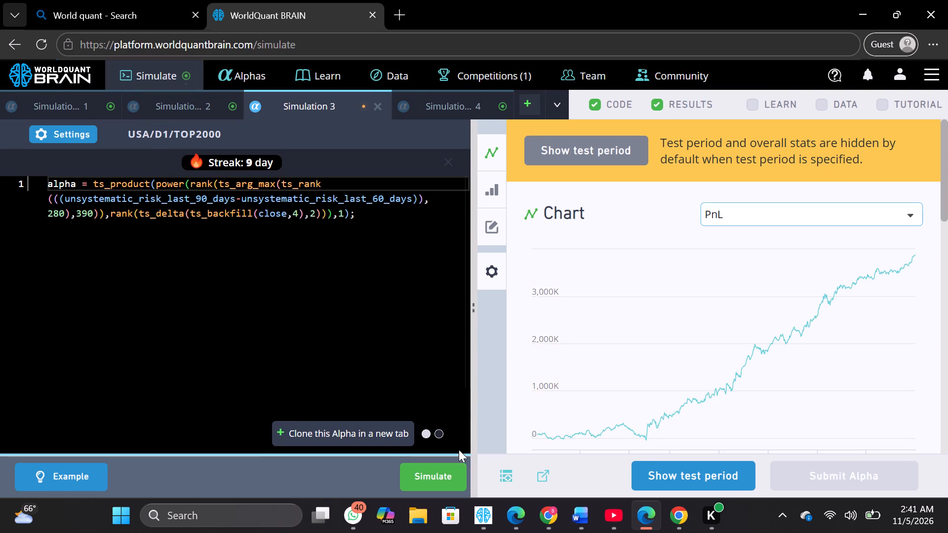
click(460, 463)
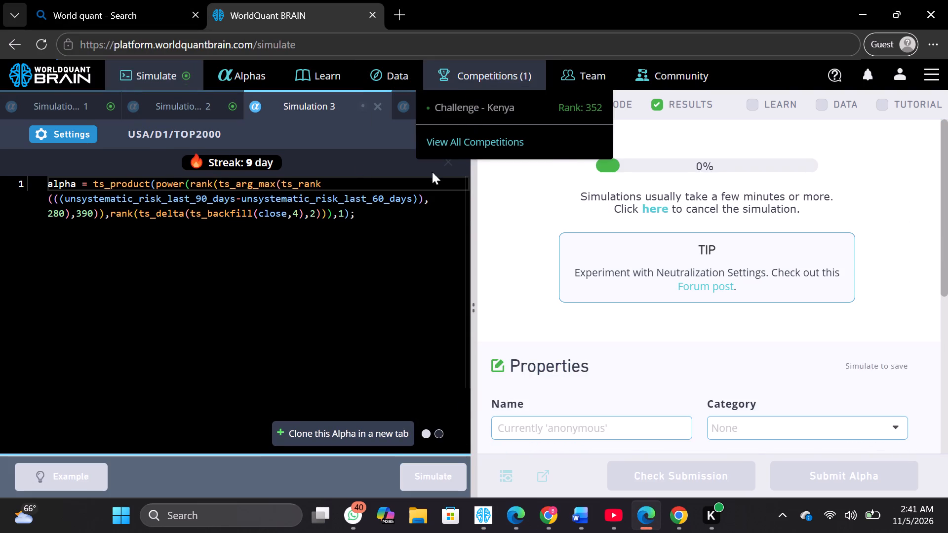
Increase Simulation 4's decay by 1, apply the settings and simulate the alpha.
click(440, 105)
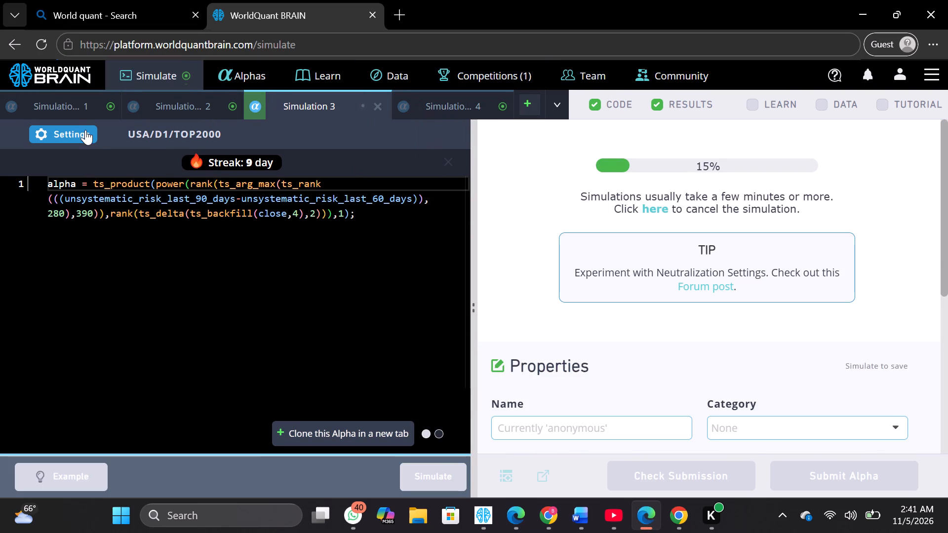
click(85, 130)
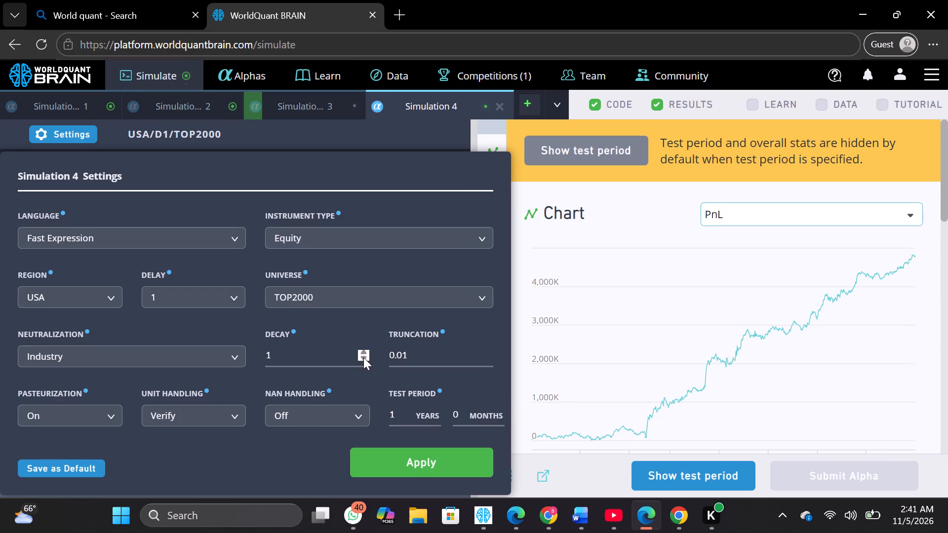
click(362, 349)
click(395, 459)
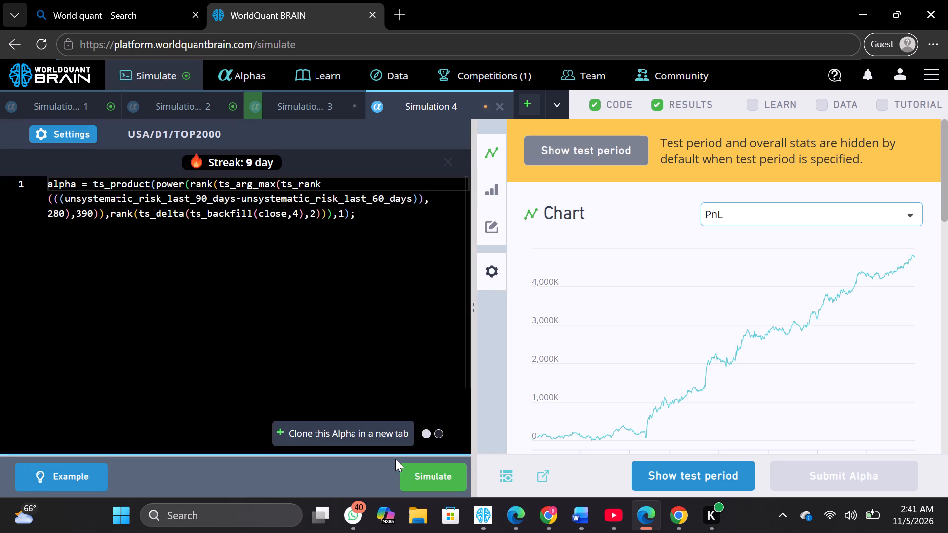
drag(411, 471, 219, 235)
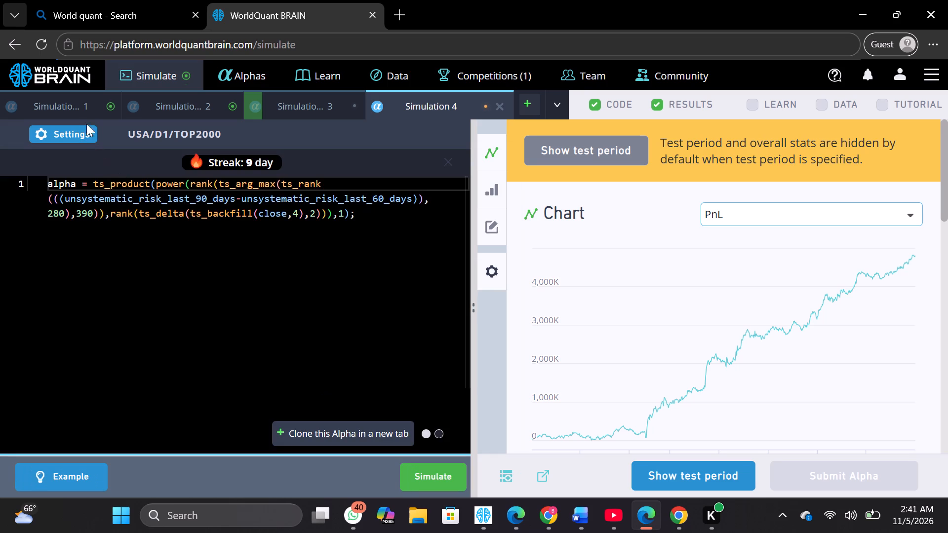
click(418, 479)
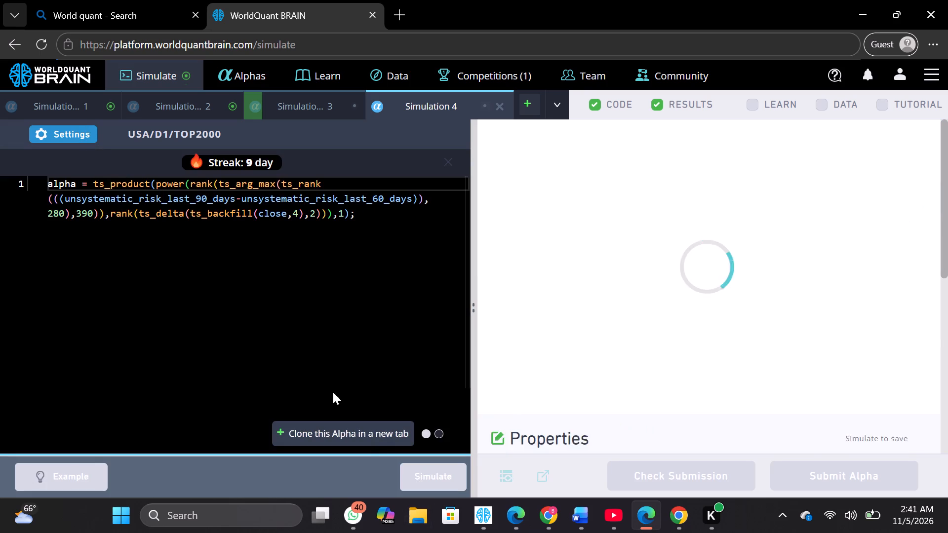
Set Simulation 1's decay to 16, apply the settings and simulate the alpha.
click(73, 107)
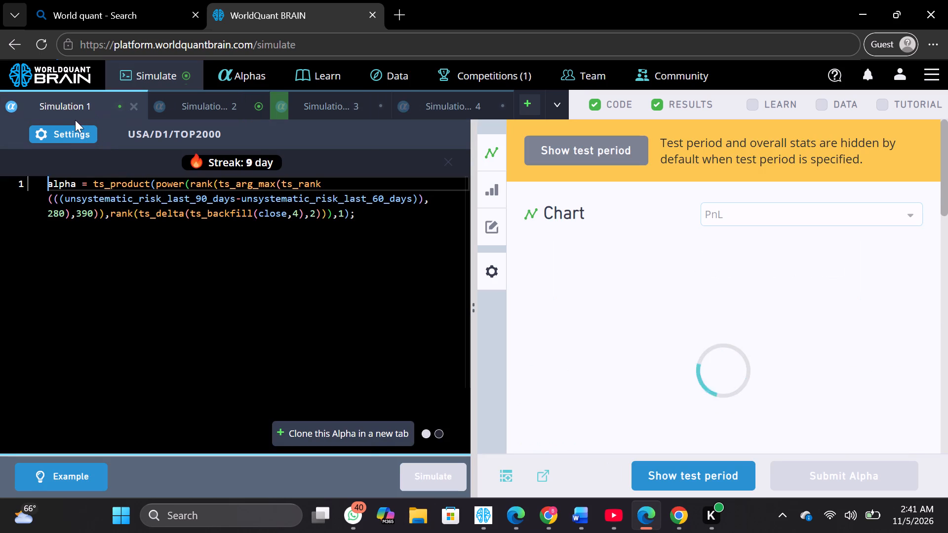
click(79, 129)
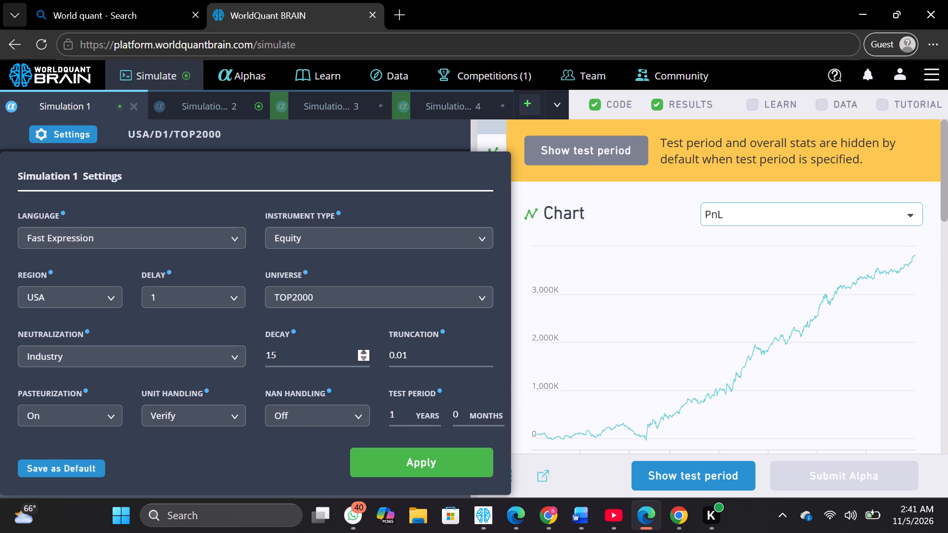
click(361, 352)
click(404, 453)
click(423, 480)
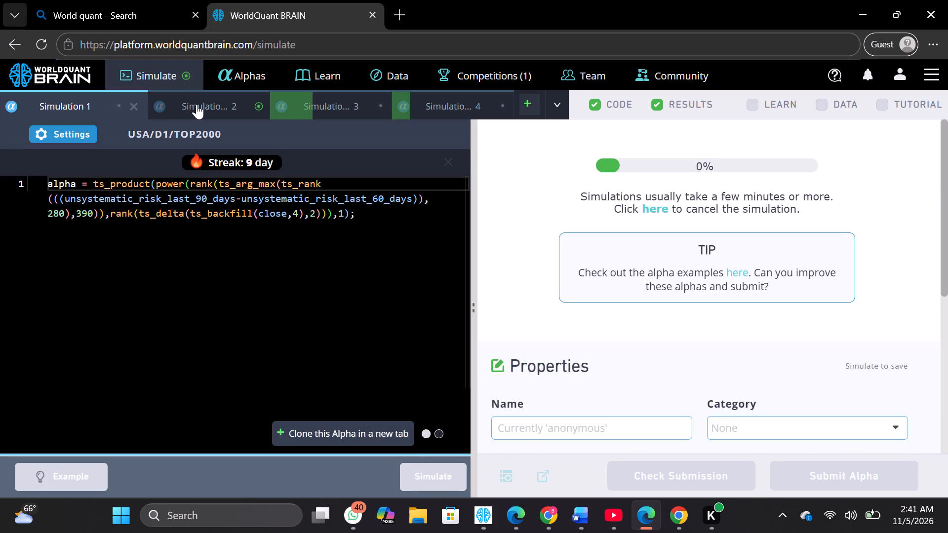
Increase the decay by 1 in Simulation 2's settings and apply it.
click(197, 104)
click(53, 123)
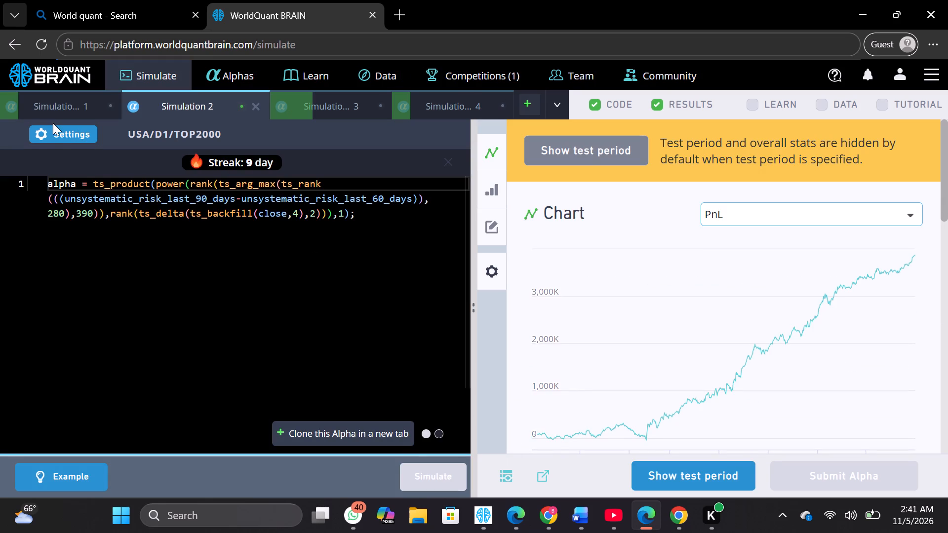
click(58, 131)
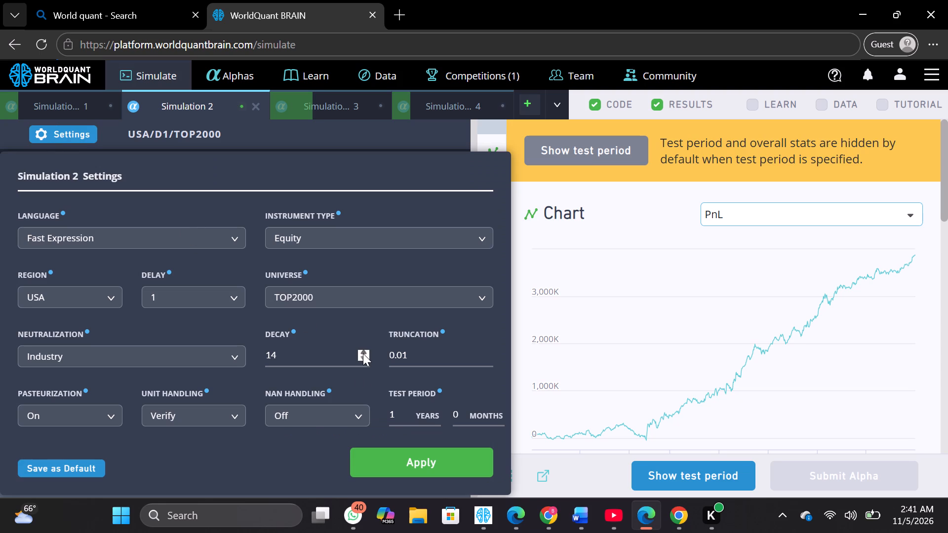
click(361, 349)
click(417, 454)
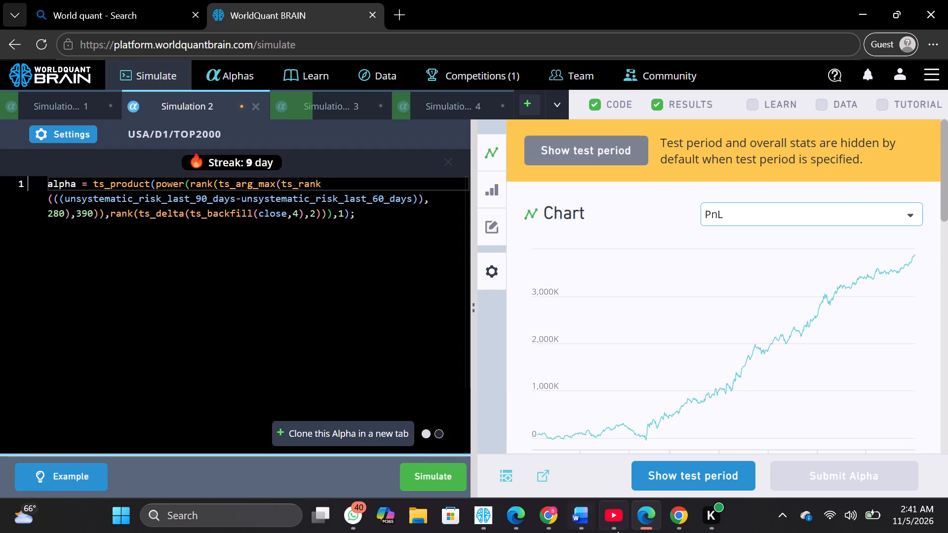
Switch to the Chrome guest window, check Simulation 1's yearly results and close that simulation.
click(676, 530)
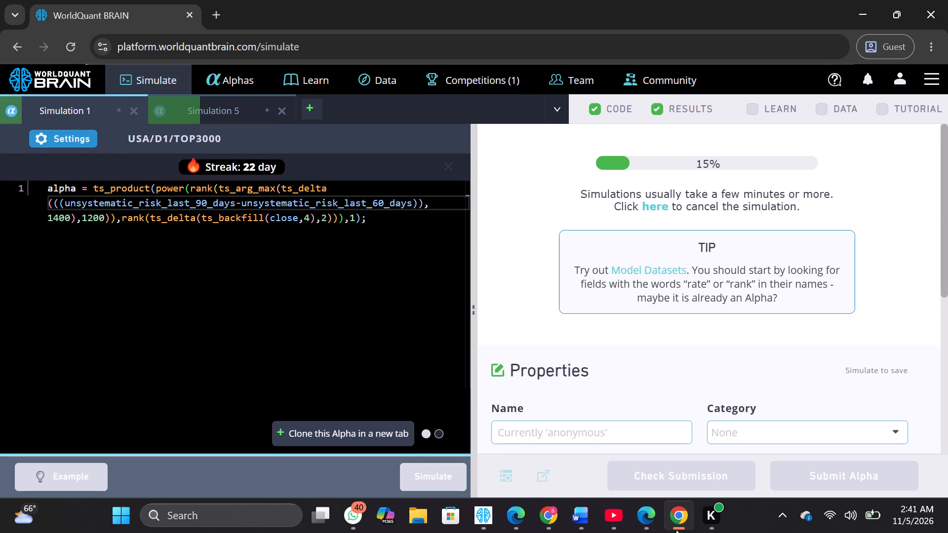
click(490, 512)
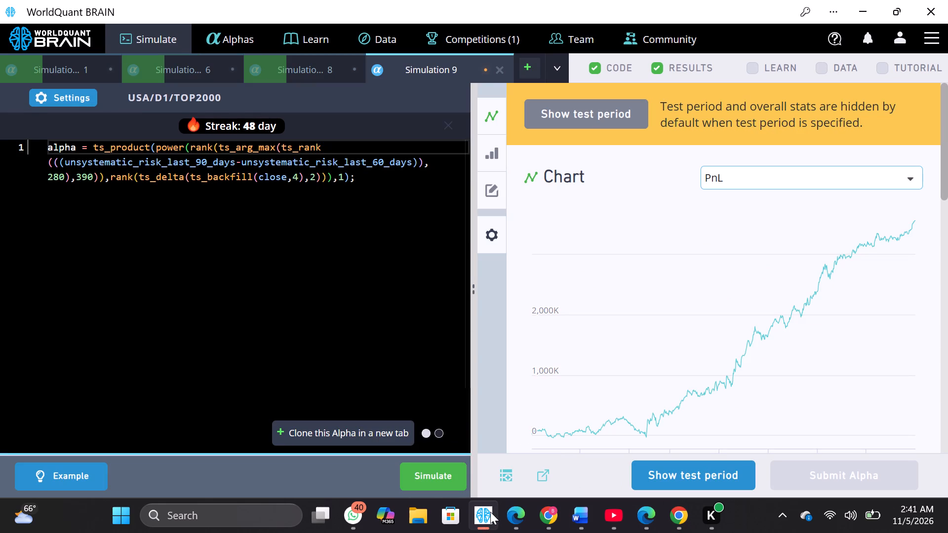
click(490, 512)
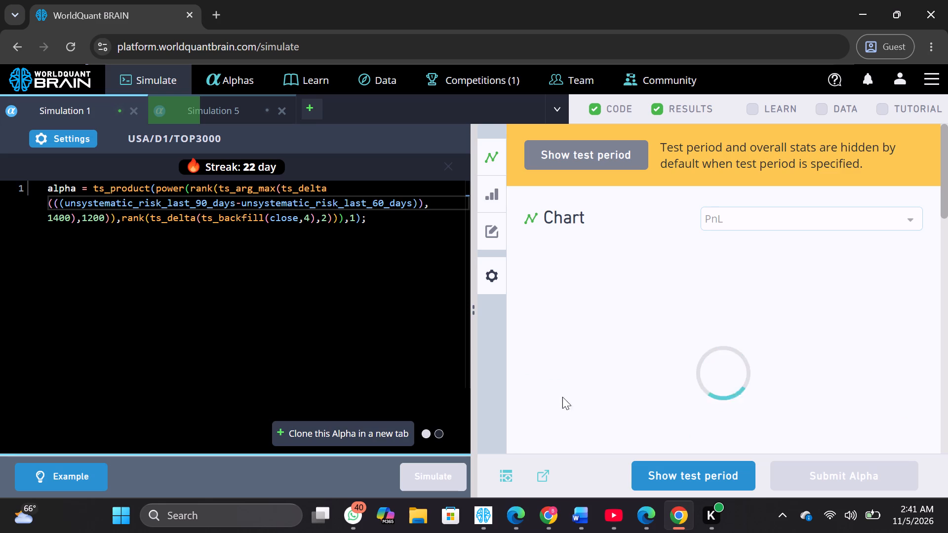
scroll(729, 314, down, 6)
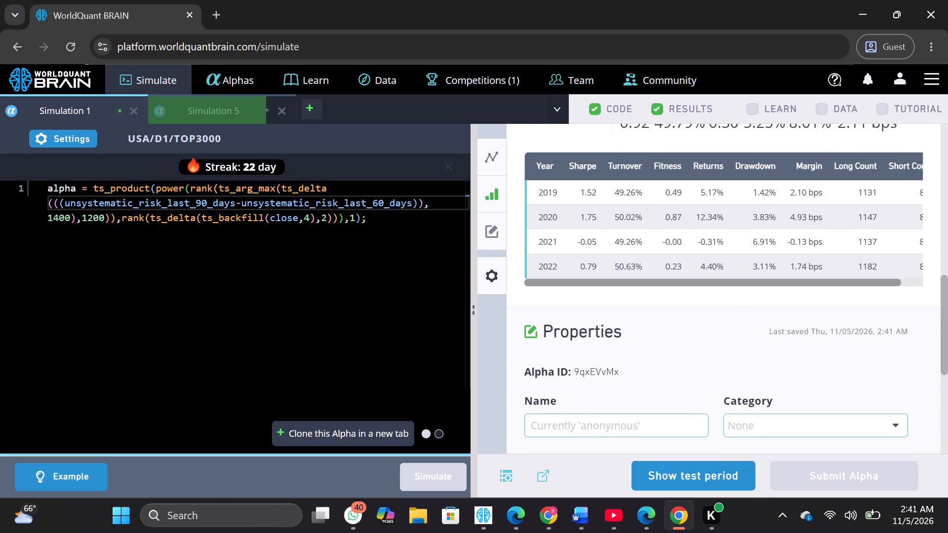
click(131, 109)
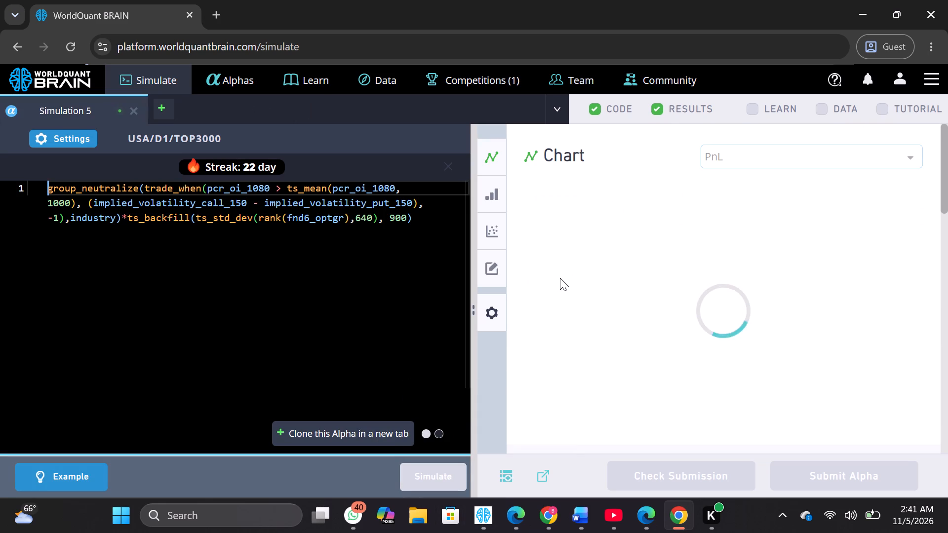
Review Simulation 5's yearly results and run its self-correlation check.
scroll(558, 277, down, 3)
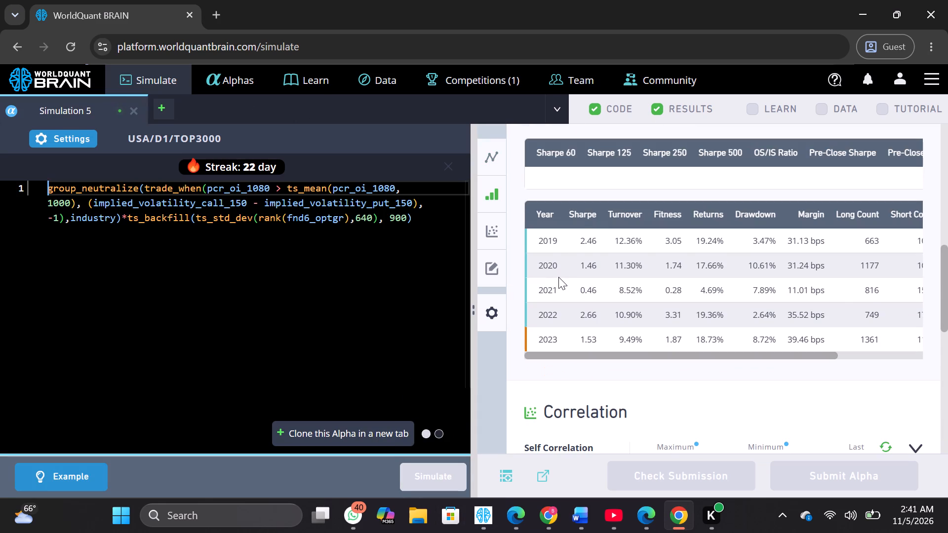
scroll(581, 227, down, 1)
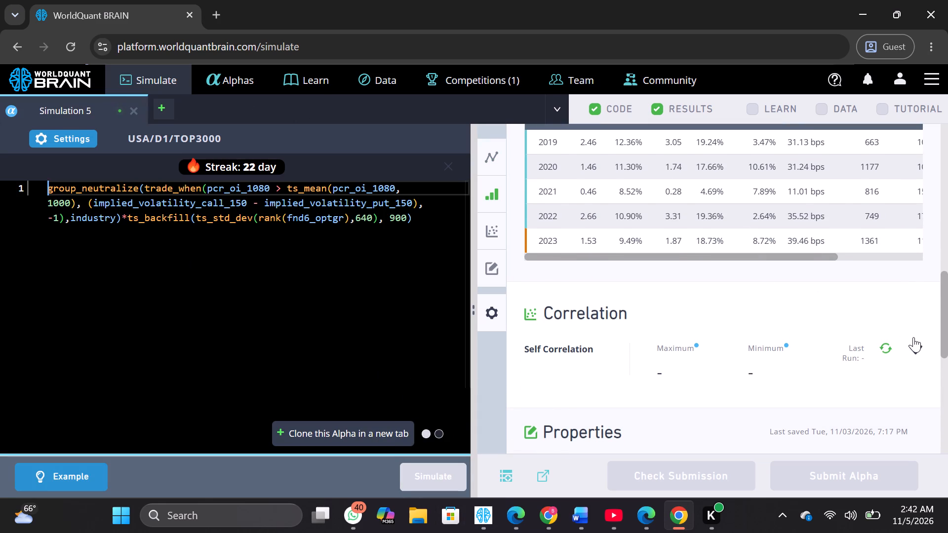
click(913, 337)
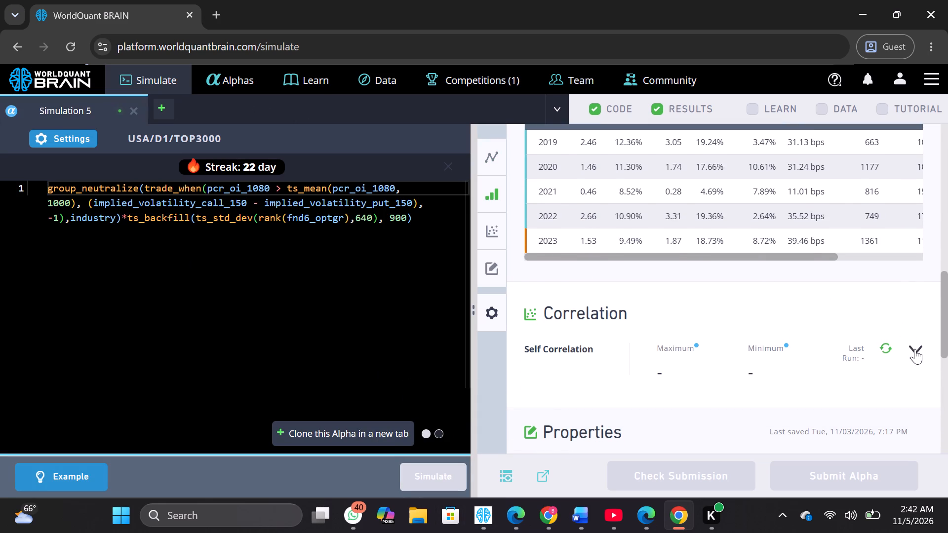
click(915, 349)
scroll(915, 349, down, 3)
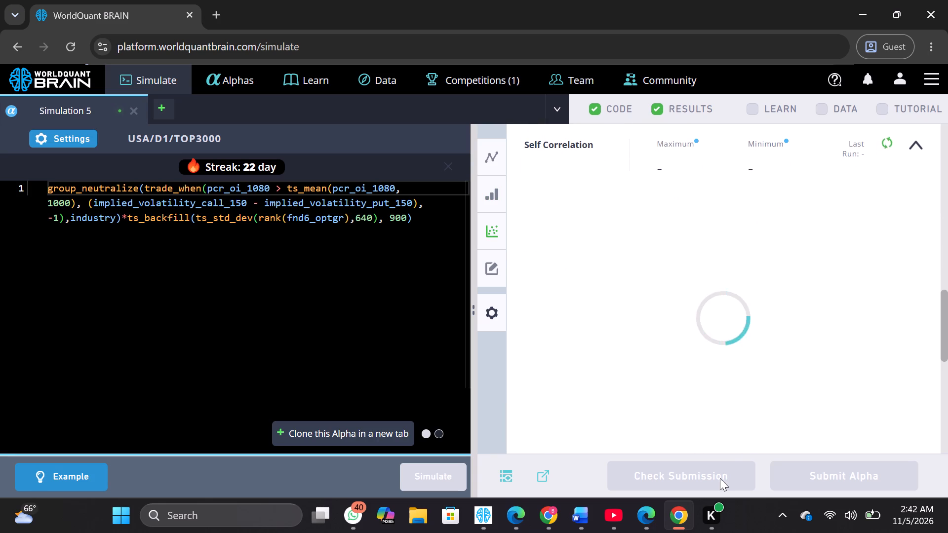
Switch to the standalone WorldQuant BRAIN app window and simulate Simulation 9's alpha.
click(489, 508)
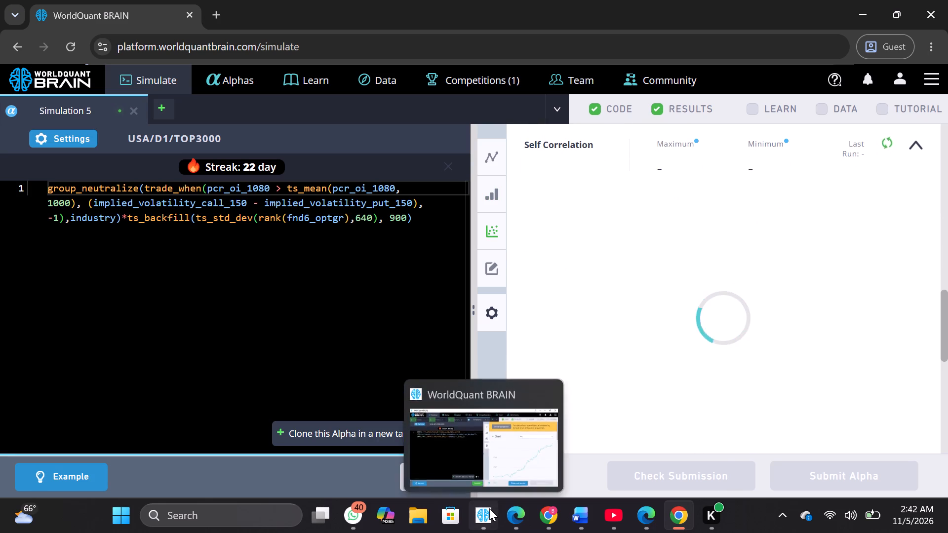
click(429, 468)
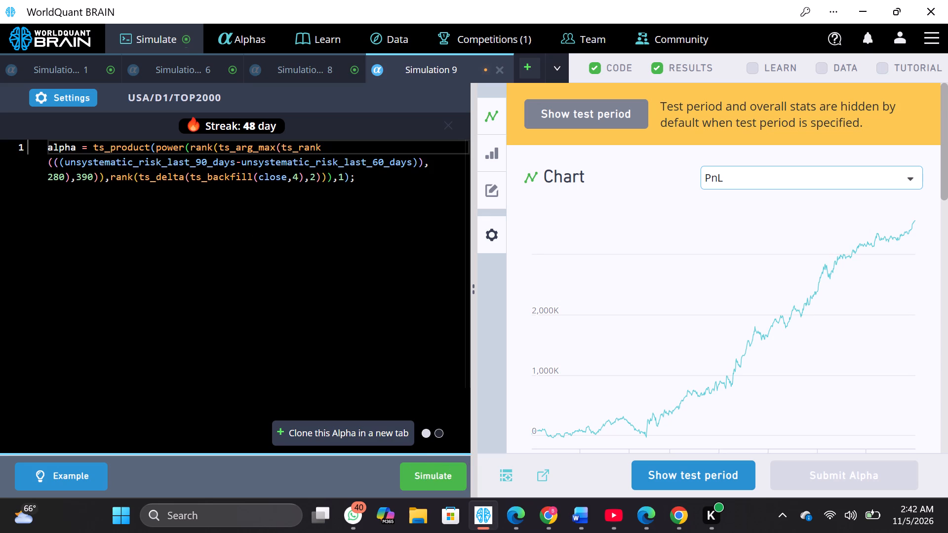
Set Simulation 1's decay to 24, apply the settings and simulate the alpha.
click(77, 69)
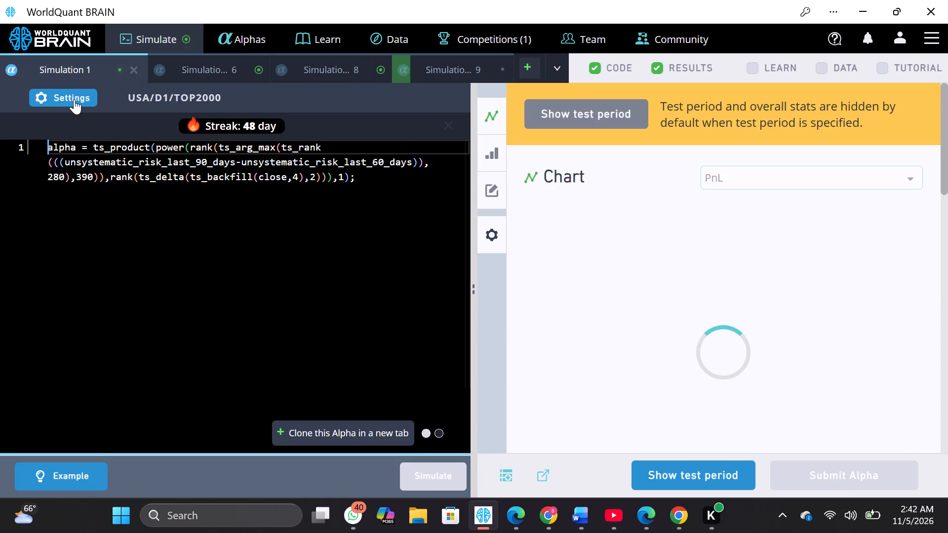
click(74, 99)
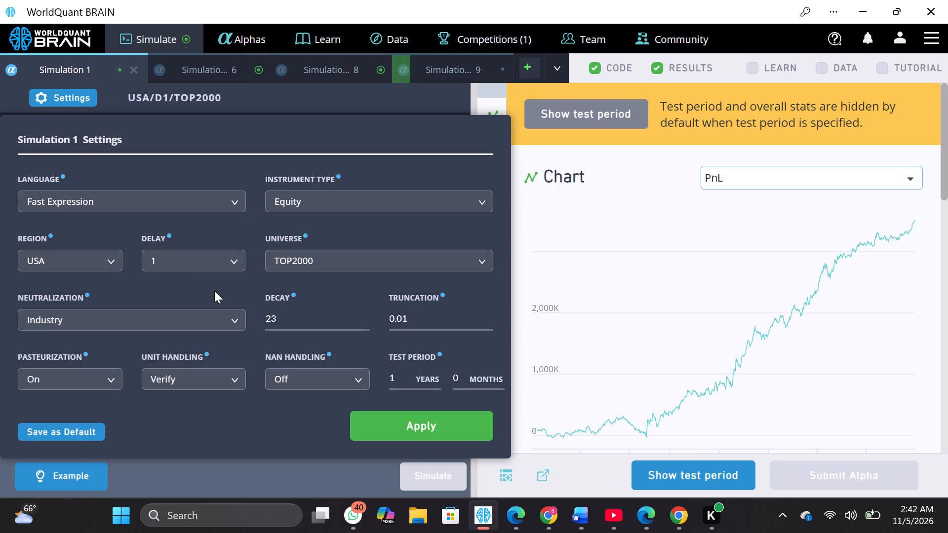
click(363, 315)
click(414, 417)
click(434, 472)
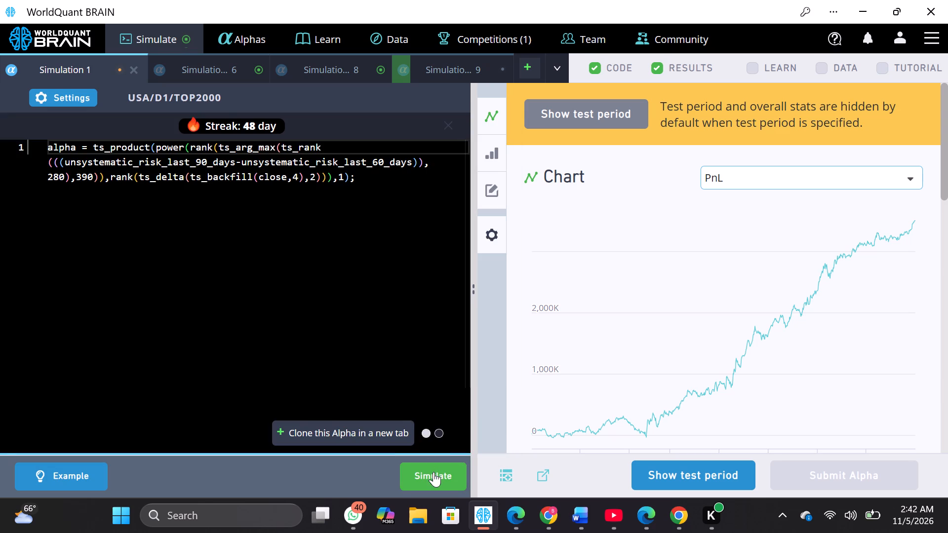
Set Simulation 6's decay to 24, apply the settings and simulate the alpha.
click(212, 81)
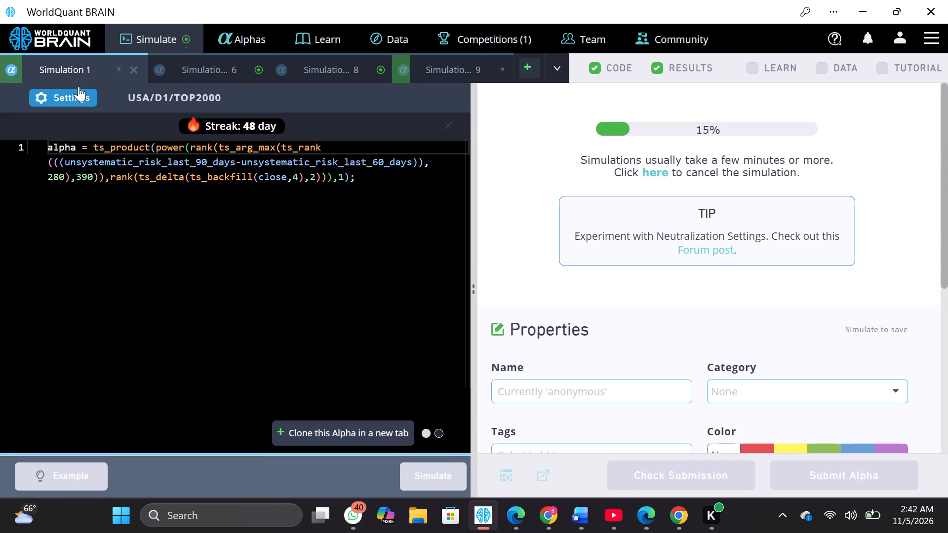
click(72, 93)
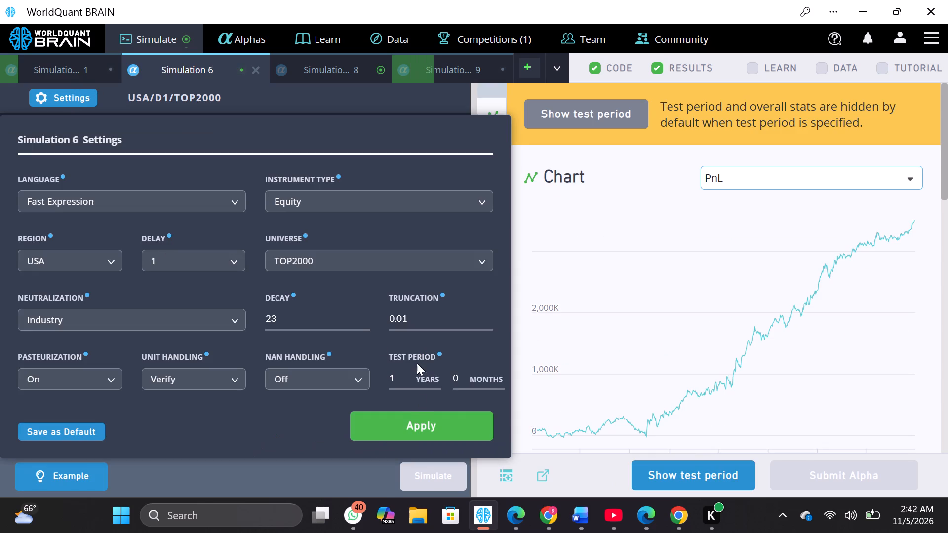
click(360, 315)
click(409, 420)
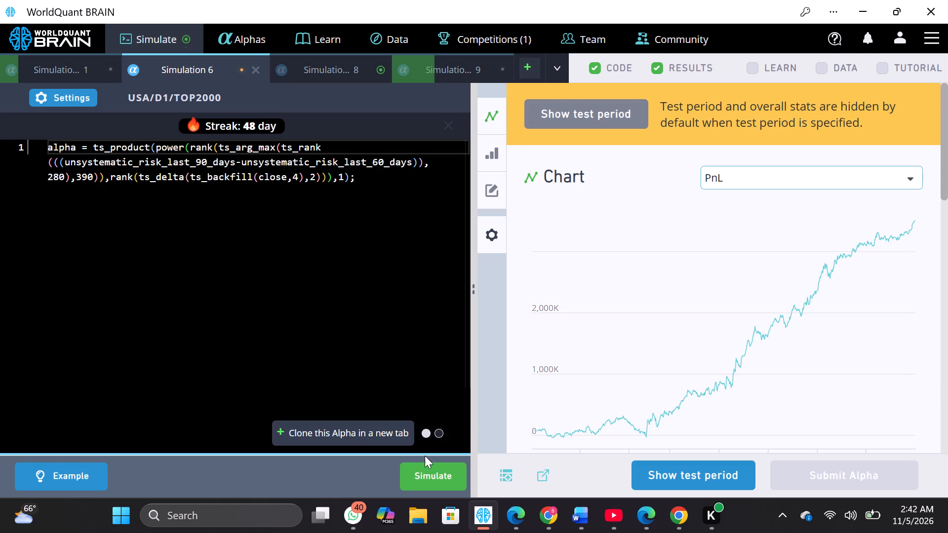
click(426, 467)
Set the decay to 24 in Simulation 8's settings and apply it.
click(307, 66)
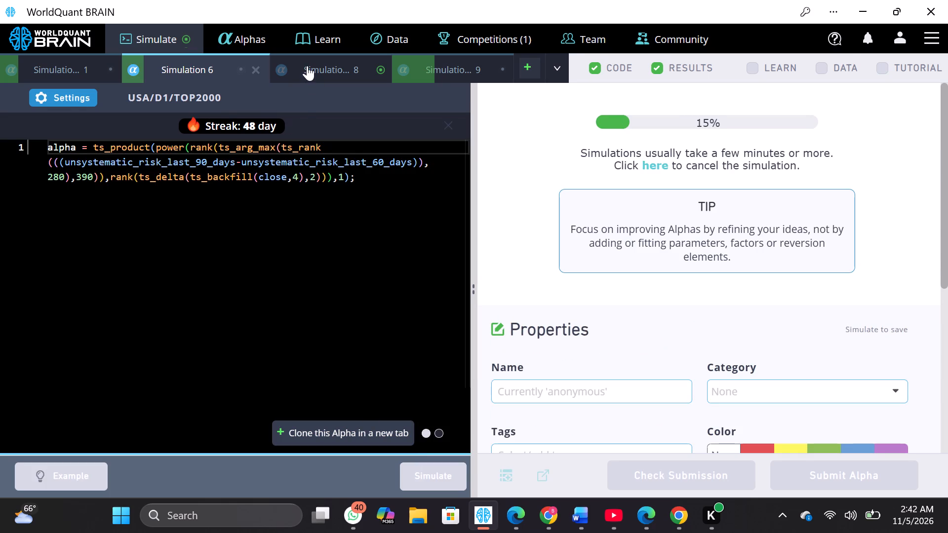
click(44, 92)
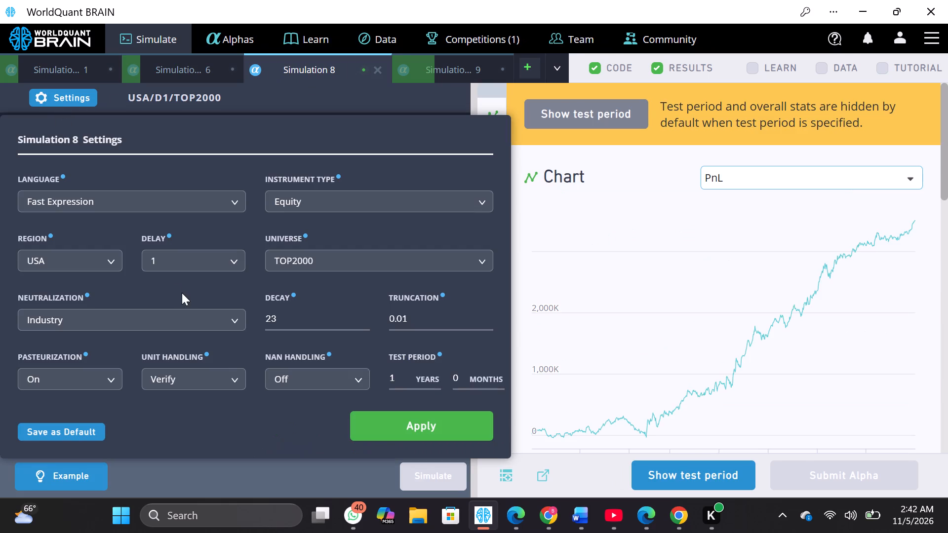
click(364, 314)
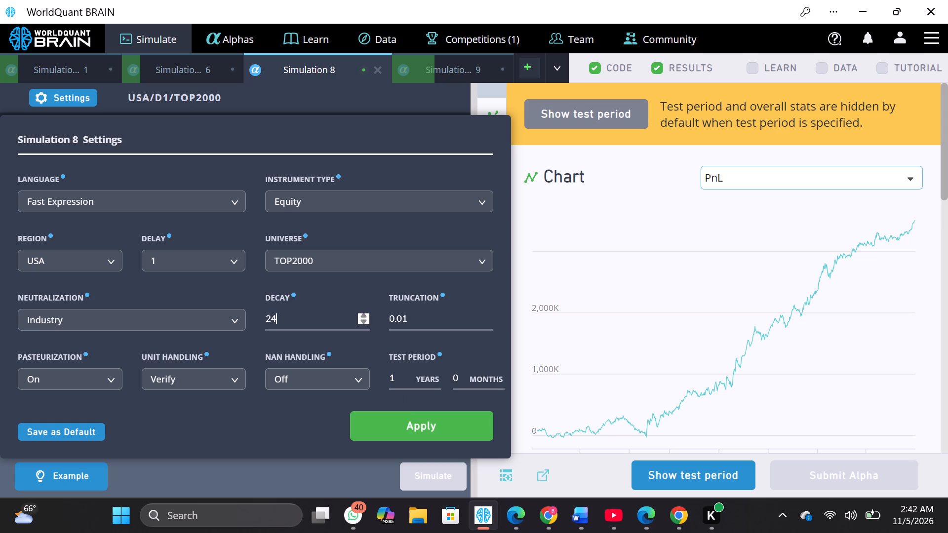
click(412, 414)
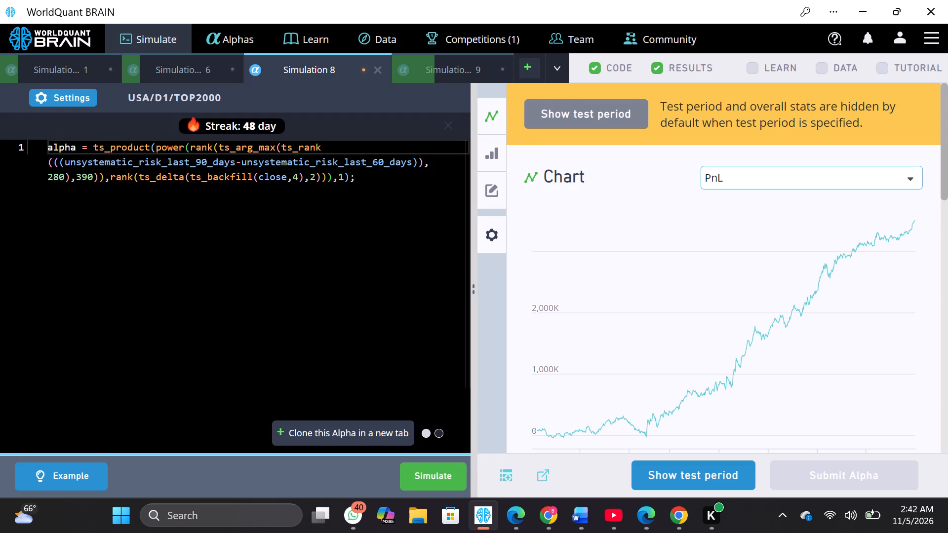
Return to the Chrome guest window, check Simulation 5's settings and clone its alpha into a new simulation.
click(477, 508)
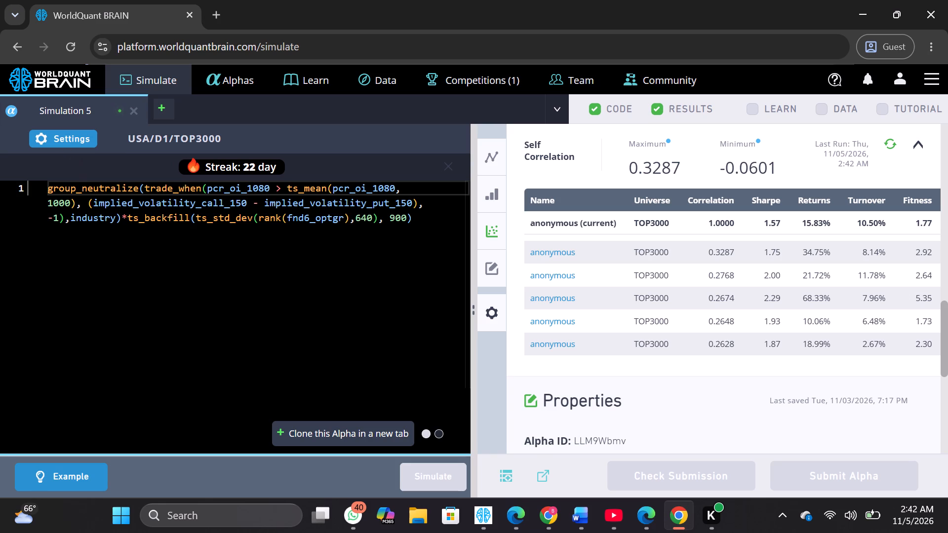
click(74, 132)
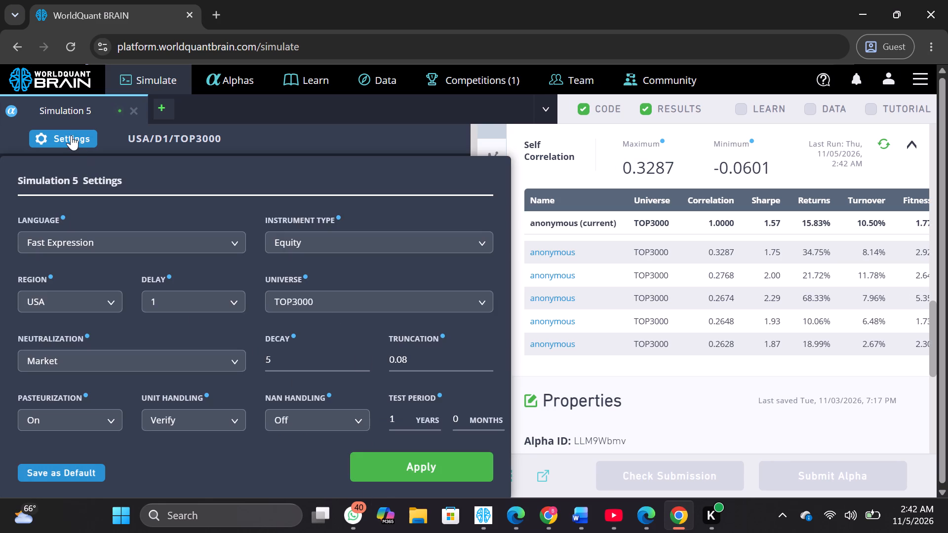
click(70, 134)
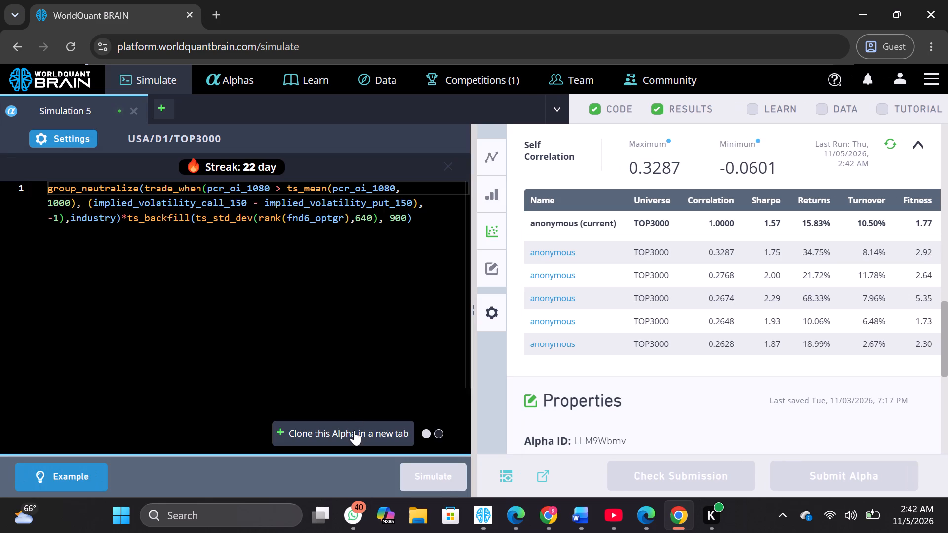
click(354, 431)
Set the cloned alpha's universe to TOP2000 and neutralization to Industry, apply the settings and simulate it.
click(95, 132)
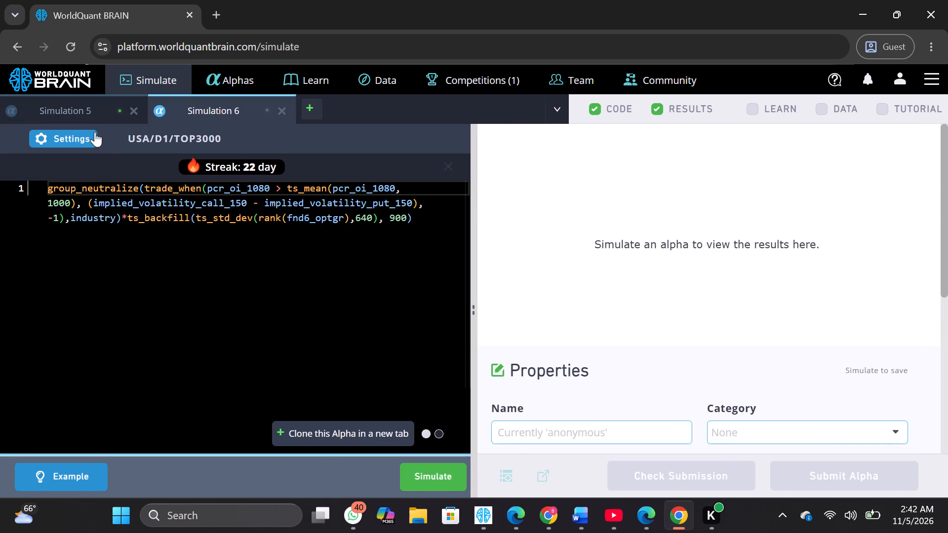
click(436, 296)
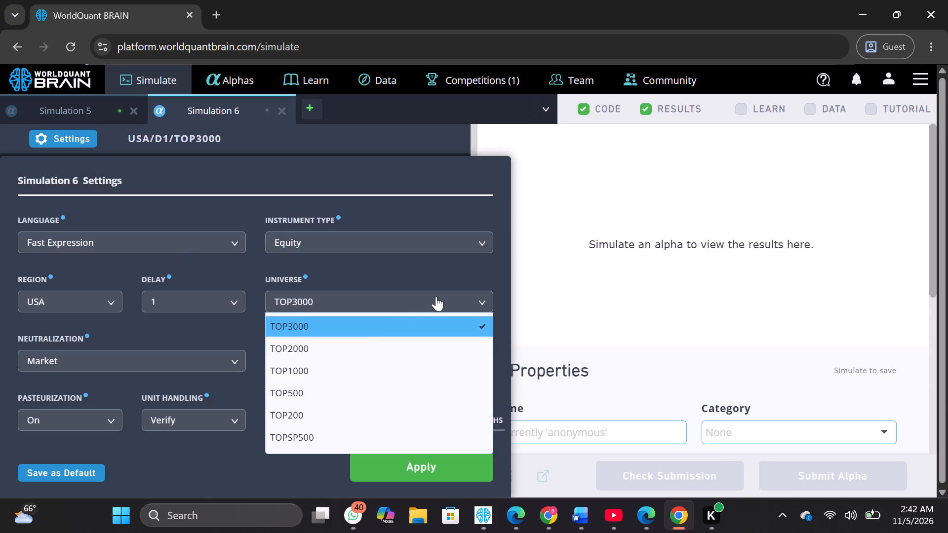
click(362, 349)
click(231, 355)
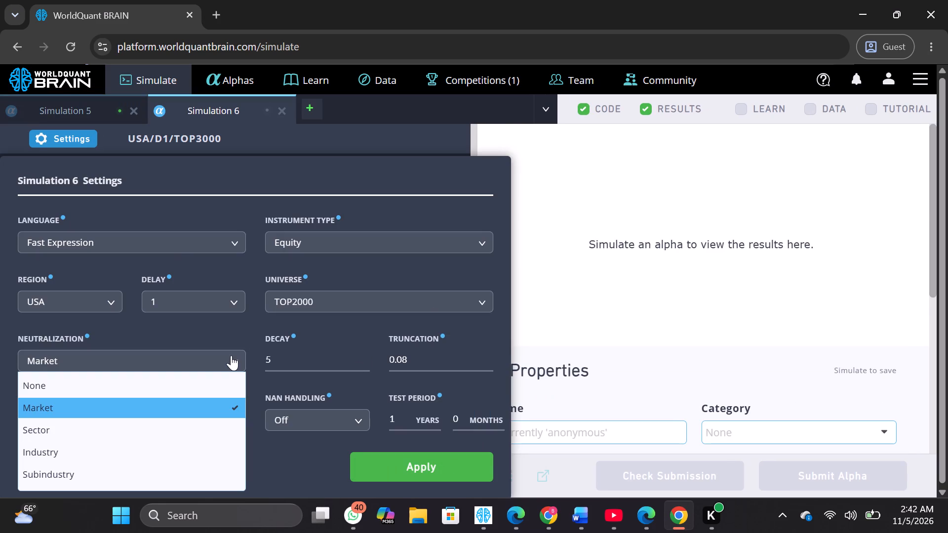
click(229, 452)
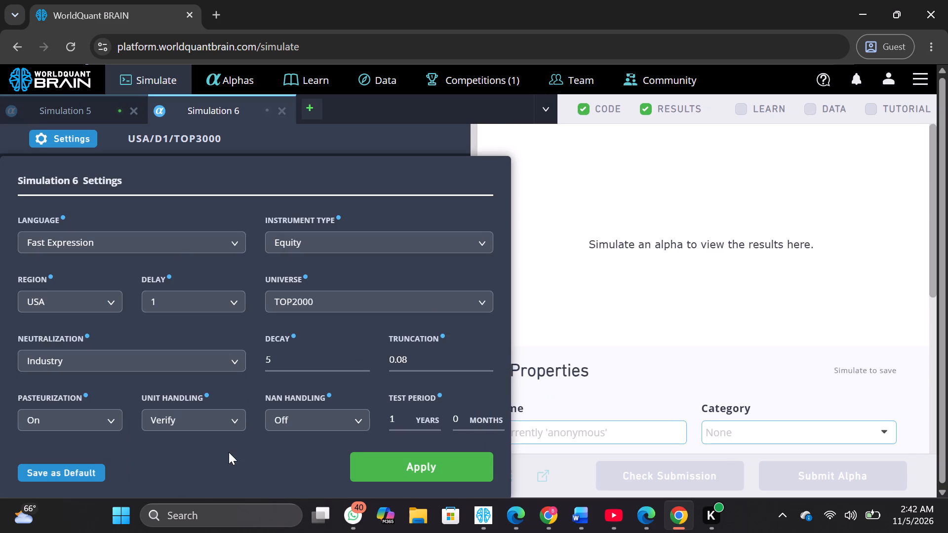
click(396, 487)
click(394, 459)
click(414, 470)
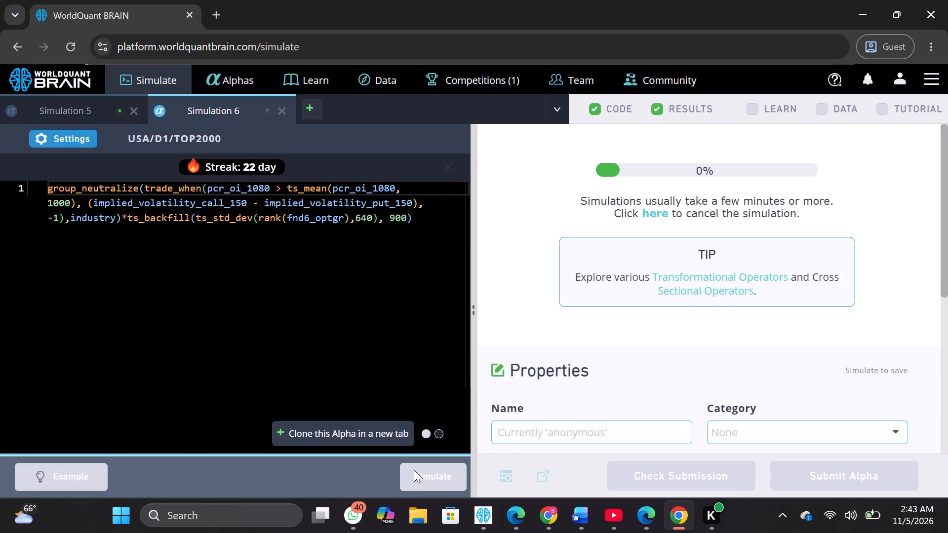
Clone the alpha into a new simulation, set its truncation to 0.02, apply the settings and simulate it.
click(371, 432)
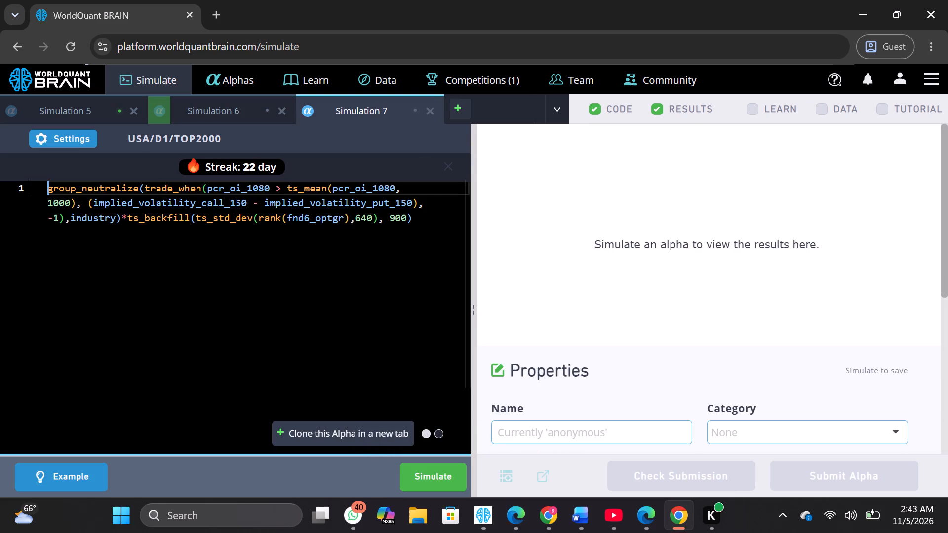
click(86, 137)
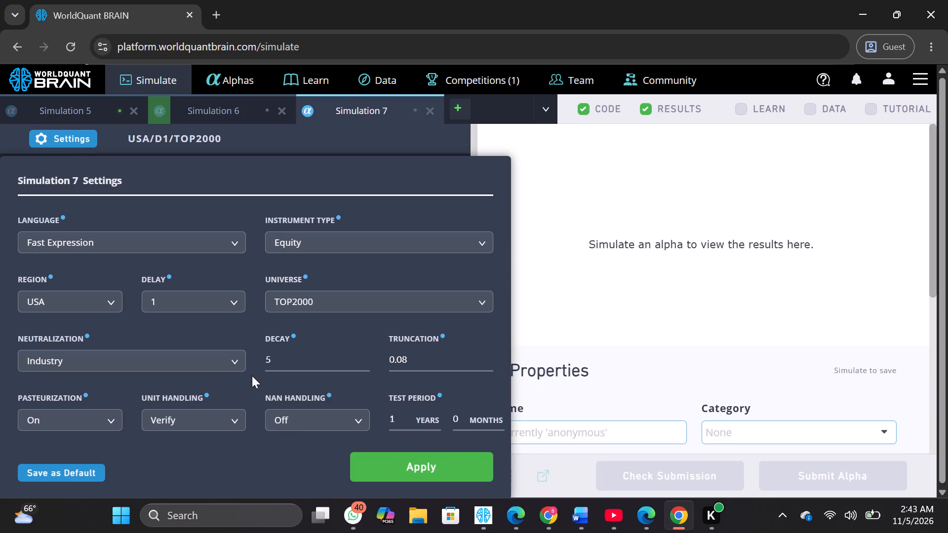
click(430, 358)
key(BackSpace)
key(2)
click(413, 452)
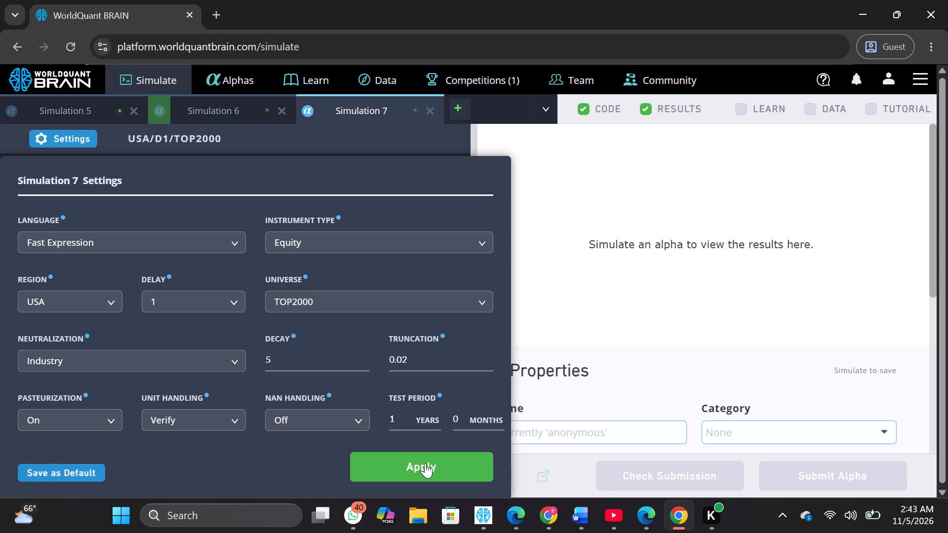
click(437, 475)
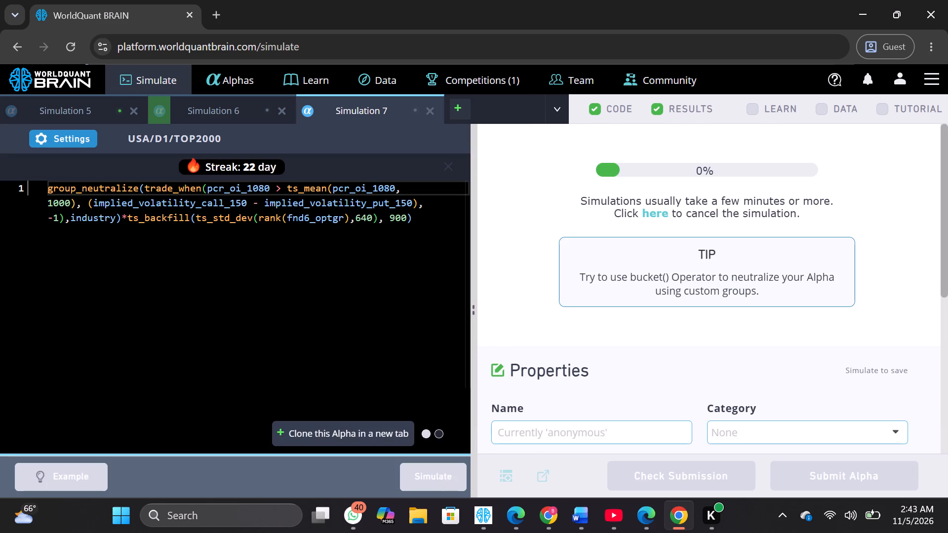
Switch to the Edge guest window and simulate the alpha in Simulation 2.
click(478, 518)
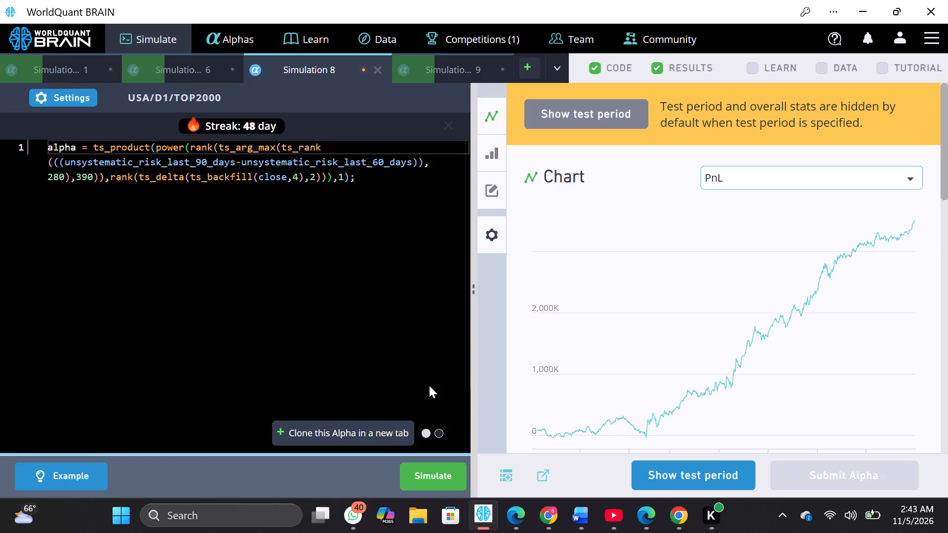
click(664, 516)
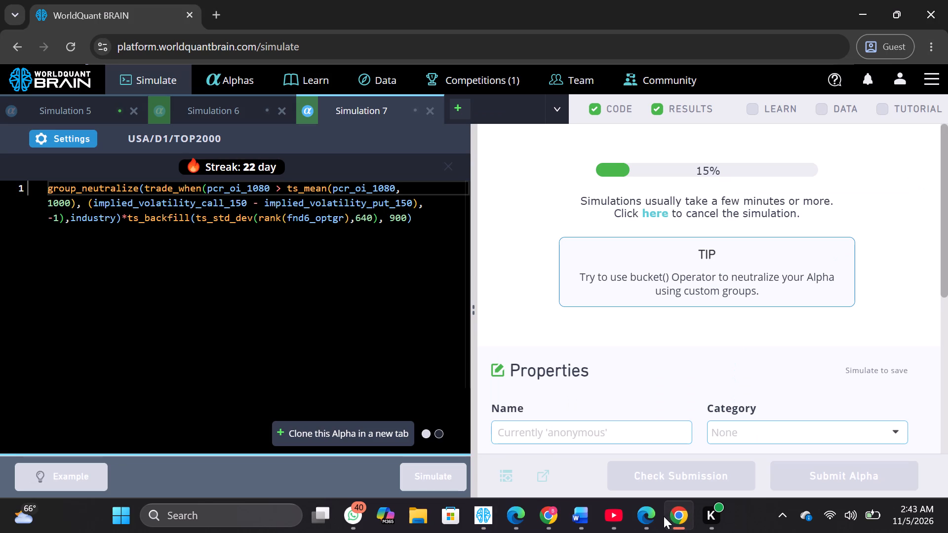
click(641, 516)
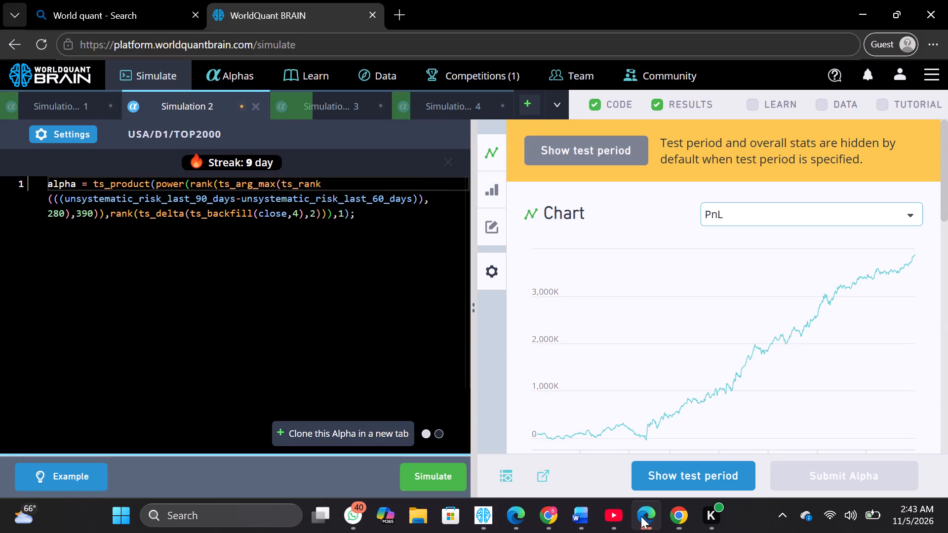
click(432, 468)
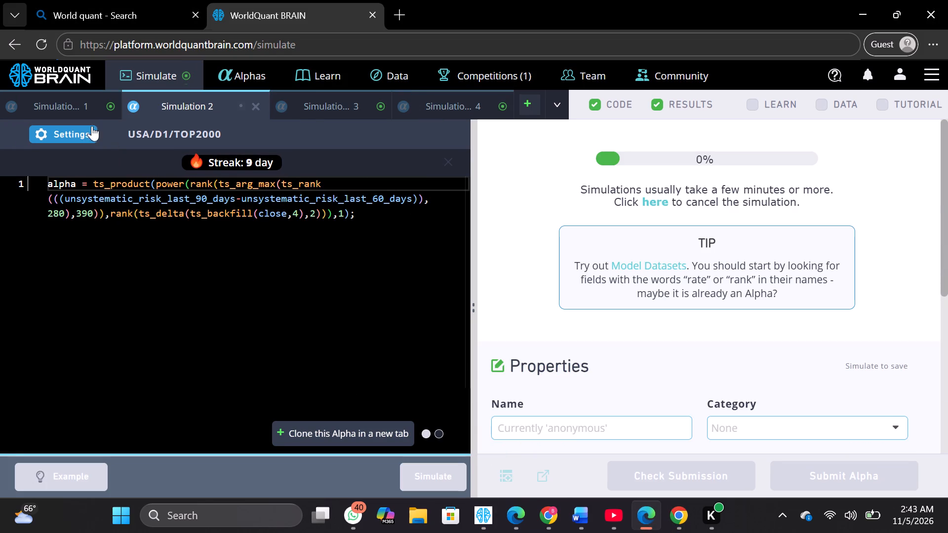
Set Simulation 3's decay to 16, apply the settings and simulate the alpha.
click(309, 112)
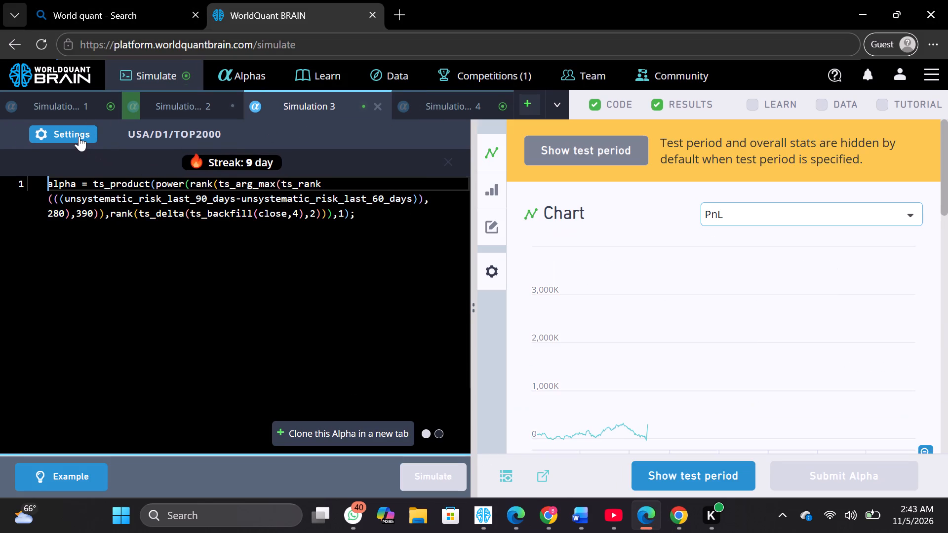
click(79, 135)
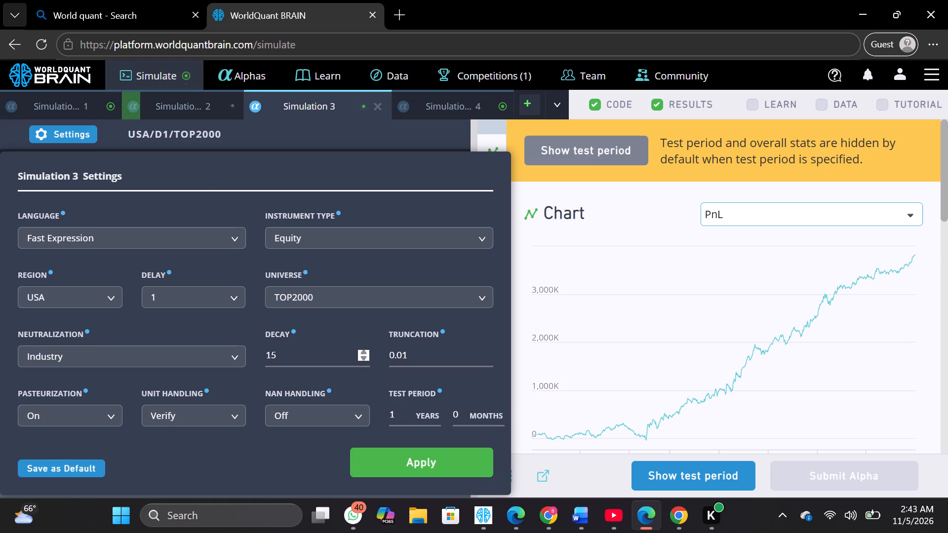
click(365, 354)
click(410, 458)
click(425, 474)
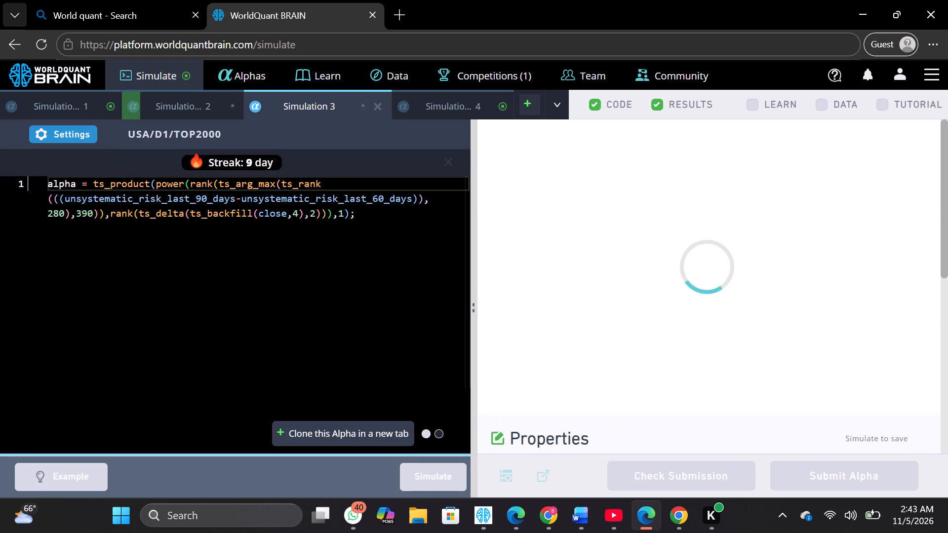
Set Simulation 4's decay to 0, apply the settings and simulate the alpha.
click(430, 104)
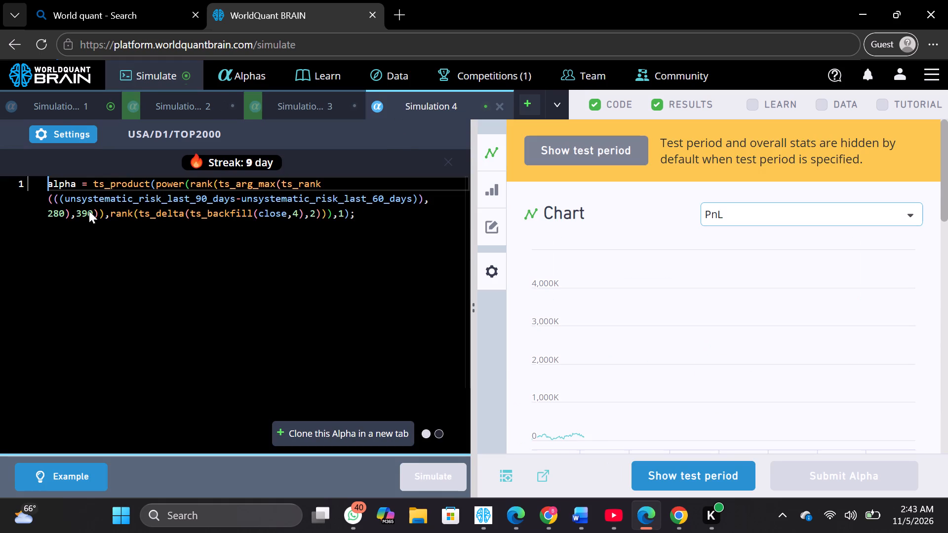
click(55, 135)
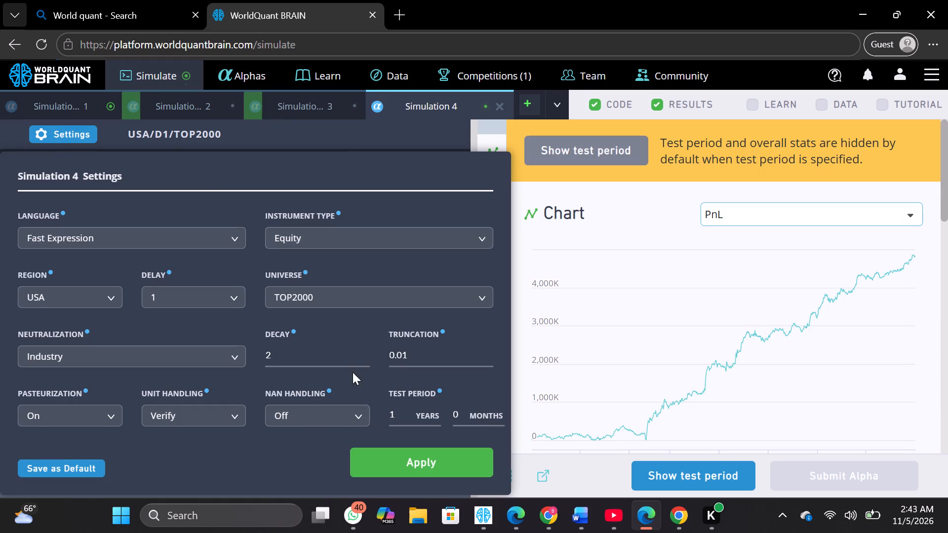
drag(361, 351, 415, 457)
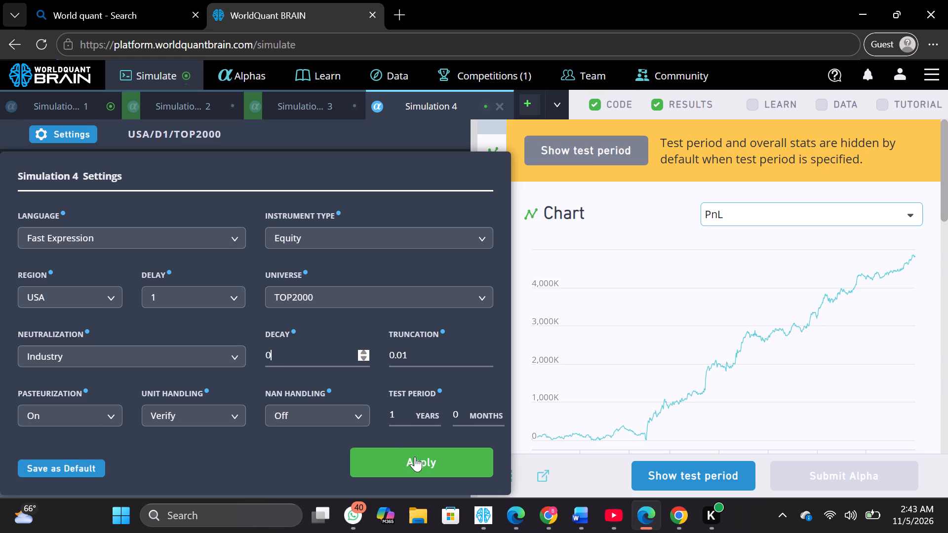
click(415, 457)
click(430, 470)
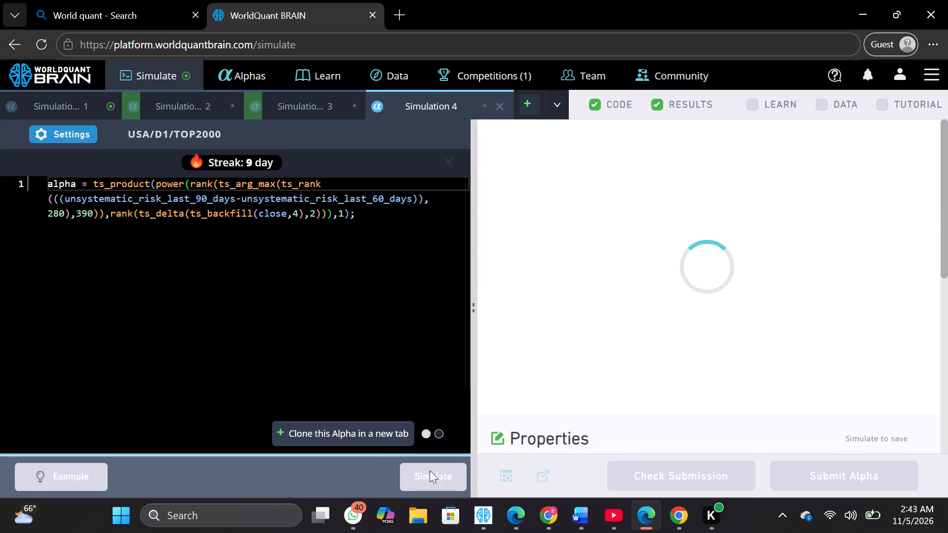
drag(380, 379, 509, 487)
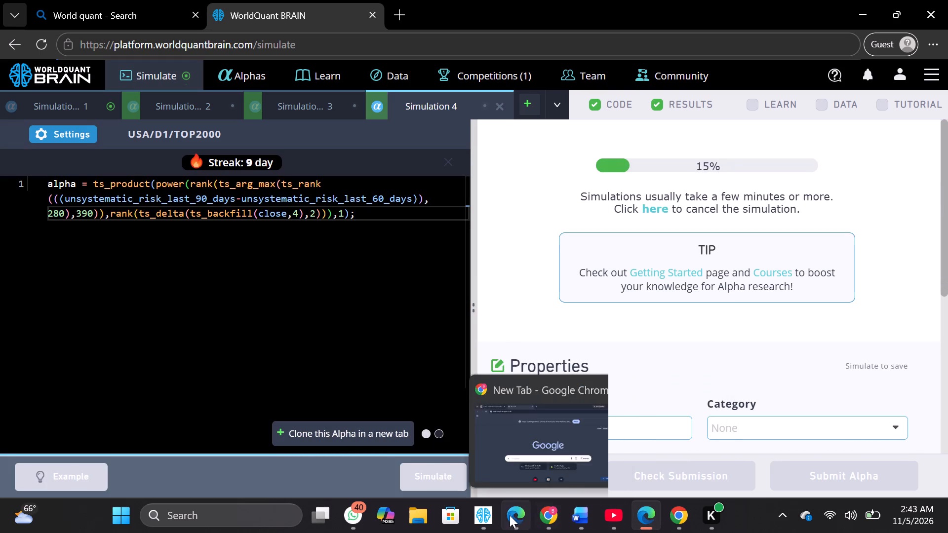
Switch to the standalone WorldQuant BRAIN app window and simulate the alpha in Simulation 8.
click(484, 507)
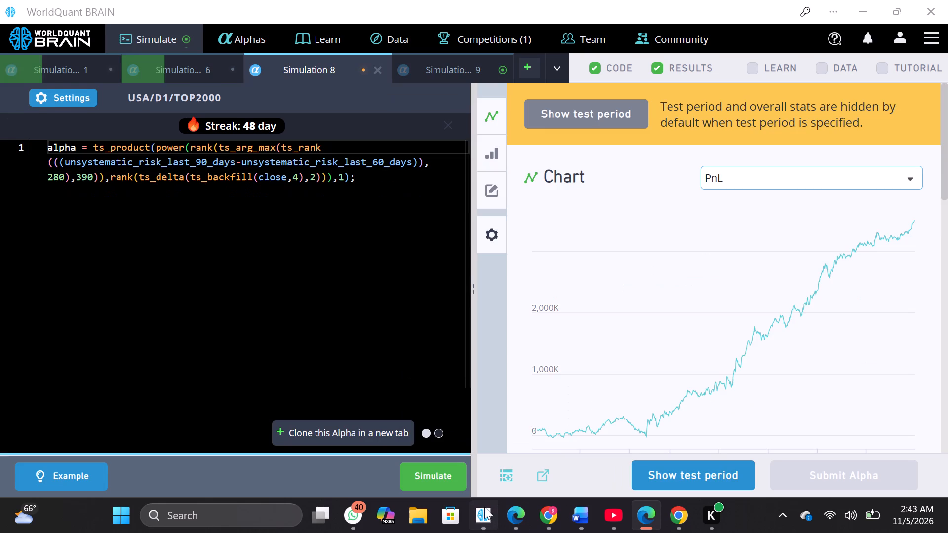
click(436, 482)
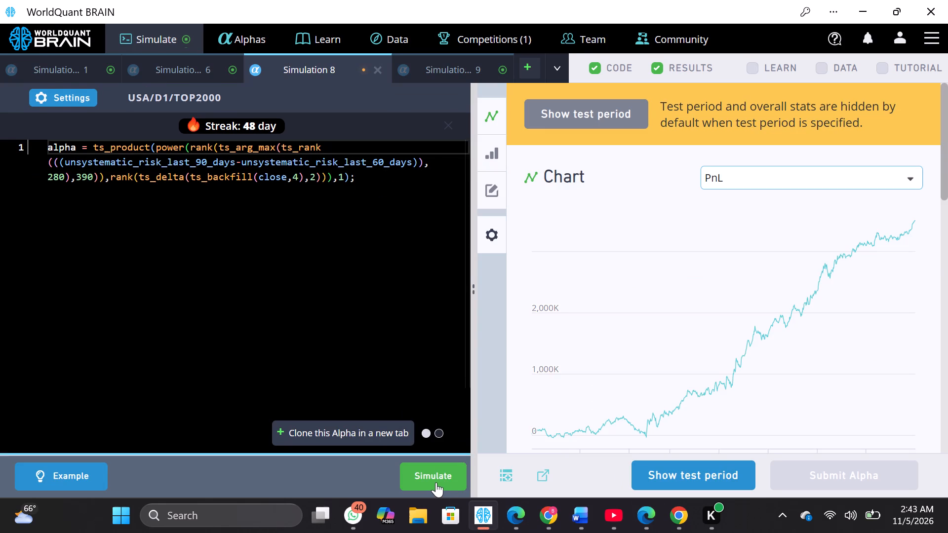
Set Simulation 9's decay to 23, apply the settings and simulate the alpha.
click(415, 61)
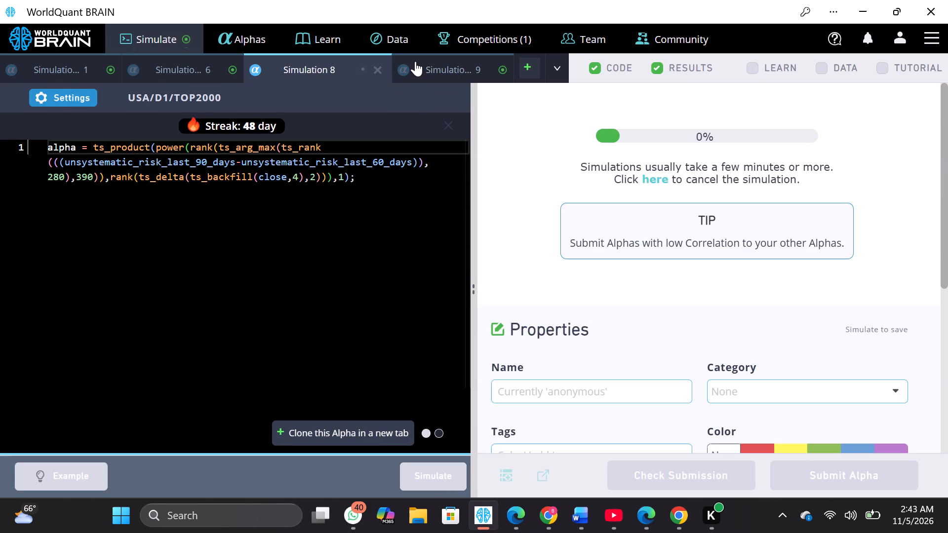
click(77, 99)
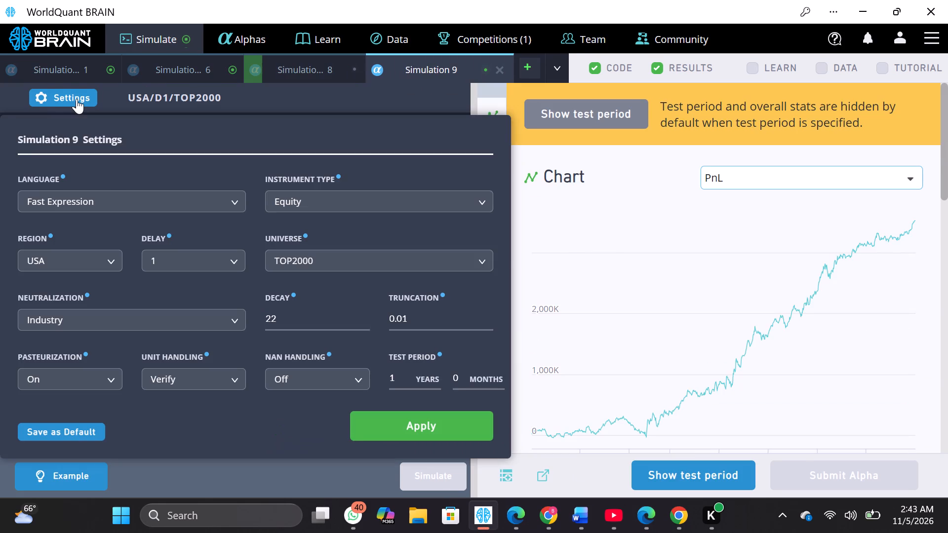
click(365, 313)
click(405, 421)
click(424, 474)
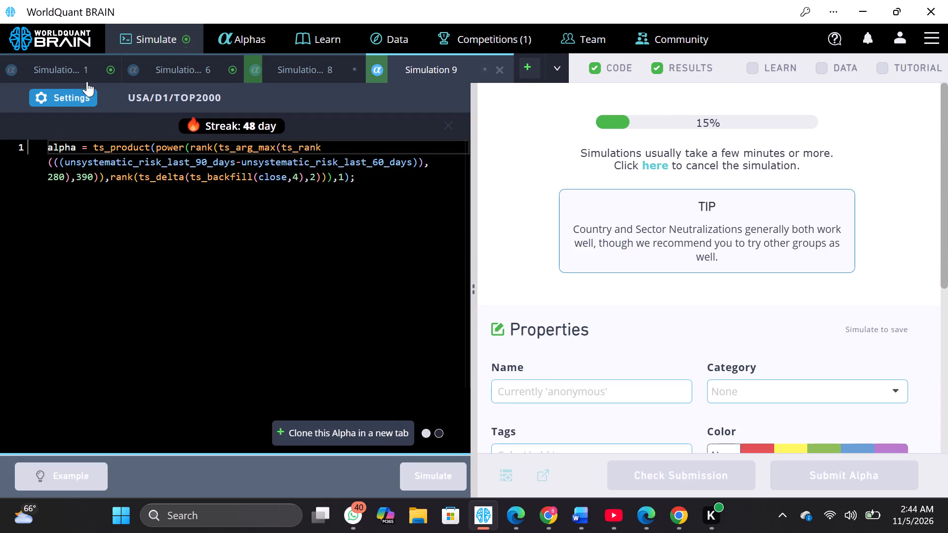
Set Simulation 1's decay to 25, apply the settings and simulate the alpha.
click(74, 73)
click(81, 93)
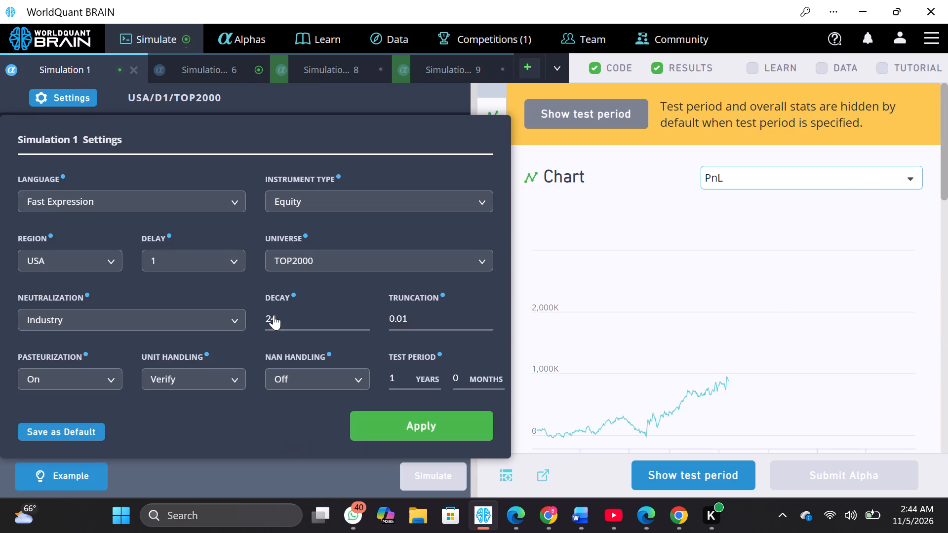
click(361, 314)
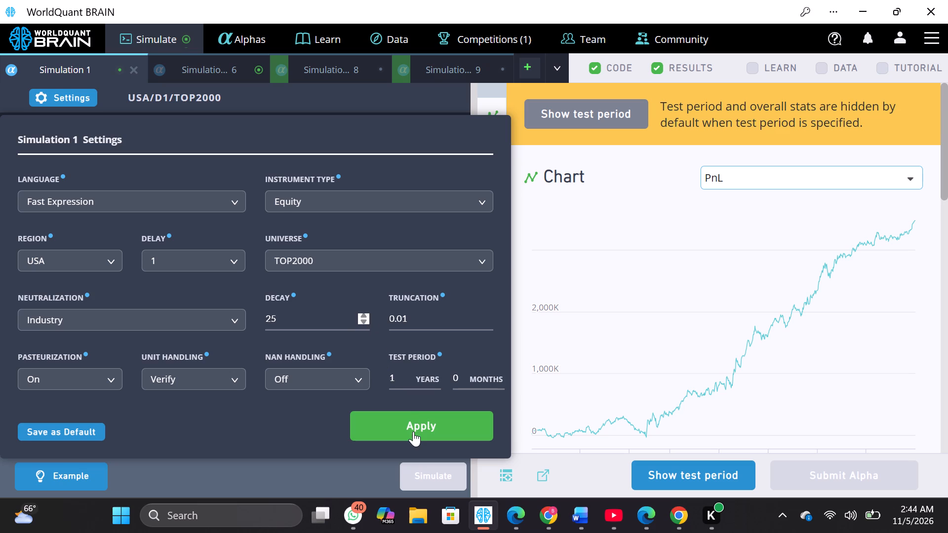
click(413, 431)
click(444, 475)
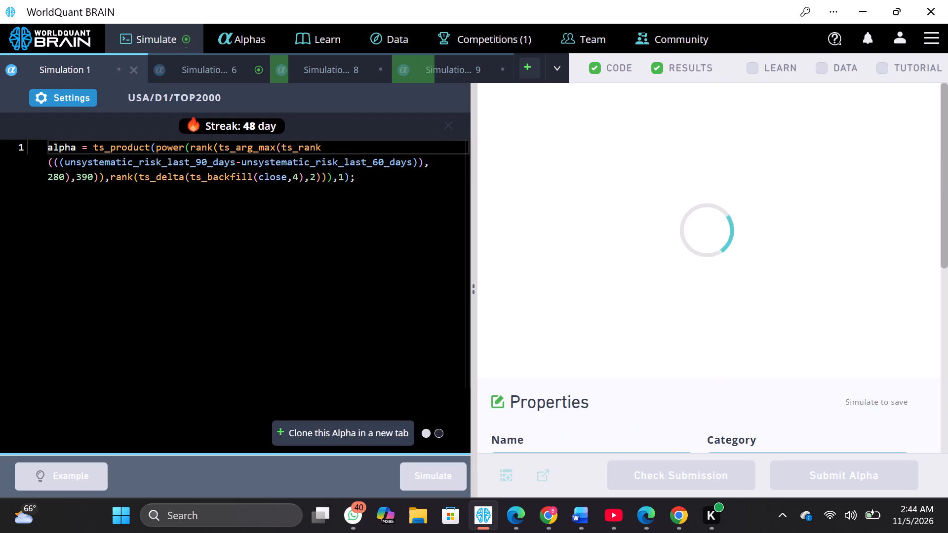
Raise the decay by one increment in Simulation 6's settings and apply it.
click(180, 74)
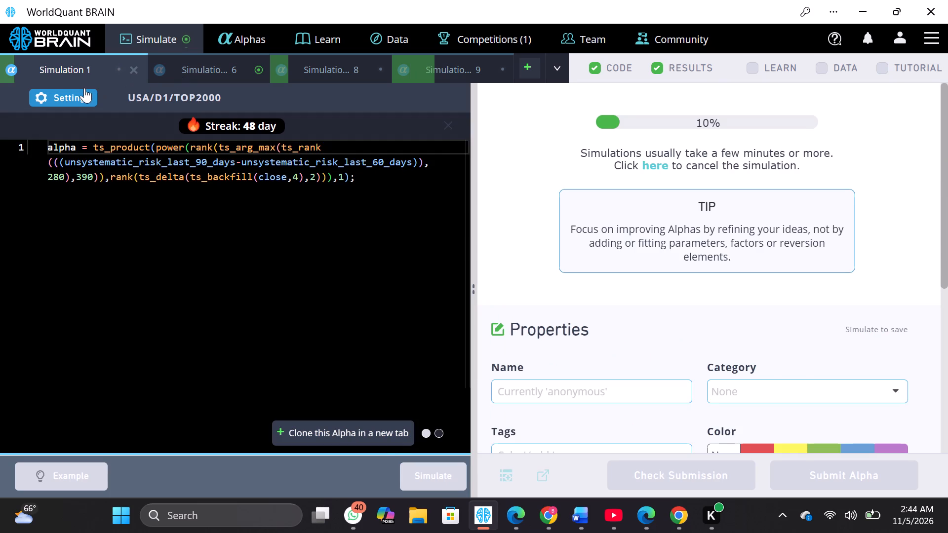
click(81, 102)
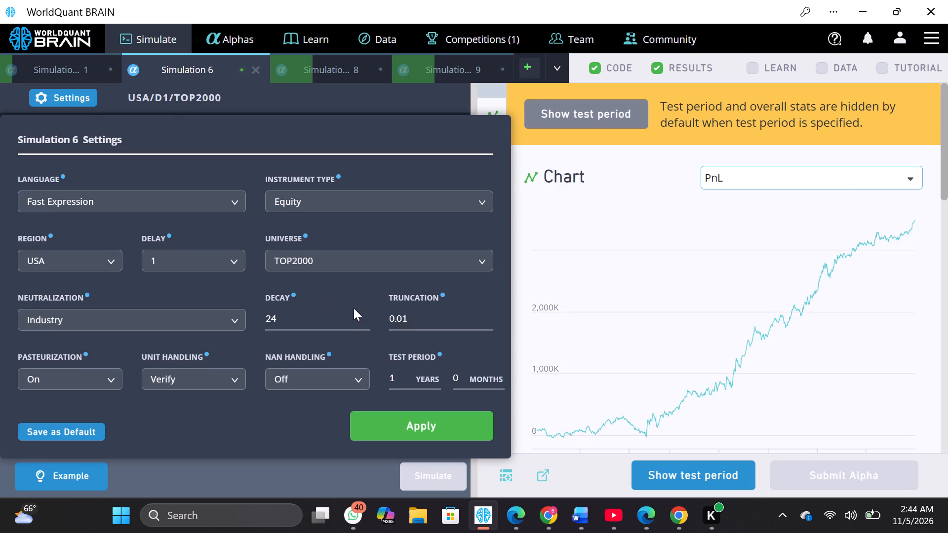
click(364, 315)
click(415, 420)
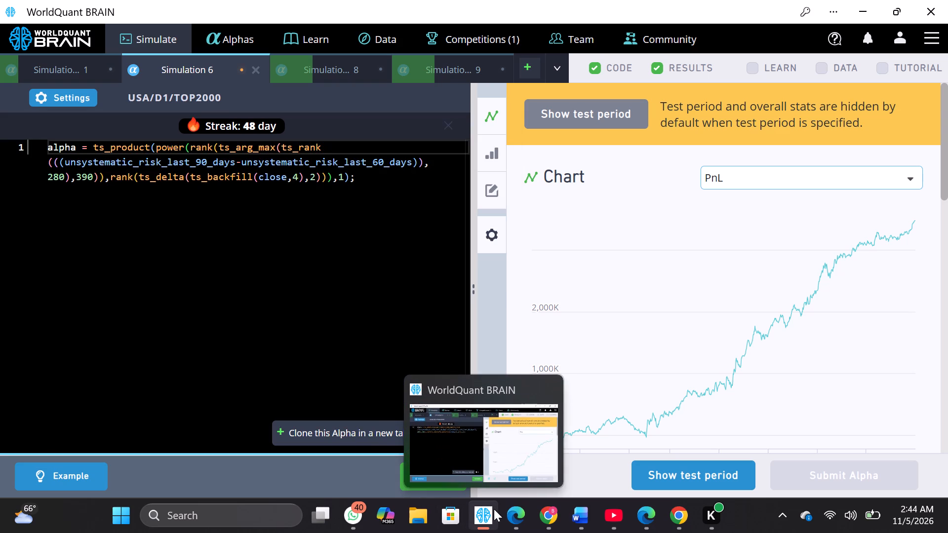
Switch to the Chrome window and show Simulation 6's test period to examine its summary, correlation and testing status.
click(474, 516)
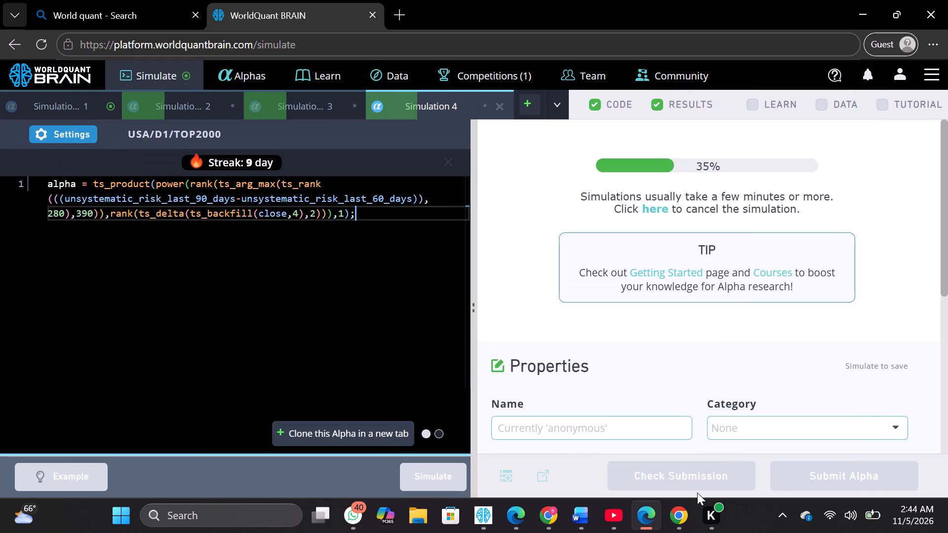
click(686, 514)
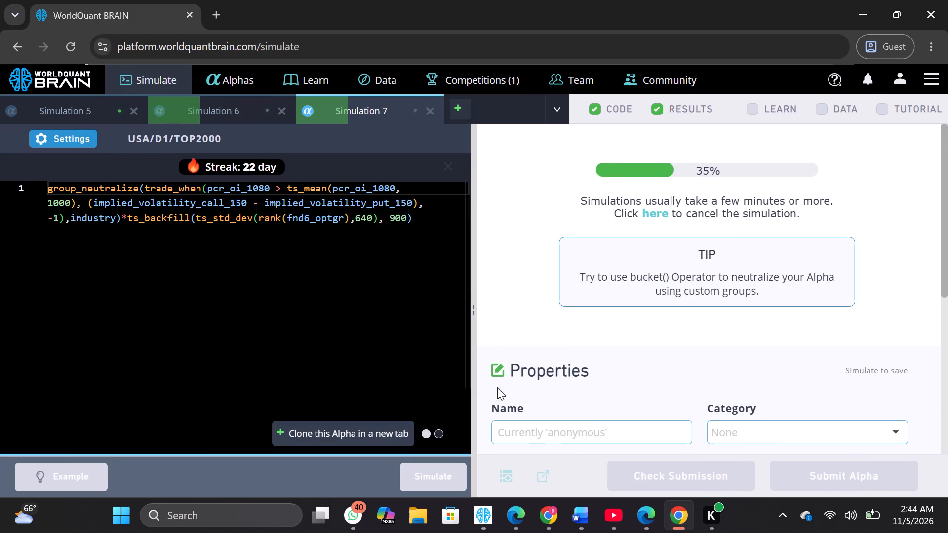
click(237, 107)
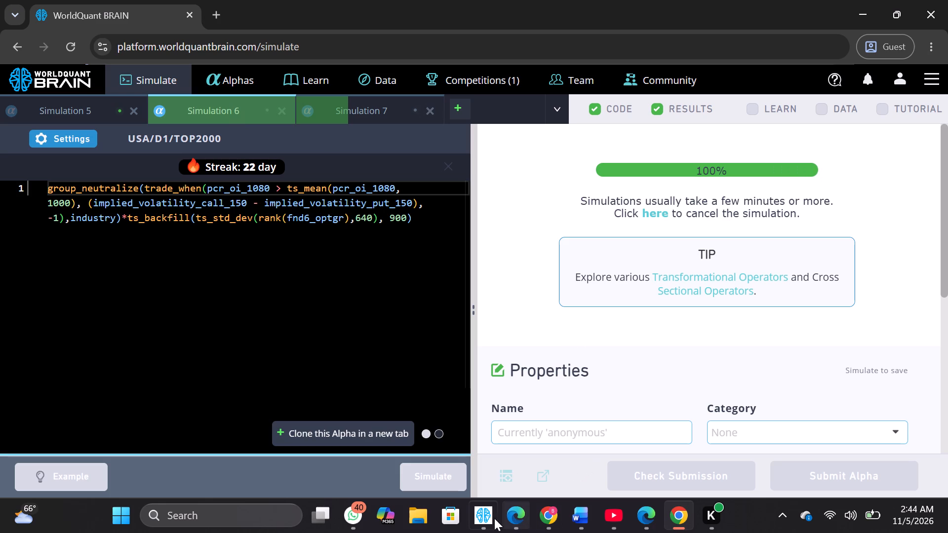
scroll(714, 285, down, 4)
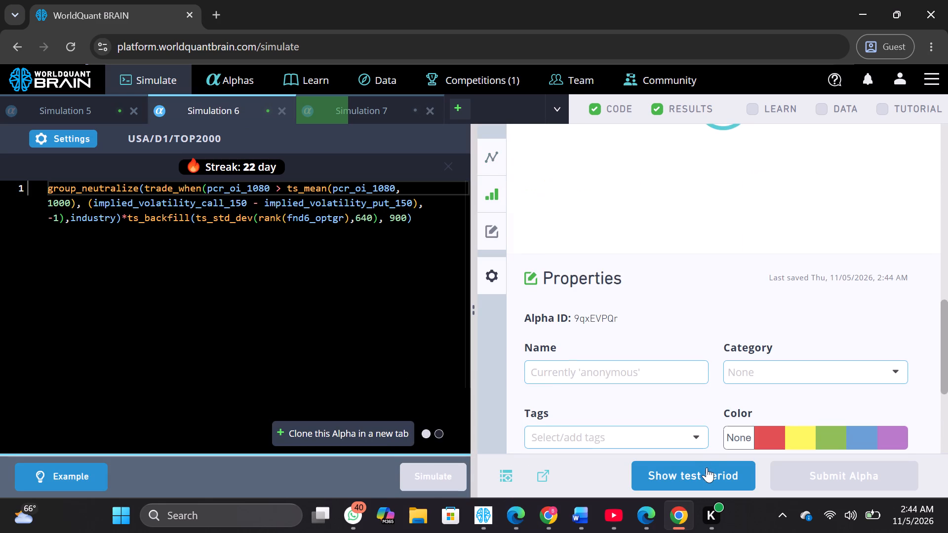
click(707, 467)
scroll(722, 352, up, 1)
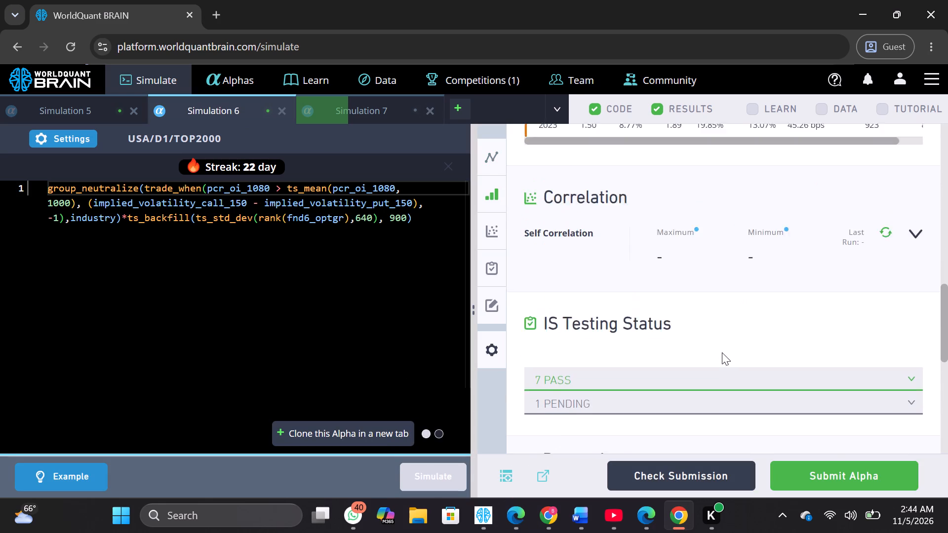
scroll(722, 352, up, 1)
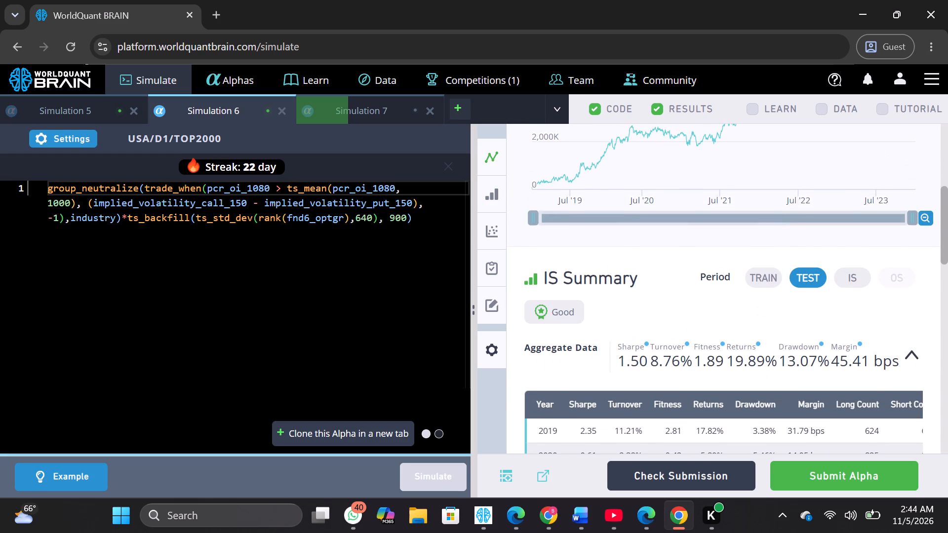
Set Simulation 6's neutralization to Sector, apply the settings and simulate the alpha.
click(53, 138)
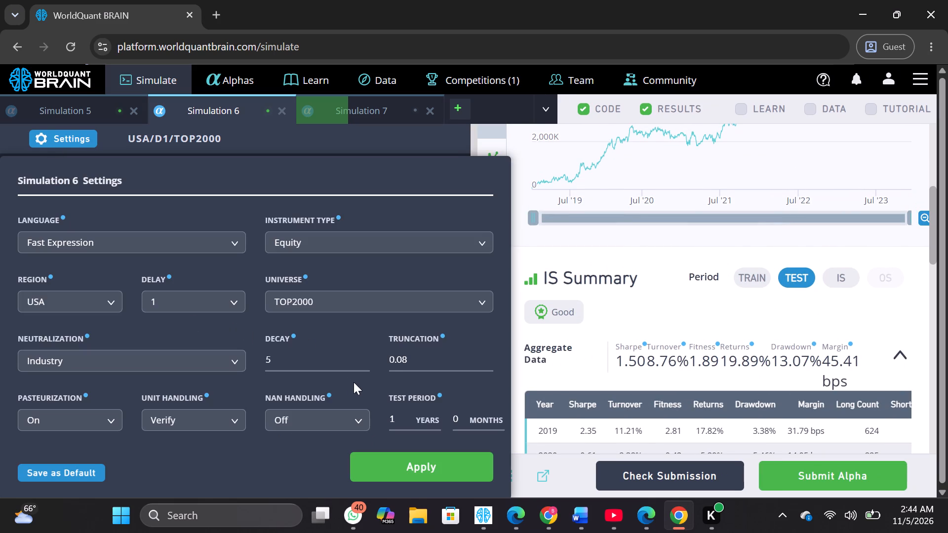
click(238, 353)
click(170, 429)
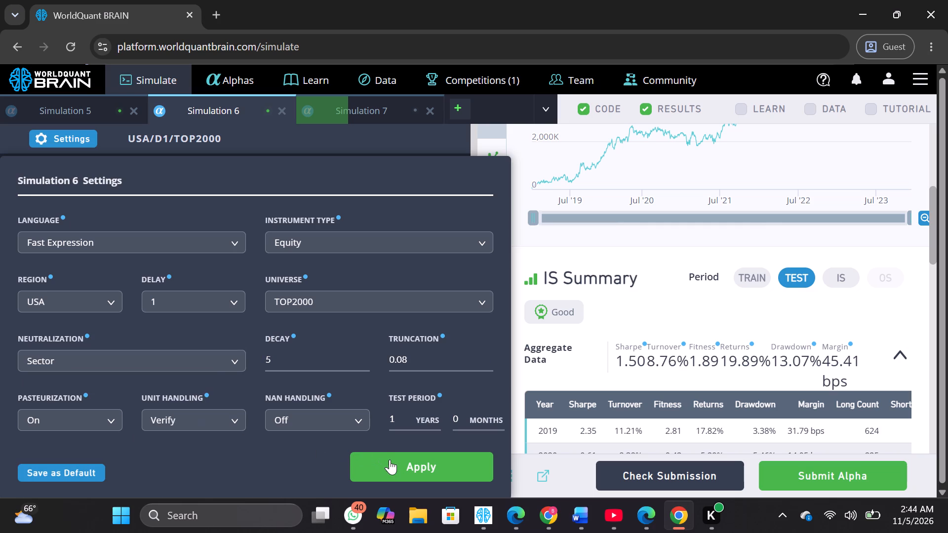
click(394, 463)
click(419, 474)
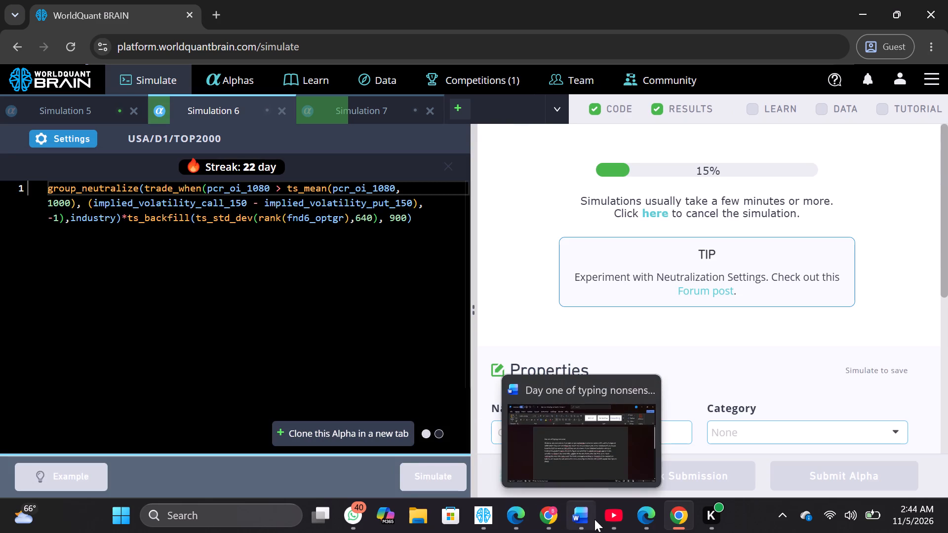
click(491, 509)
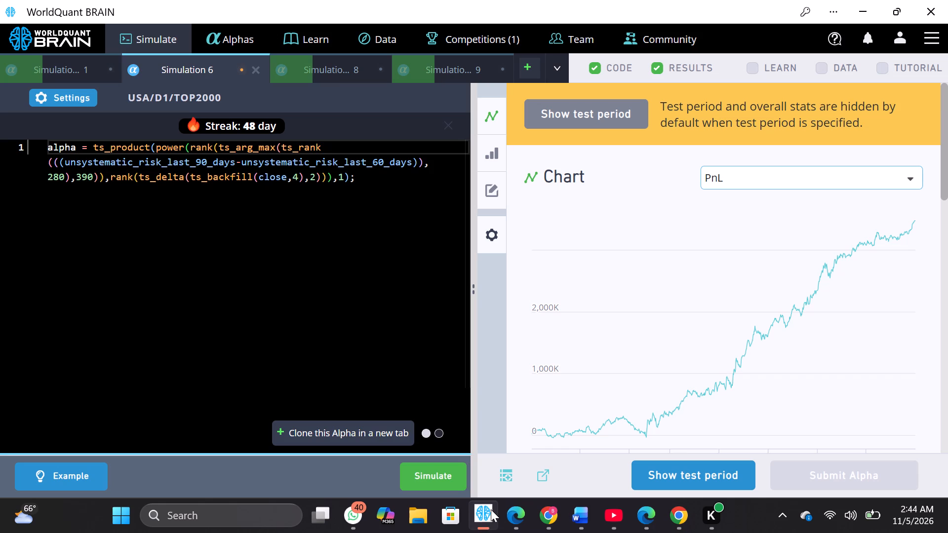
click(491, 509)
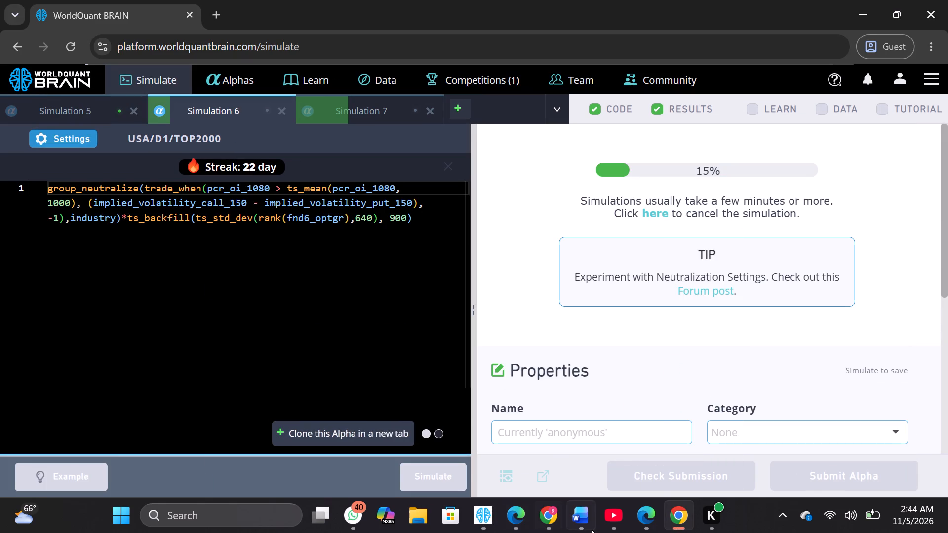
Switch to the Edge browser window, set Simulation 1's decay to 17, apply the settings and simulate the alpha.
click(669, 529)
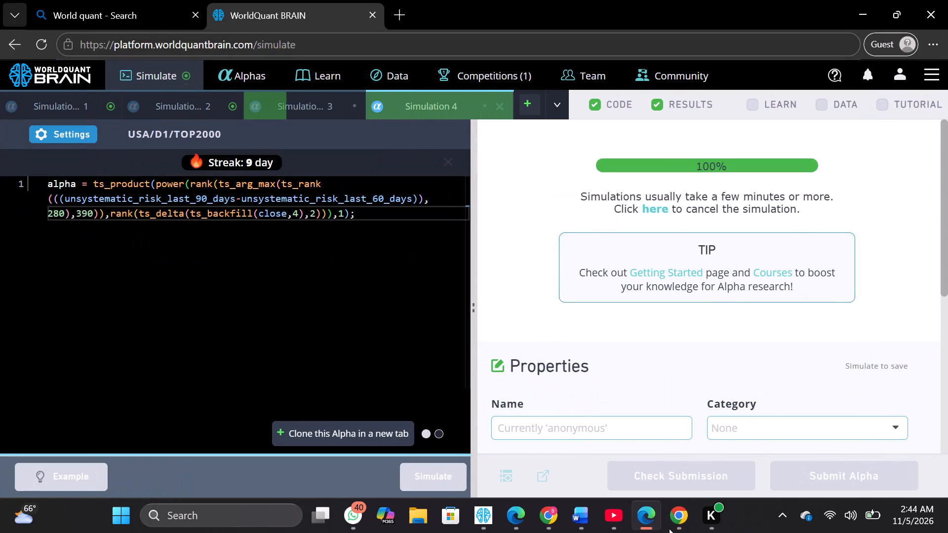
click(59, 95)
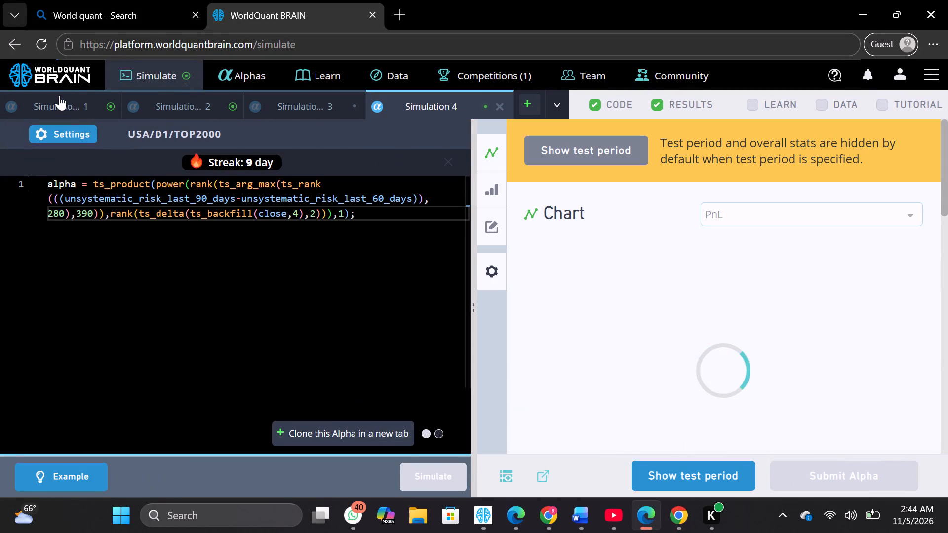
click(58, 120)
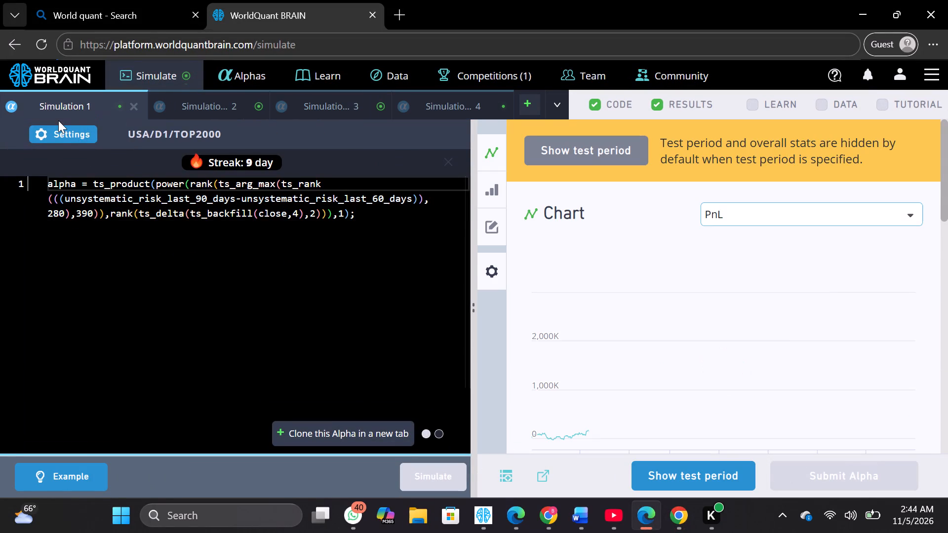
click(59, 132)
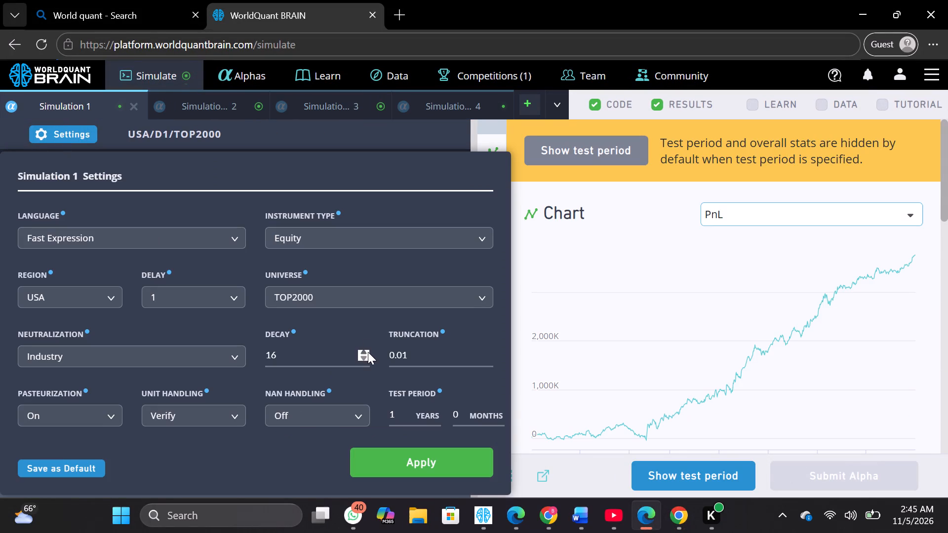
click(366, 354)
click(398, 462)
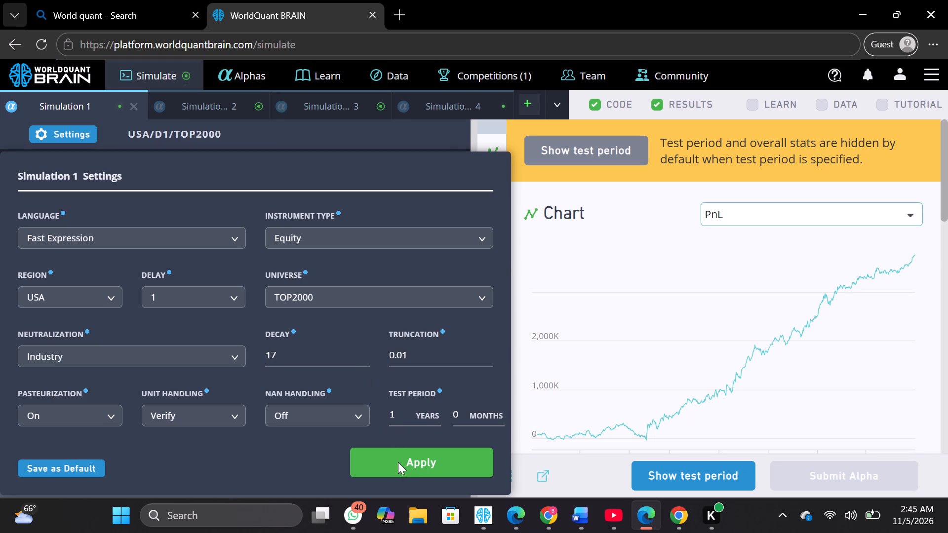
click(425, 479)
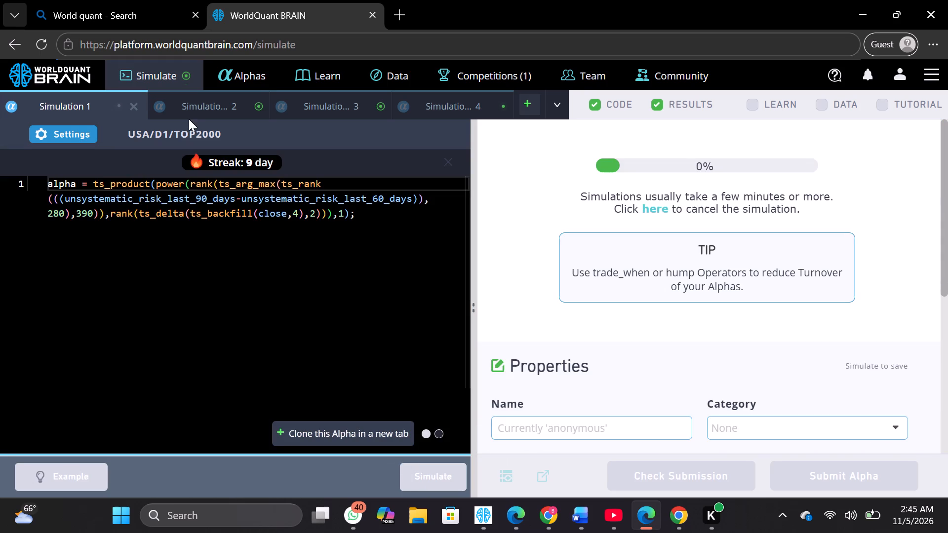
Set Simulation 2's decay to 16, apply the settings and simulate the alpha.
click(197, 96)
click(78, 131)
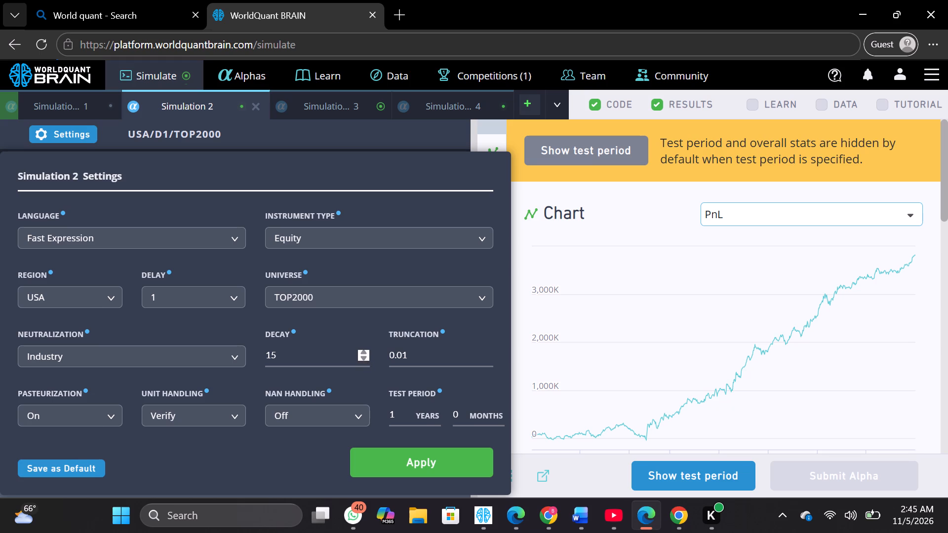
click(361, 349)
click(361, 351)
click(412, 455)
click(433, 475)
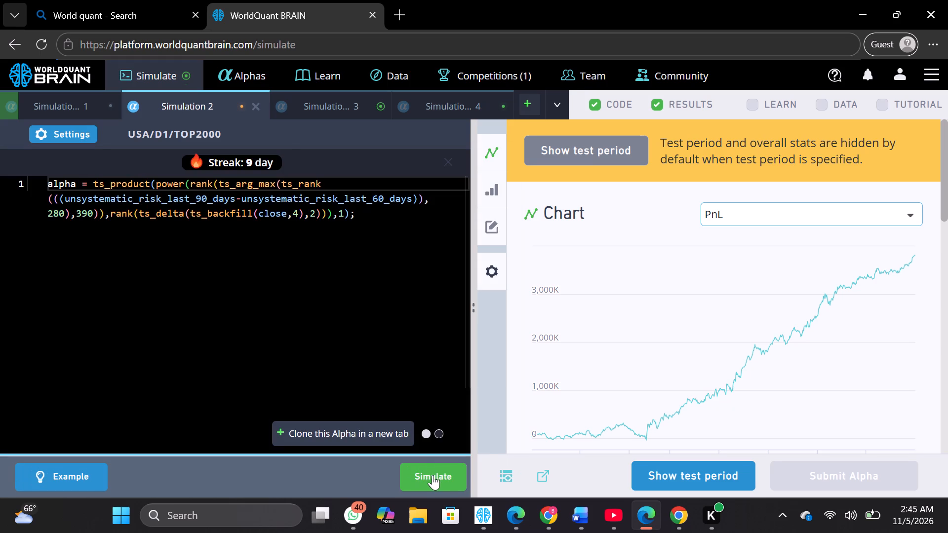
Set Simulation 3's decay to 17, apply the settings and simulate the alpha.
click(307, 98)
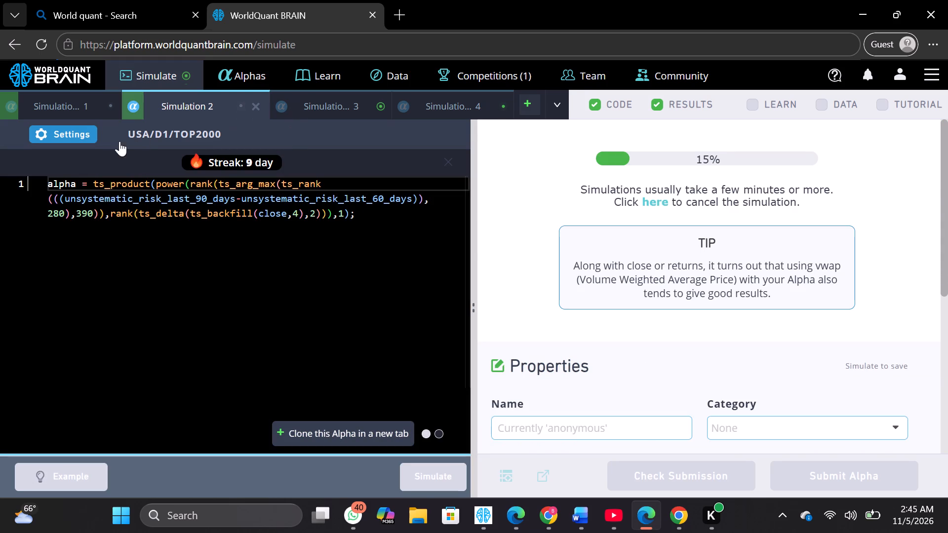
click(74, 134)
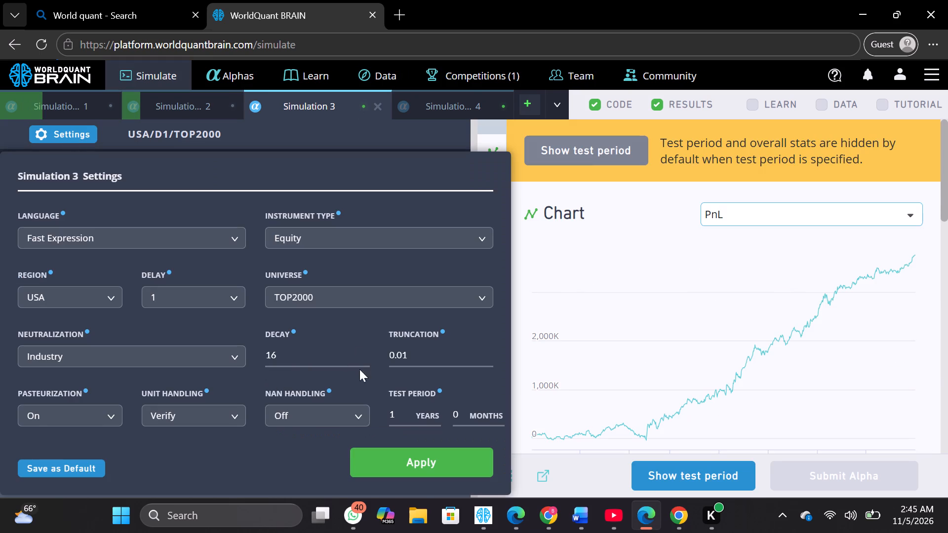
click(365, 349)
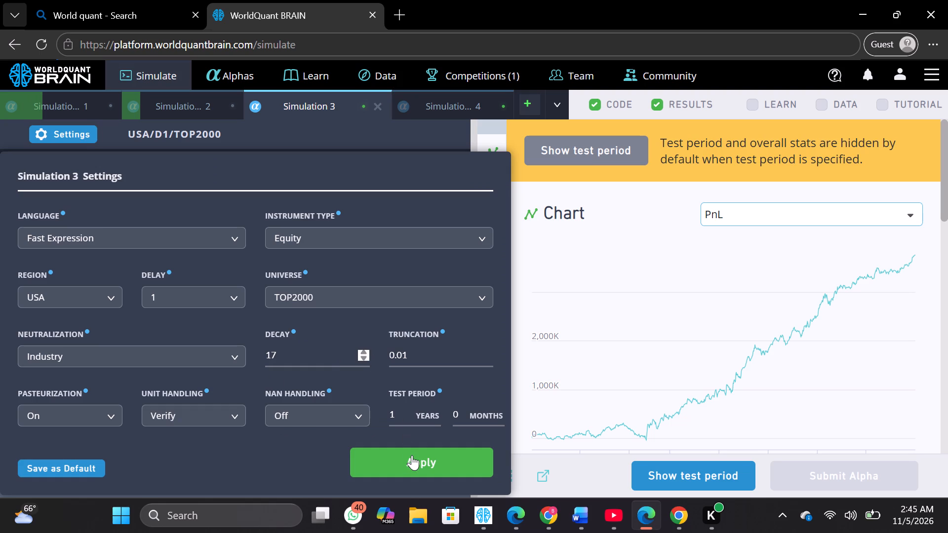
click(412, 455)
click(420, 479)
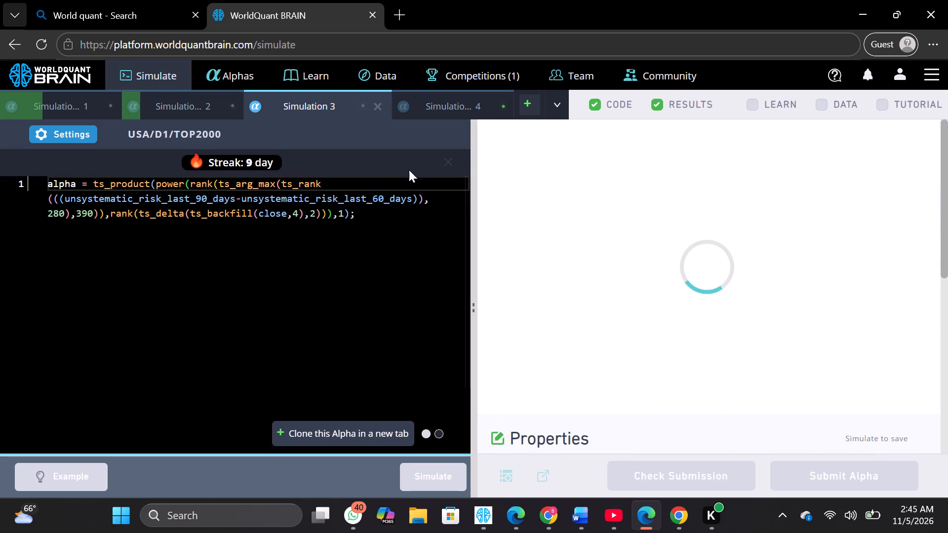
Raise the decay by one increment in Simulation 4's settings and apply it.
click(430, 106)
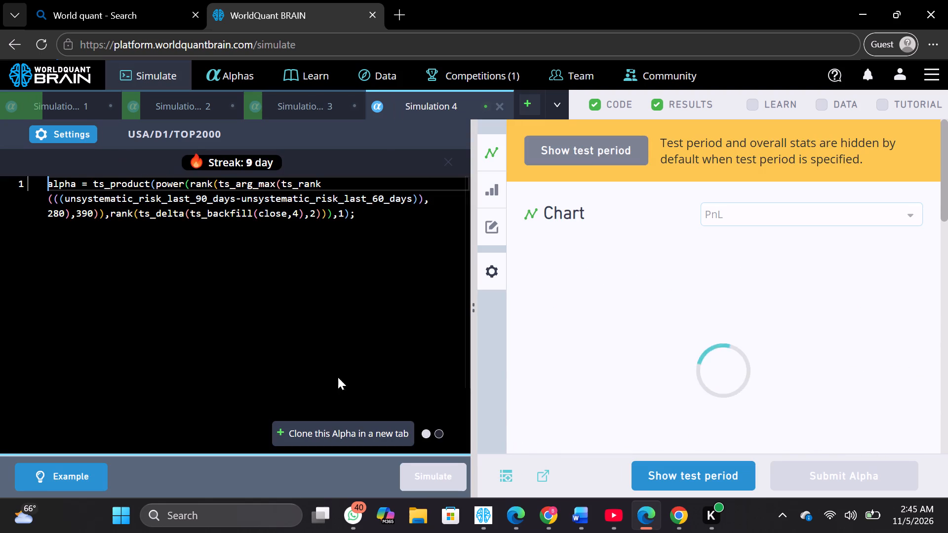
click(41, 125)
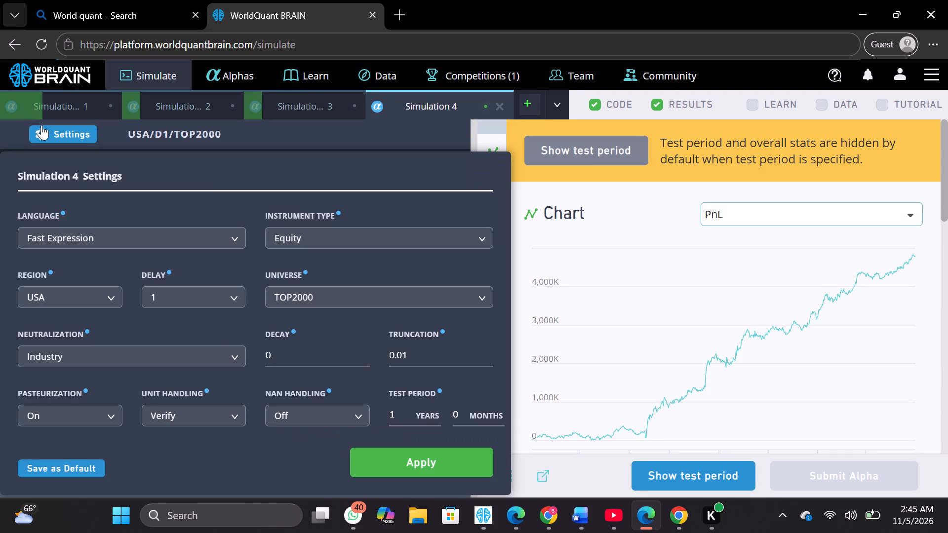
click(364, 351)
click(423, 460)
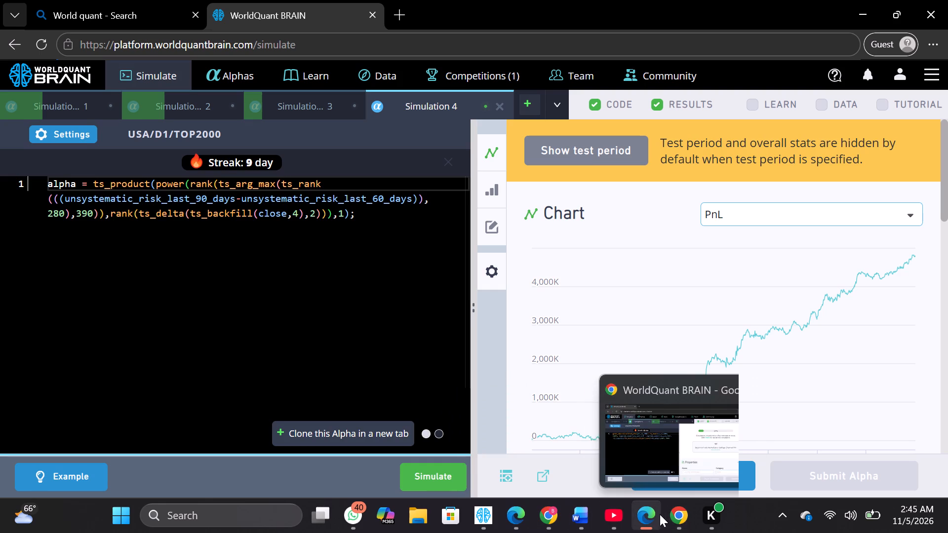
Switch to the Chrome window and show Simulation 7's test period to examine its yearly summary, correlation and testing status.
click(674, 519)
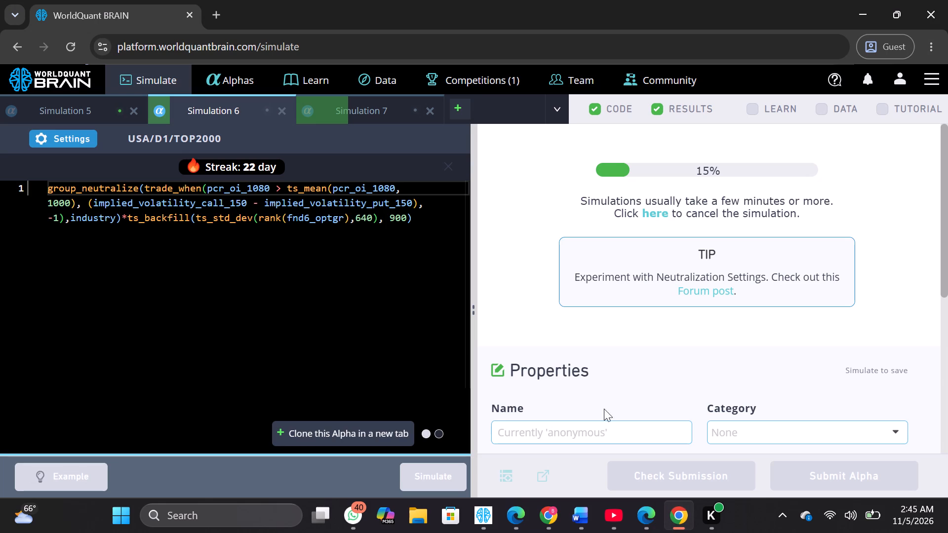
click(362, 114)
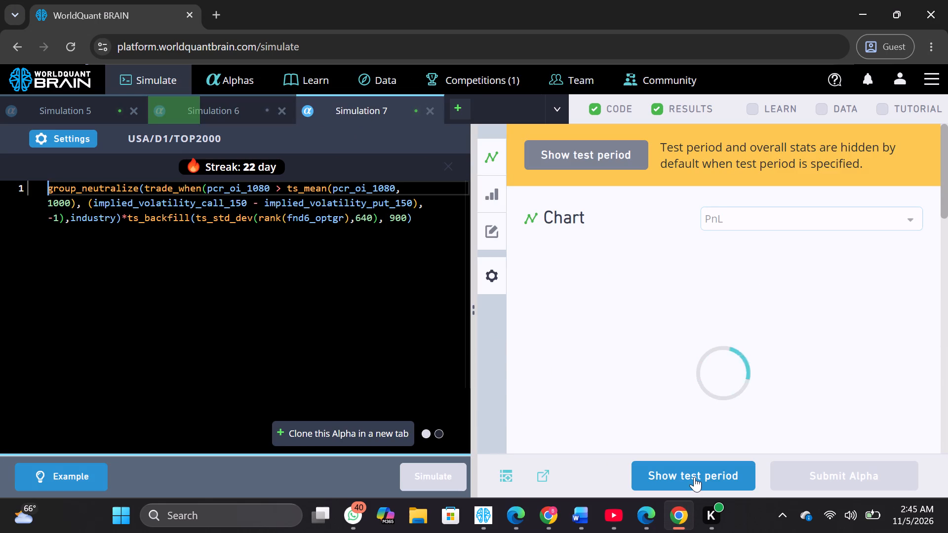
click(694, 477)
click(694, 477)
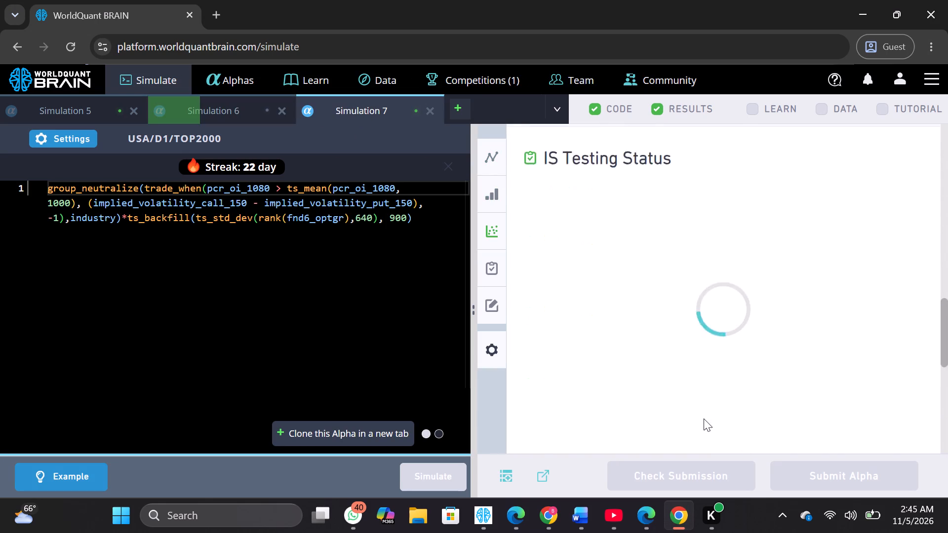
scroll(701, 320, up, 2)
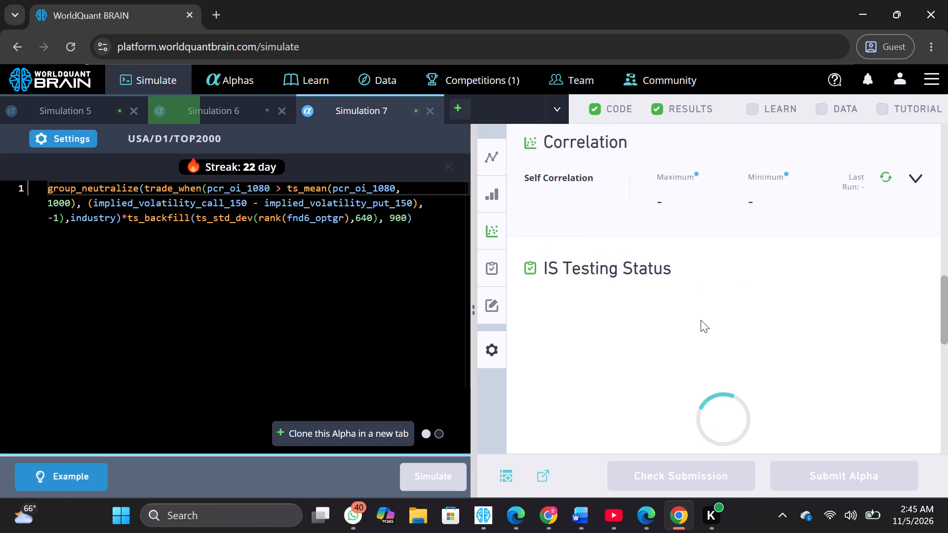
scroll(701, 320, up, 2)
scroll(701, 320, down, 3)
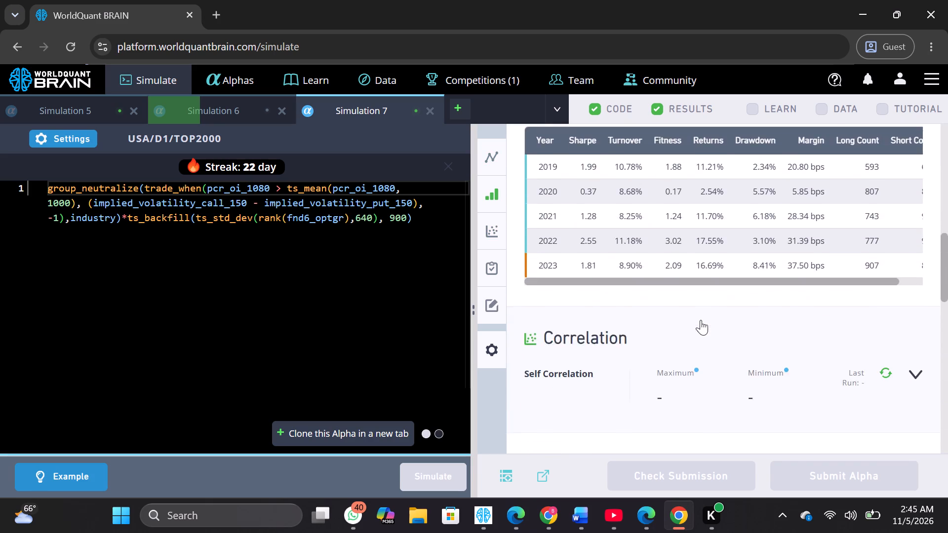
scroll(701, 320, down, 3)
scroll(701, 320, up, 4)
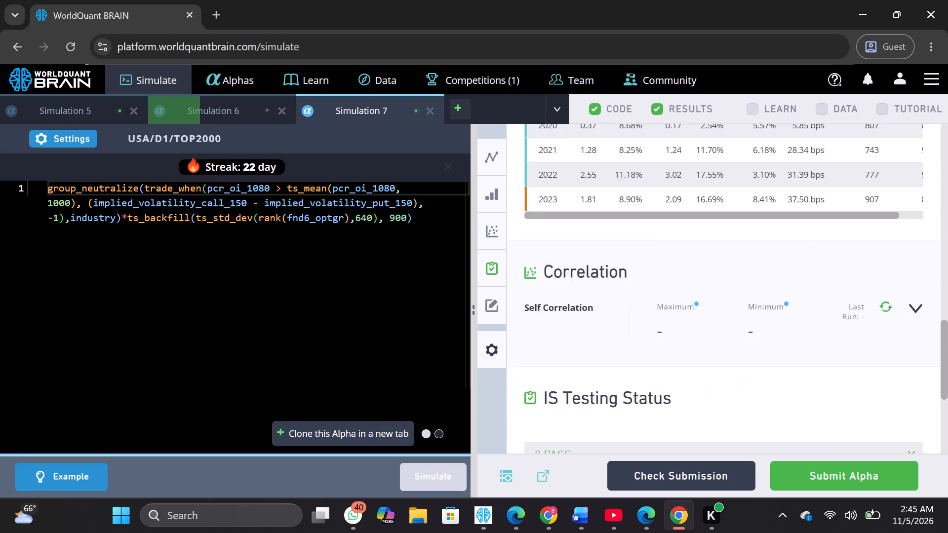
scroll(701, 320, down, 1)
scroll(701, 320, up, 3)
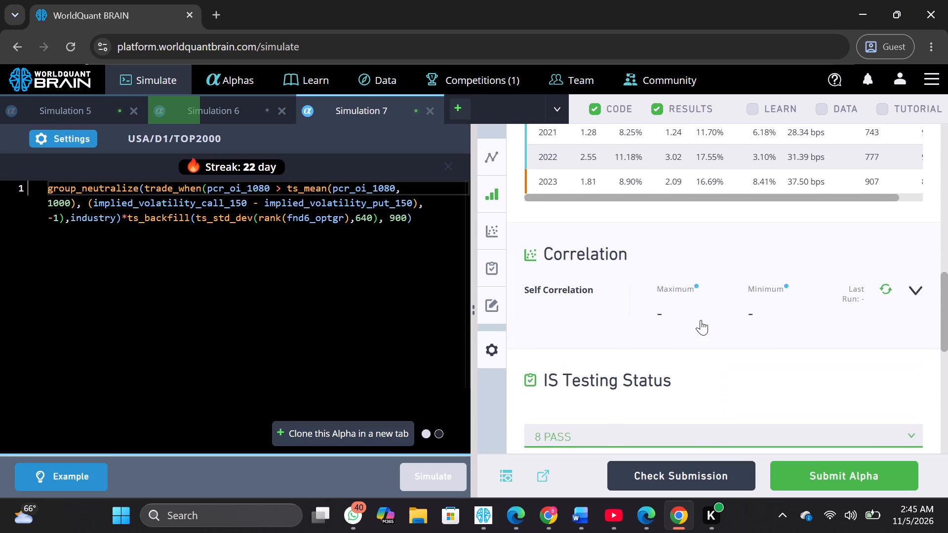
Set Simulation 7's truncation to 0.01, apply the settings and simulate the alpha.
scroll(701, 320, up, 4)
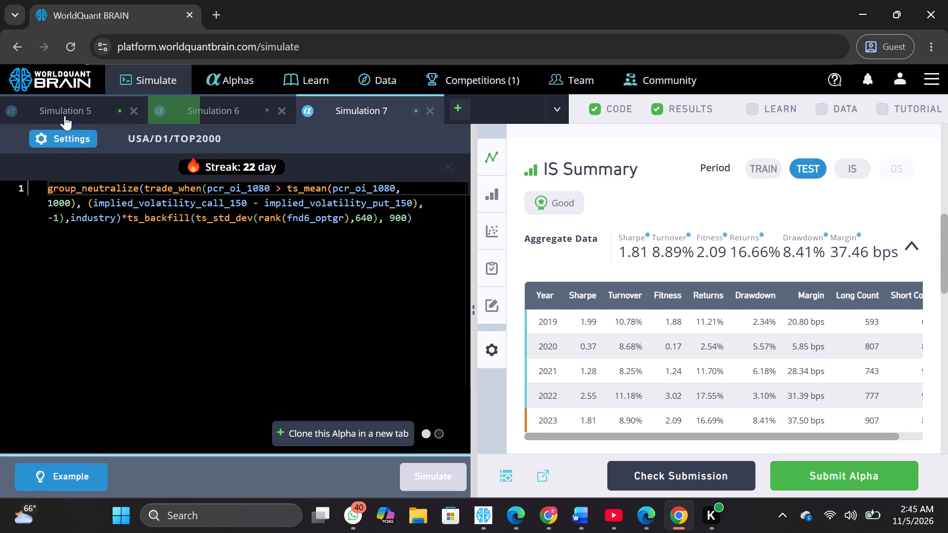
click(72, 143)
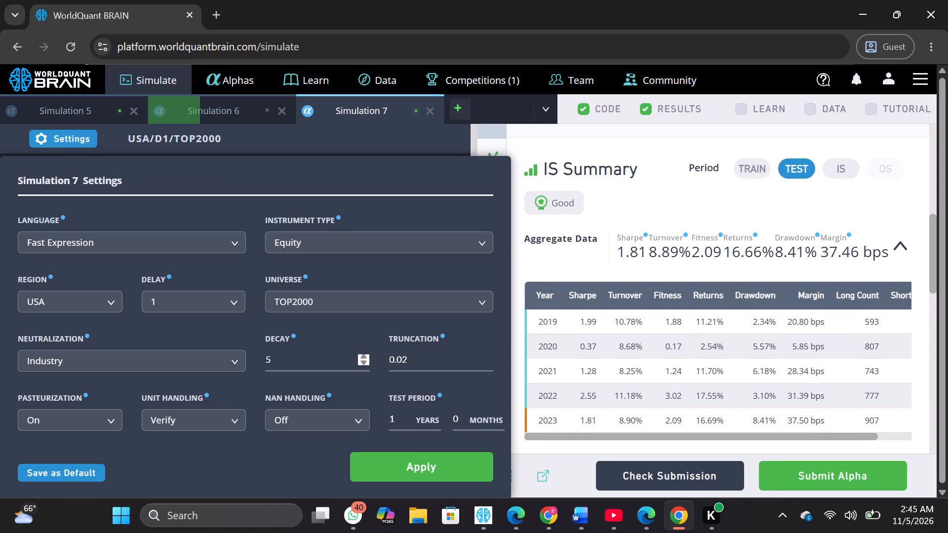
click(426, 364)
key(BackSpace)
key(1)
click(408, 458)
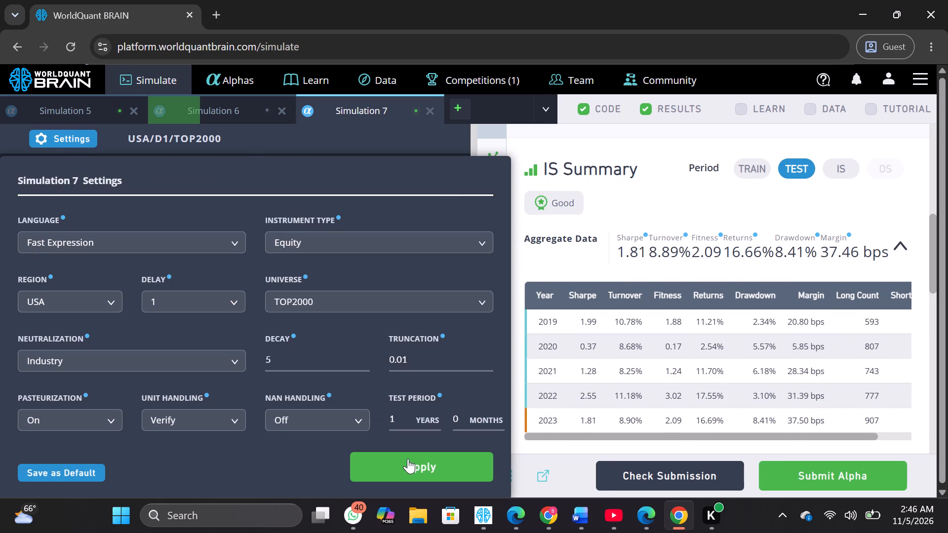
click(419, 482)
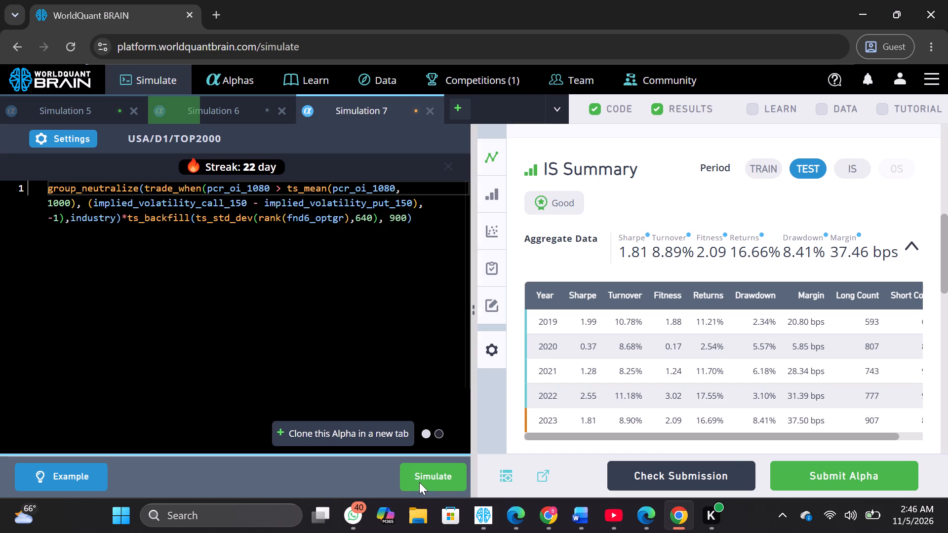
Switch to the standalone WorldQuant BRAIN window and simulate the alpha in Simulation 6.
click(483, 515)
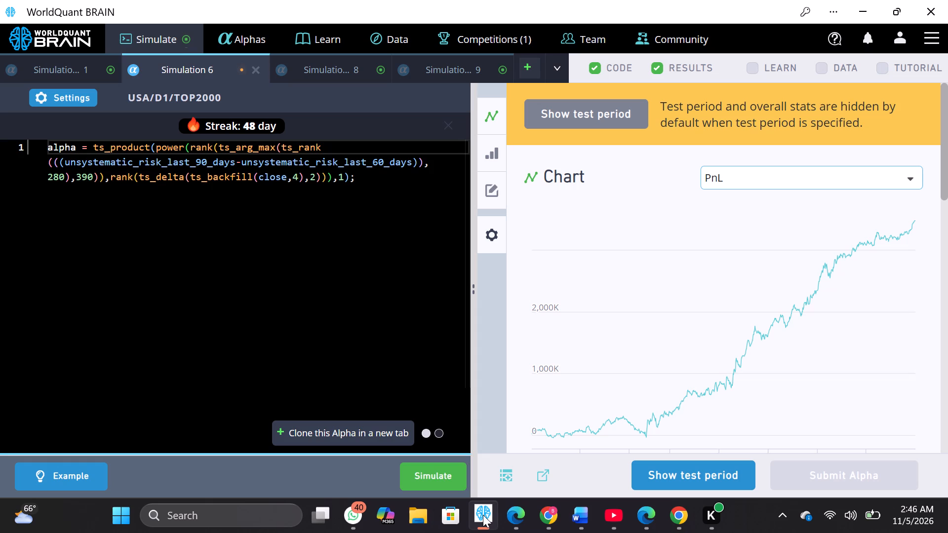
click(438, 479)
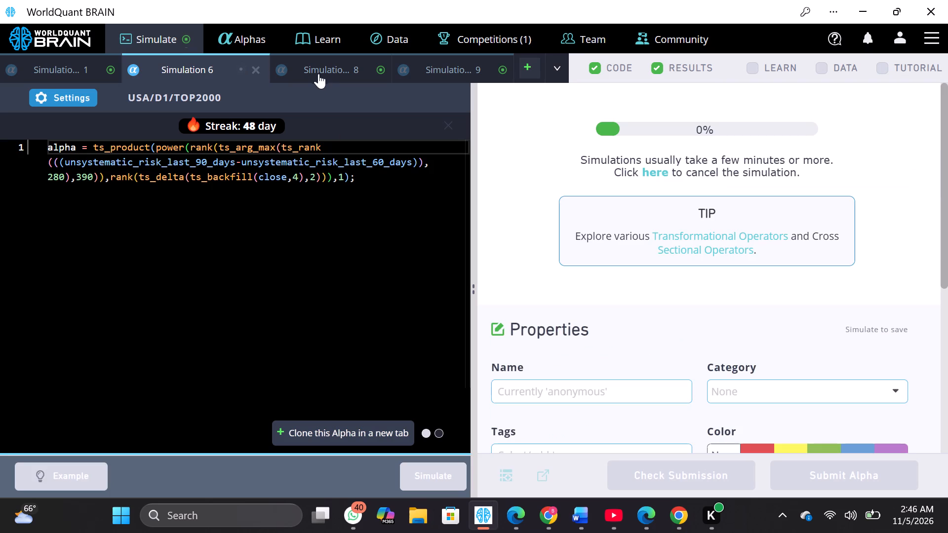
Set Simulation 8's decay to 25, apply the settings and simulate the alpha.
click(318, 73)
click(87, 99)
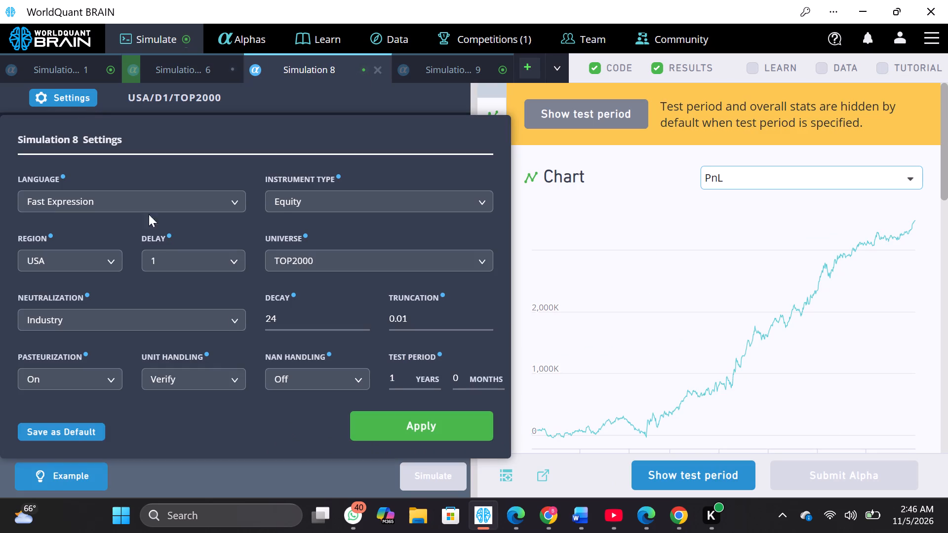
click(363, 314)
click(409, 421)
click(421, 465)
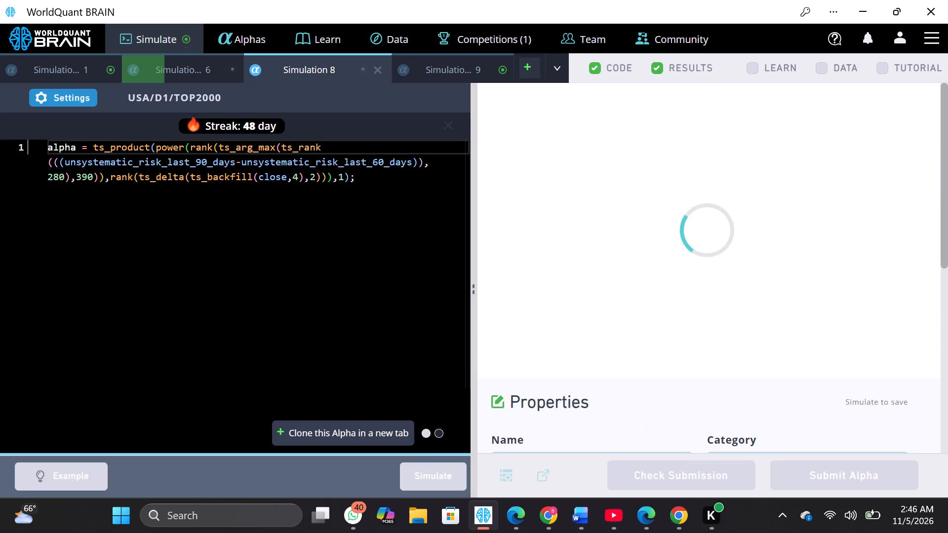
Raise Simulation 9's decay by one increment, apply the settings and simulate the alpha.
click(412, 79)
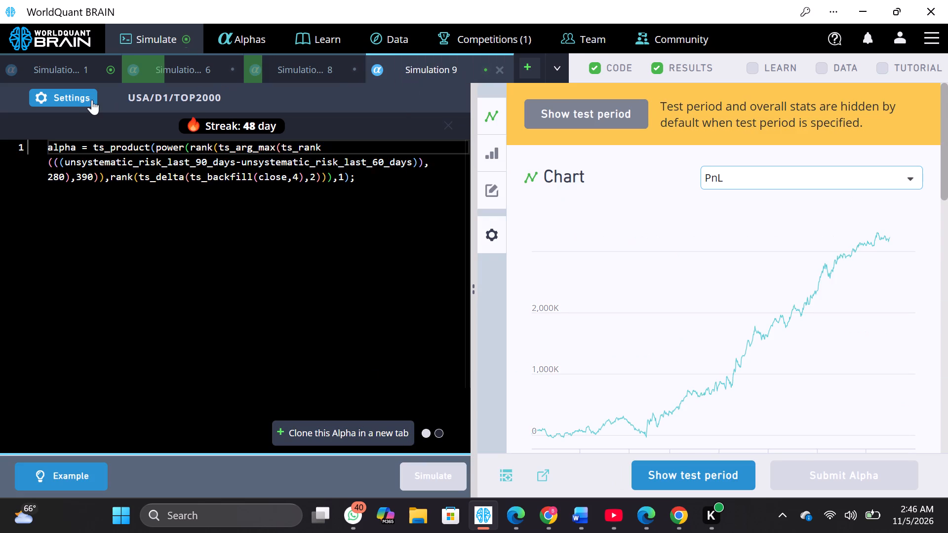
click(88, 100)
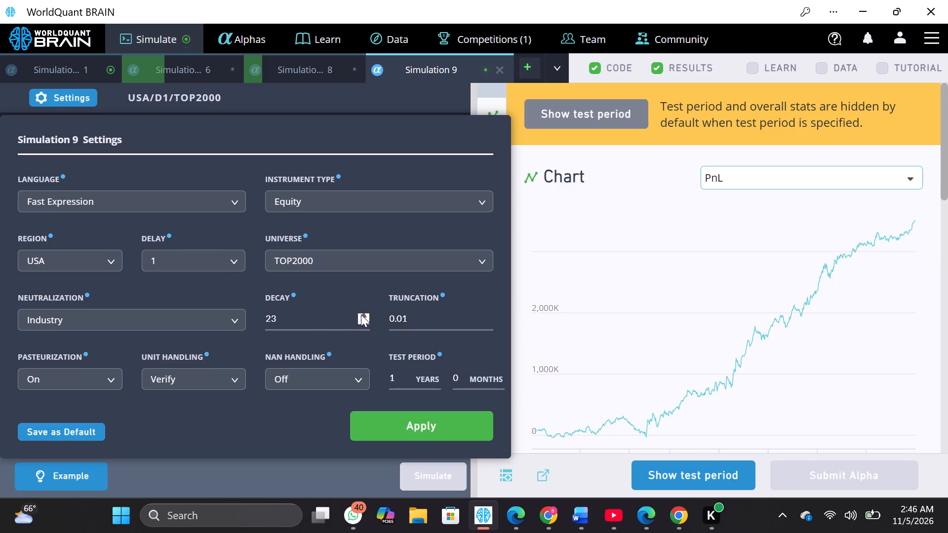
click(363, 315)
click(395, 415)
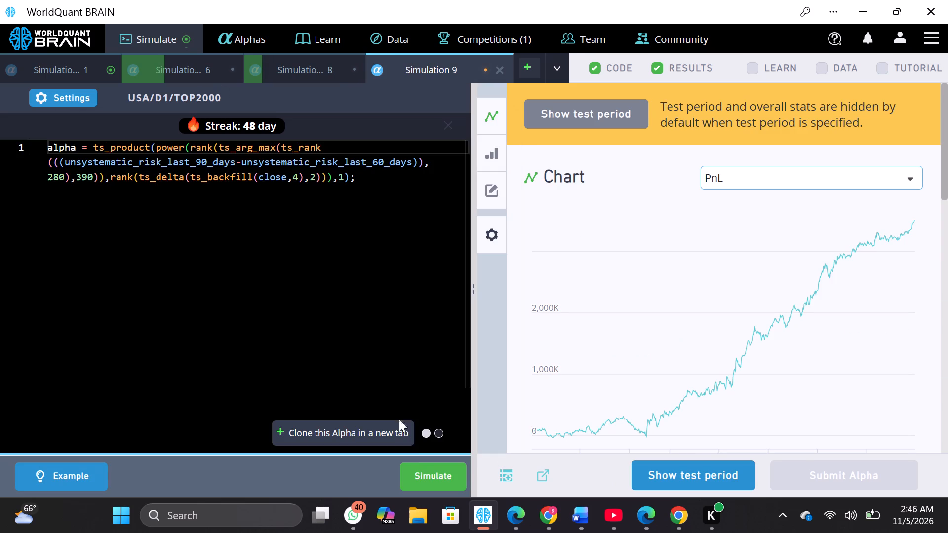
click(417, 471)
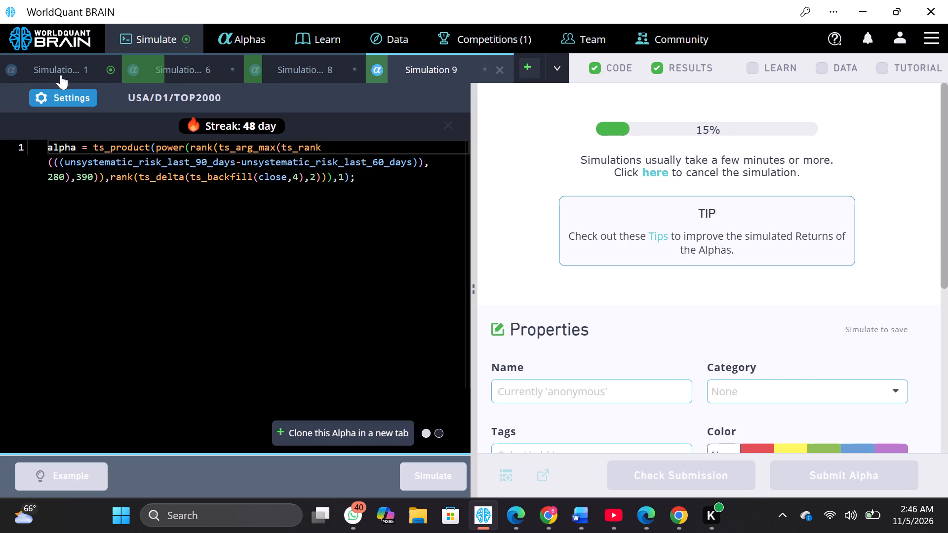
Set Simulation 1's decay to 26 and apply the settings.
click(61, 75)
click(61, 96)
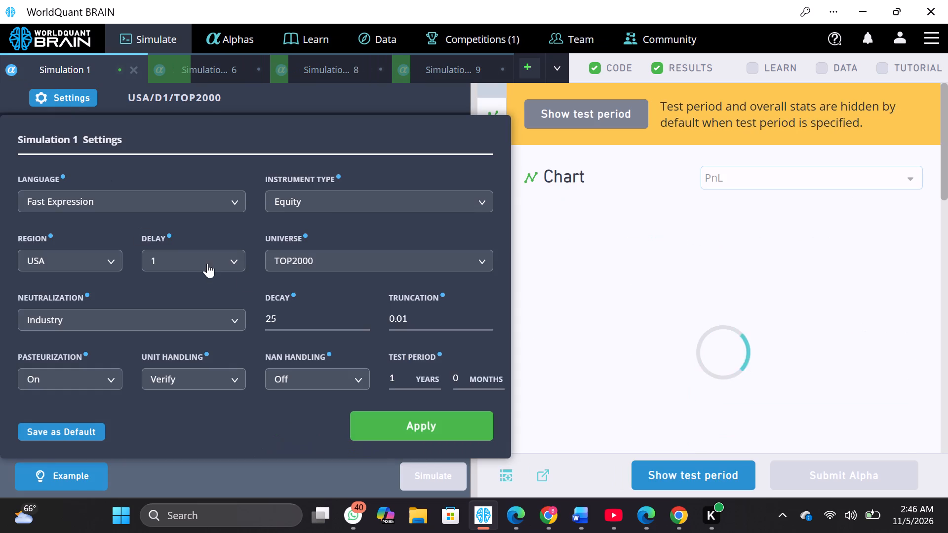
click(363, 315)
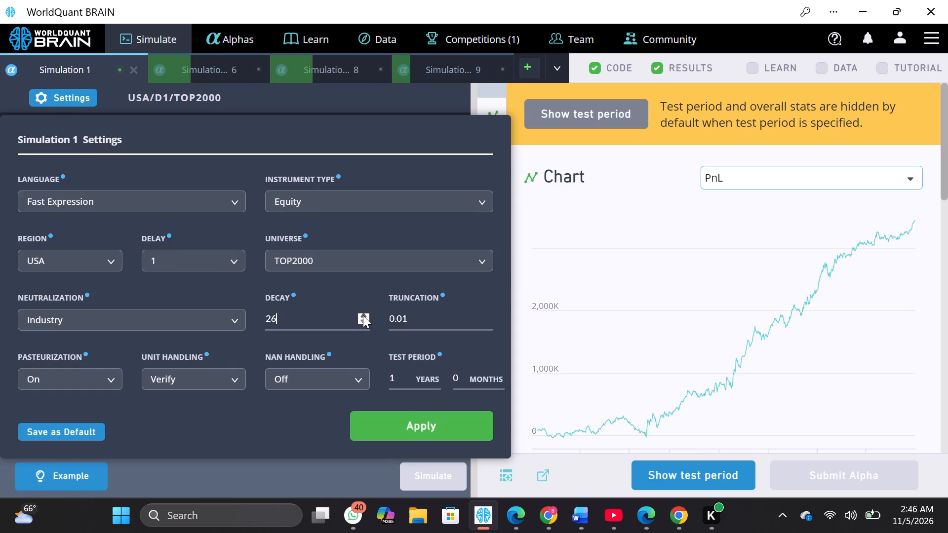
click(410, 427)
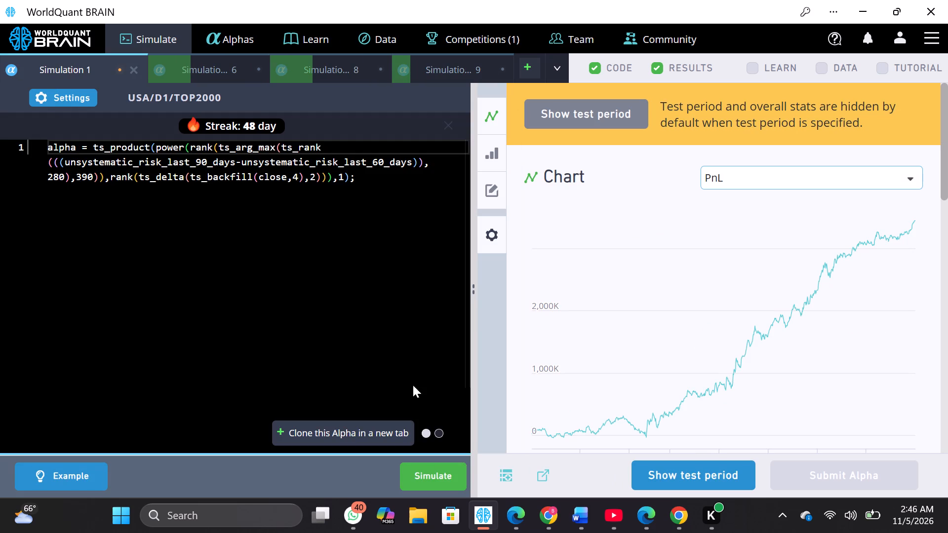
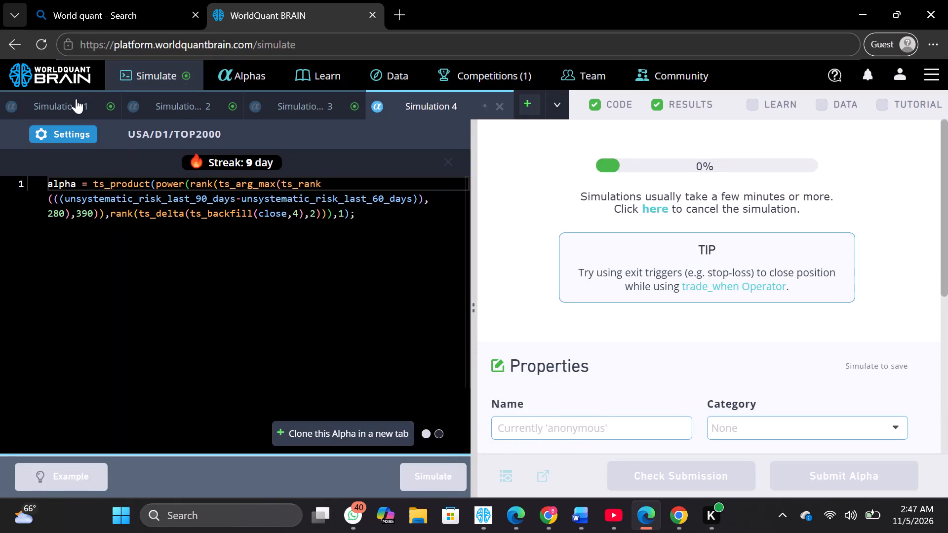
Set Simulation 1's decay to 18 in the Edge window, apply the settings and simulate the alpha.
click(76, 99)
click(76, 130)
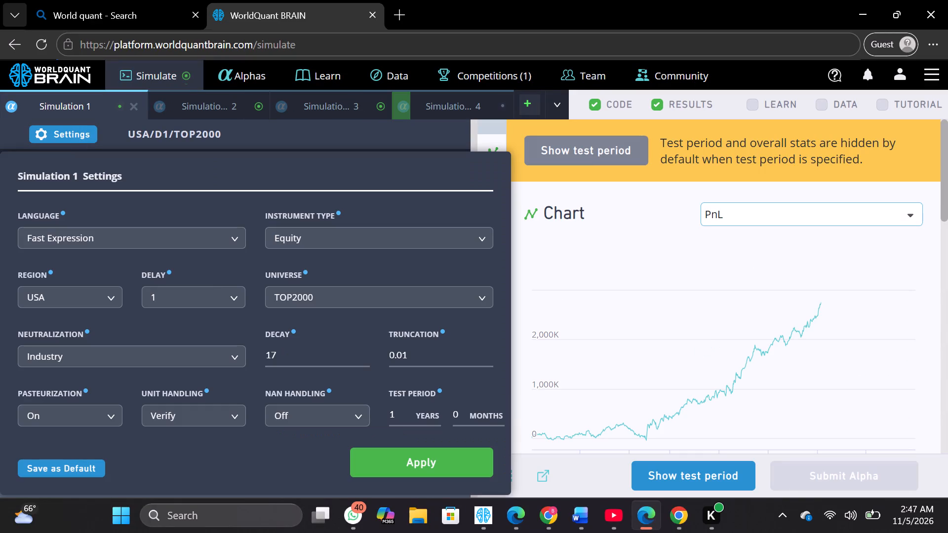
click(362, 354)
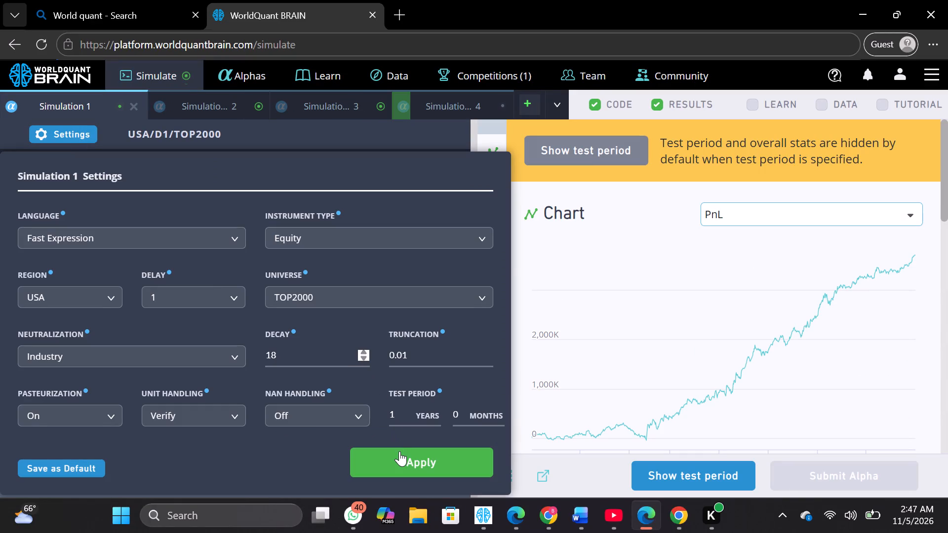
click(399, 451)
click(416, 479)
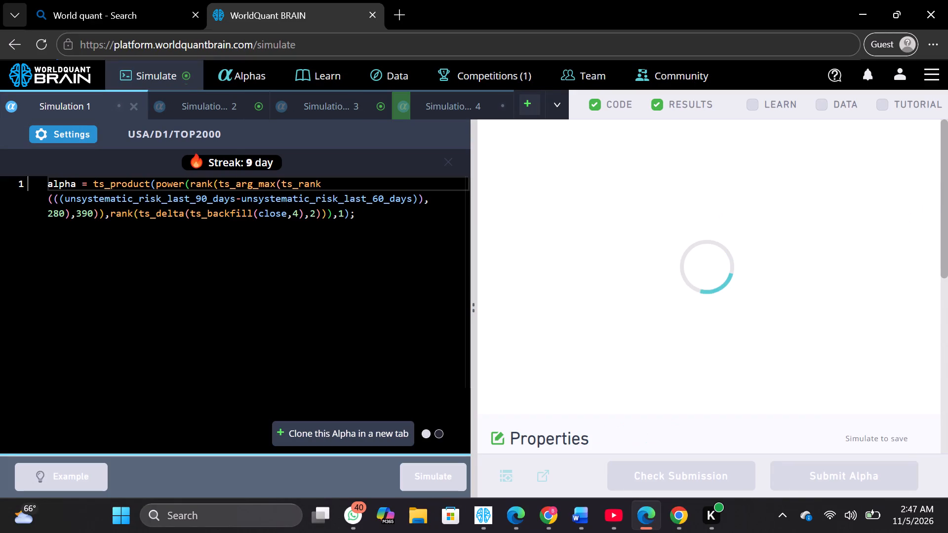
Raise Simulation 2's decay by one increment, apply the settings and simulate the alpha.
click(228, 114)
click(92, 132)
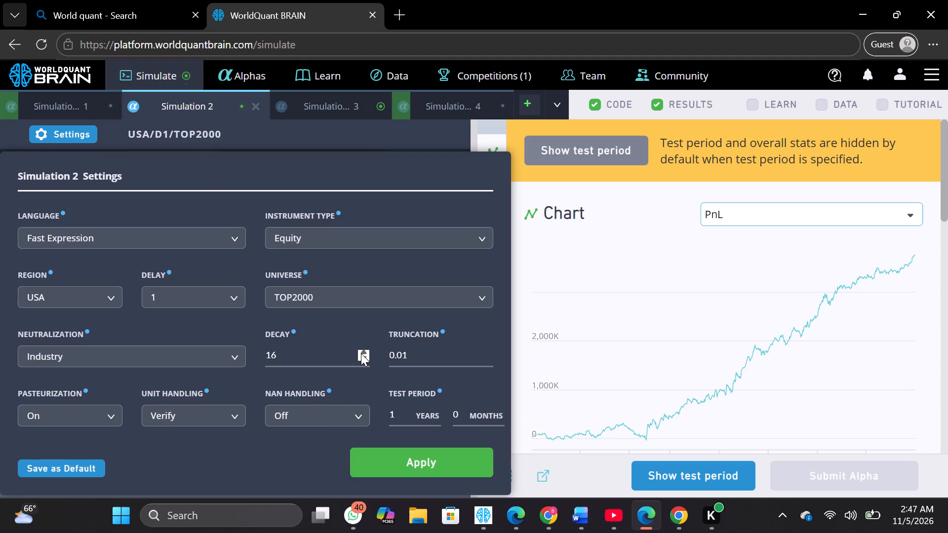
click(361, 353)
click(391, 457)
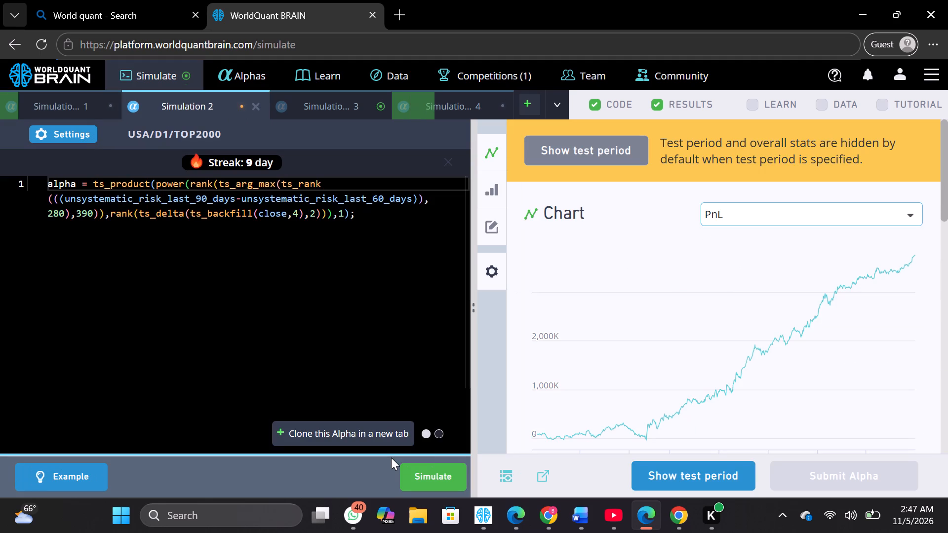
click(428, 456)
click(437, 465)
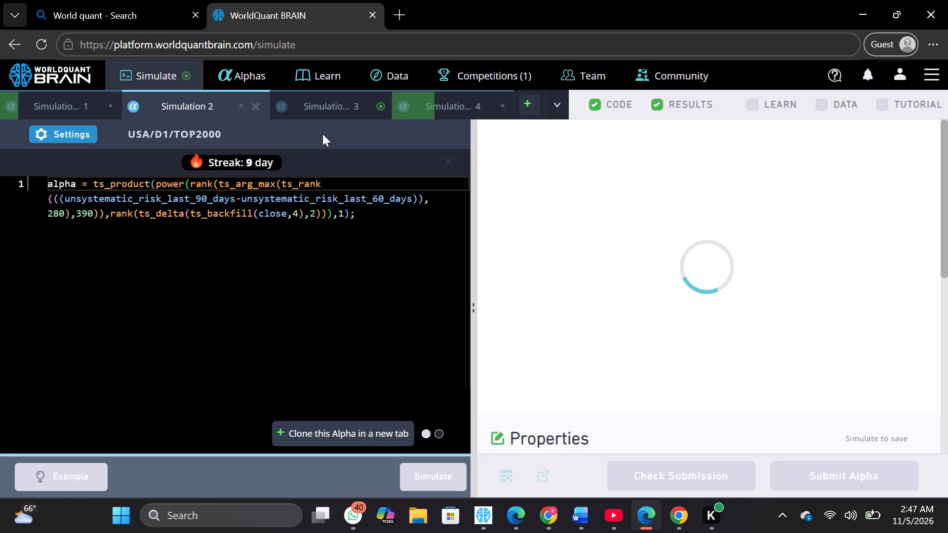
Raise Simulation 3's decay by one increment and apply the settings.
click(318, 115)
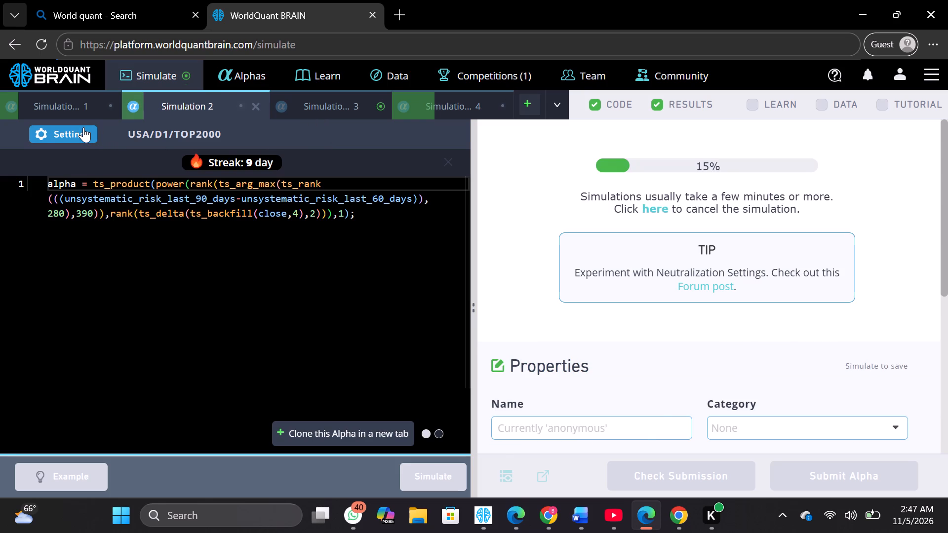
click(83, 127)
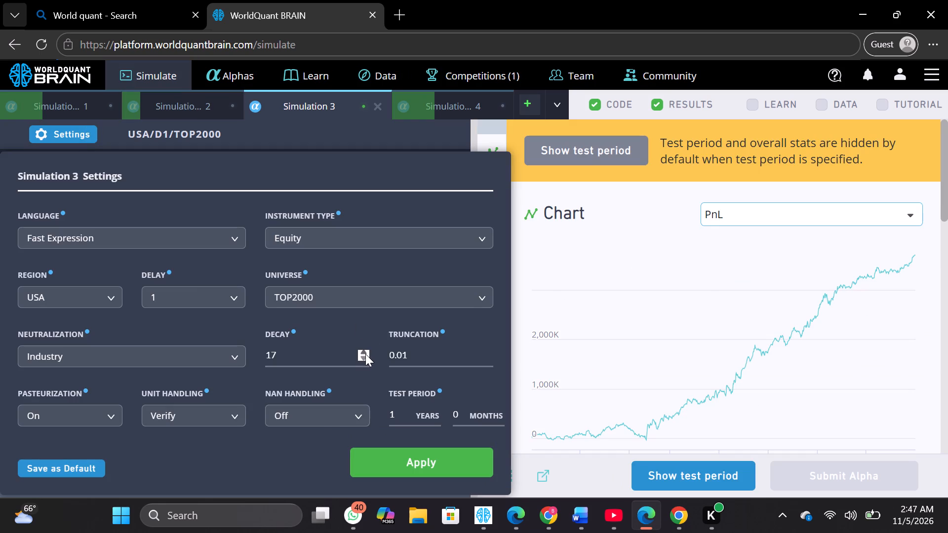
click(365, 354)
click(395, 460)
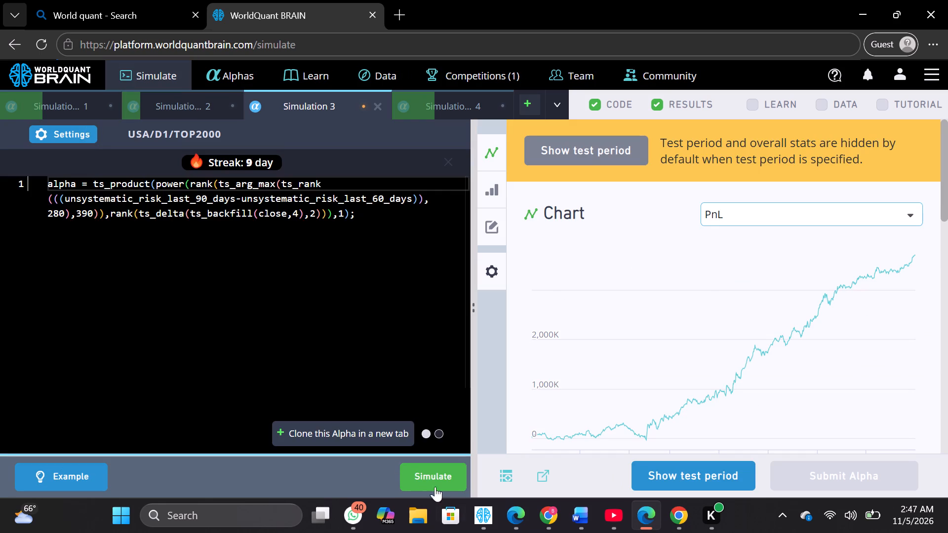
Switch to the standalone WorldQuant BRAIN window and simulate the alpha in Simulation 1.
click(477, 525)
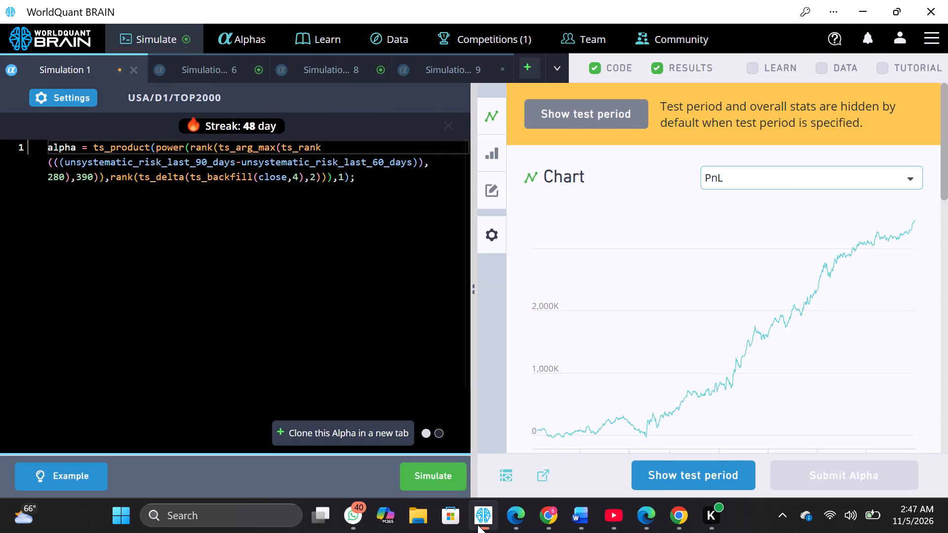
click(448, 478)
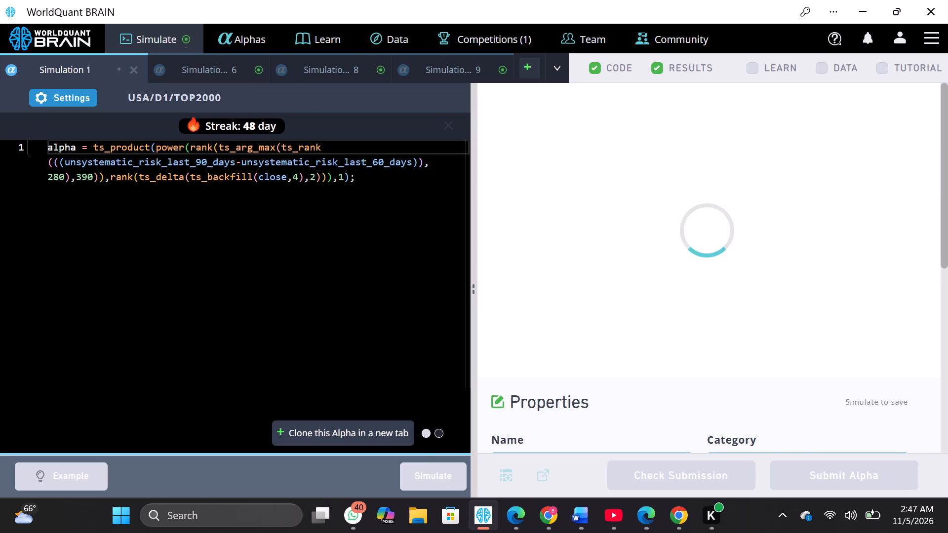
Raise Simulation 6's decay by one increment, apply the settings and simulate the alpha.
click(241, 69)
click(95, 95)
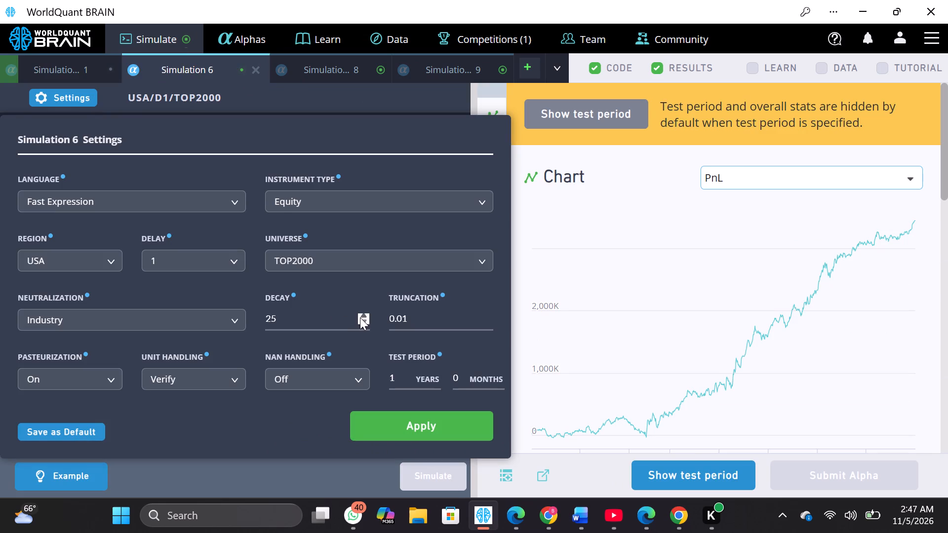
click(360, 317)
click(380, 418)
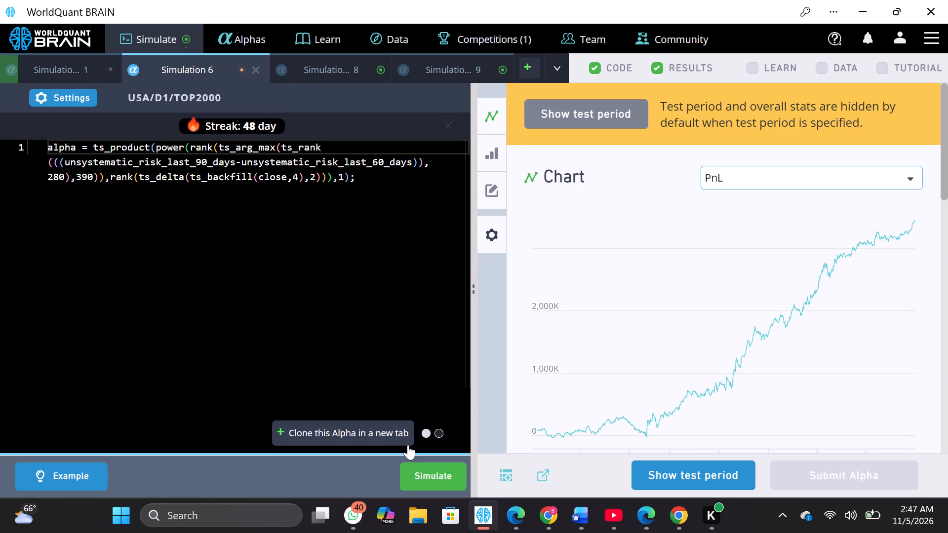
click(418, 469)
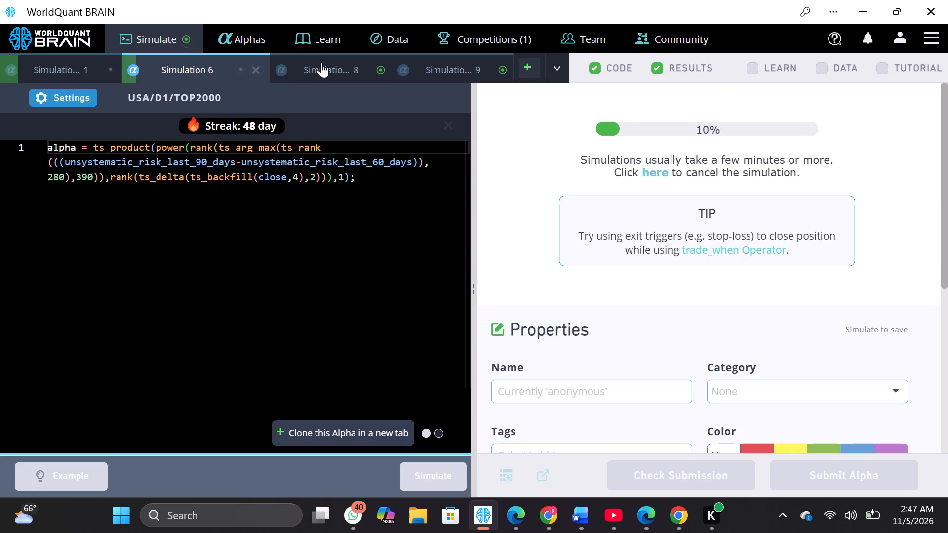
Set Simulation 8's decay to 26, apply the settings and simulate the alpha.
click(321, 63)
click(86, 97)
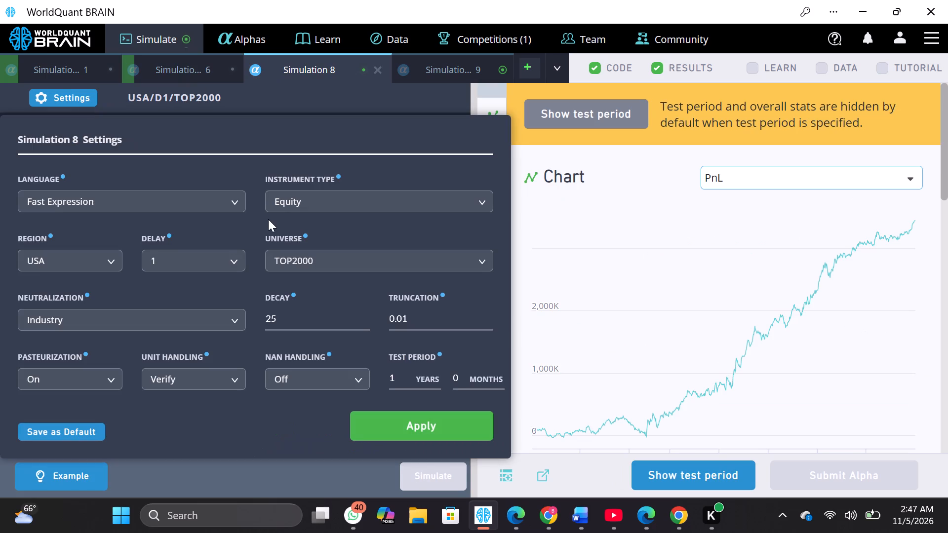
click(362, 317)
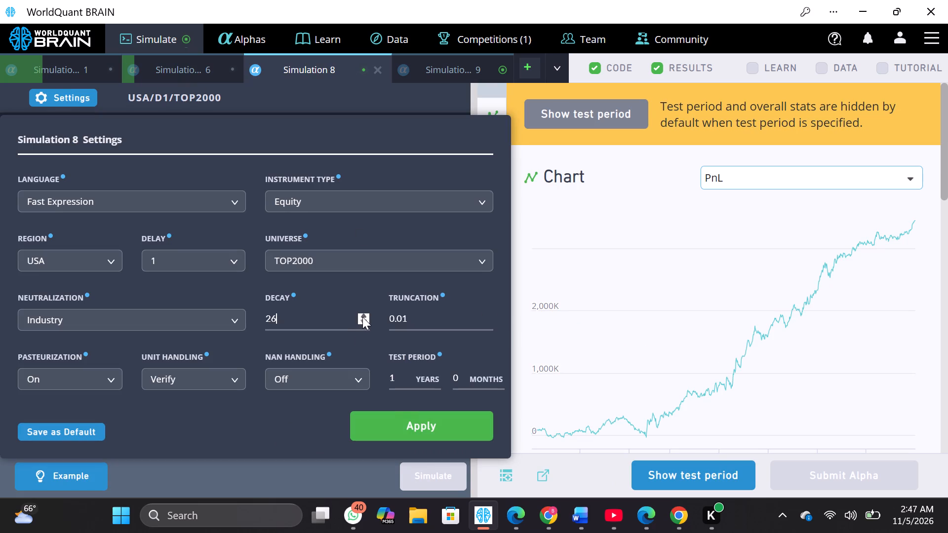
click(397, 413)
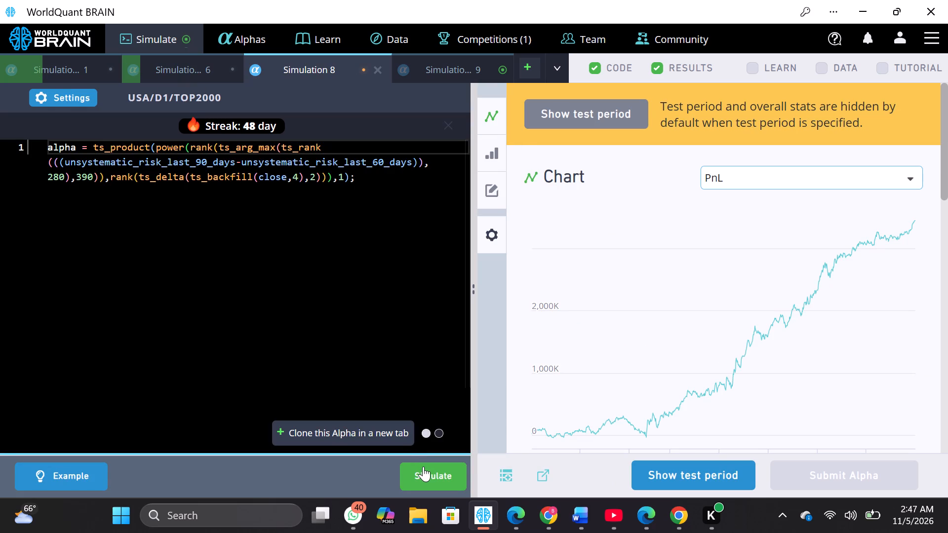
click(423, 466)
Move Simulation 9 ahead of Simulation 8, raise its decay by one increment and apply the settings.
drag(427, 67, 256, 111)
click(96, 104)
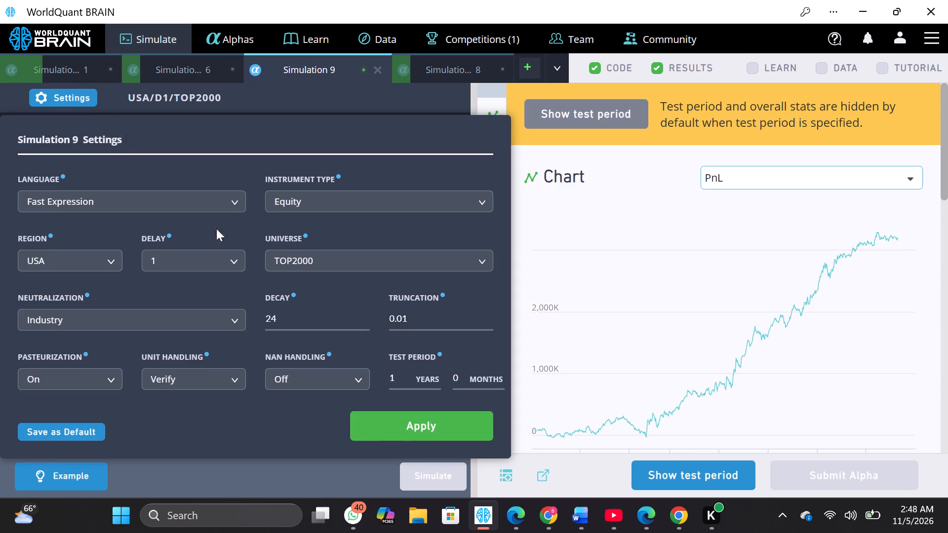
click(364, 313)
click(407, 417)
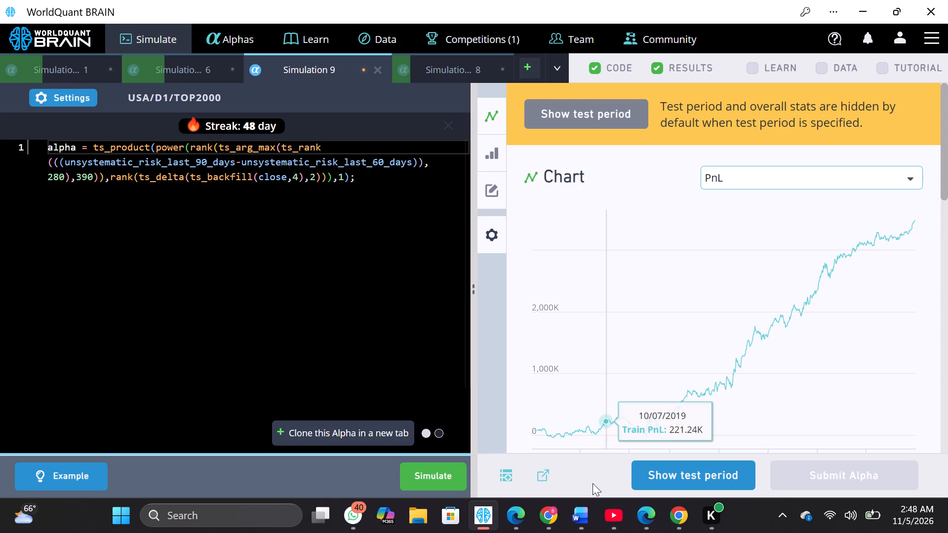
Switch to the Chrome window, reveal Simulation 6's test period and examine its IS summary, correlation and testing status.
click(485, 523)
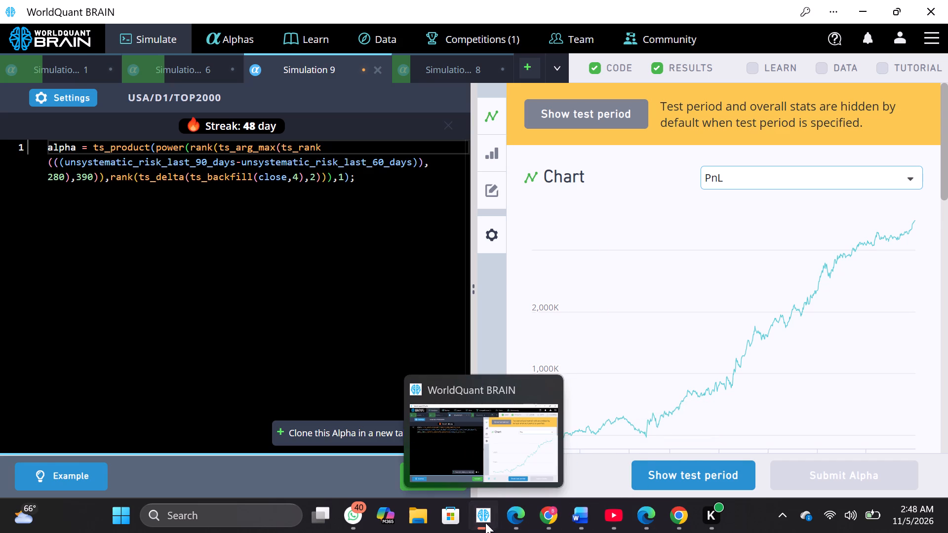
click(676, 524)
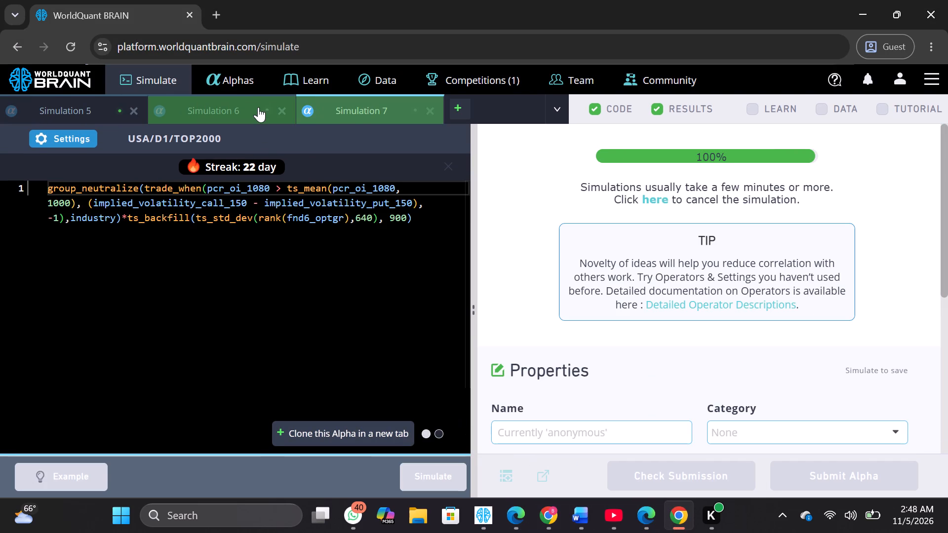
click(256, 104)
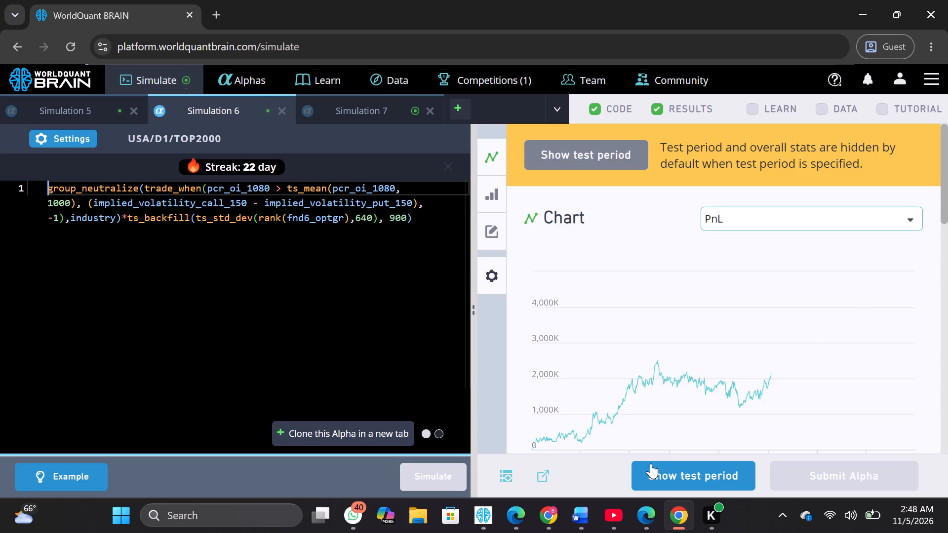
click(651, 463)
scroll(674, 384, down, 3)
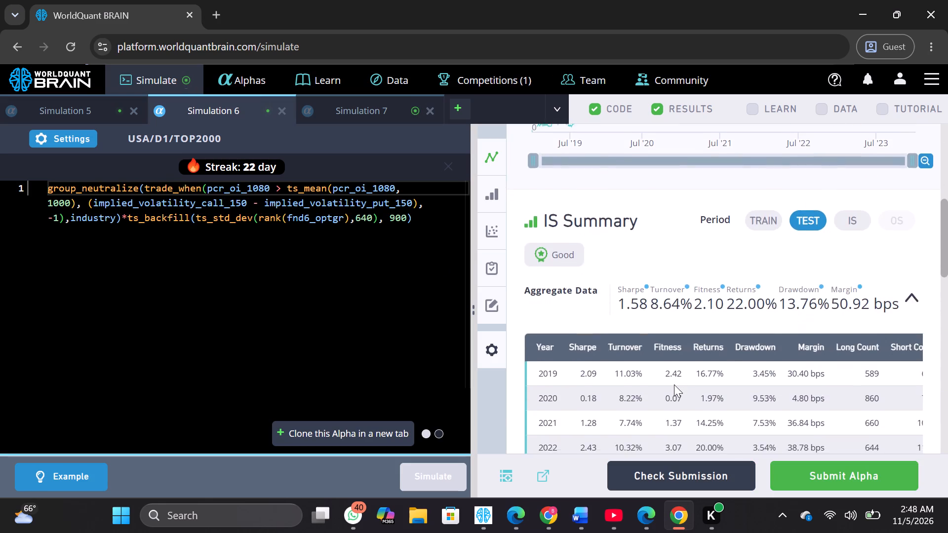
scroll(674, 384, down, 1)
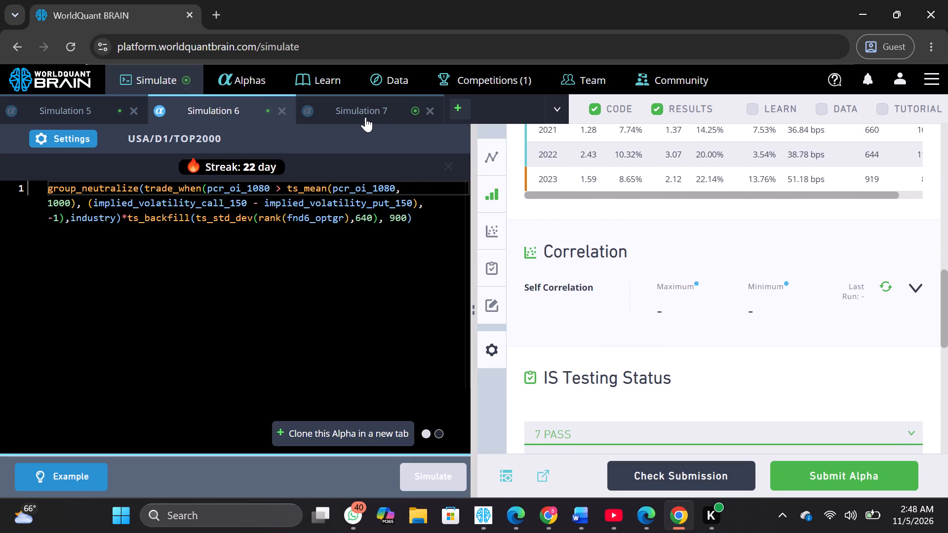
Open Simulation 7 in Chrome and examine its results.
click(365, 117)
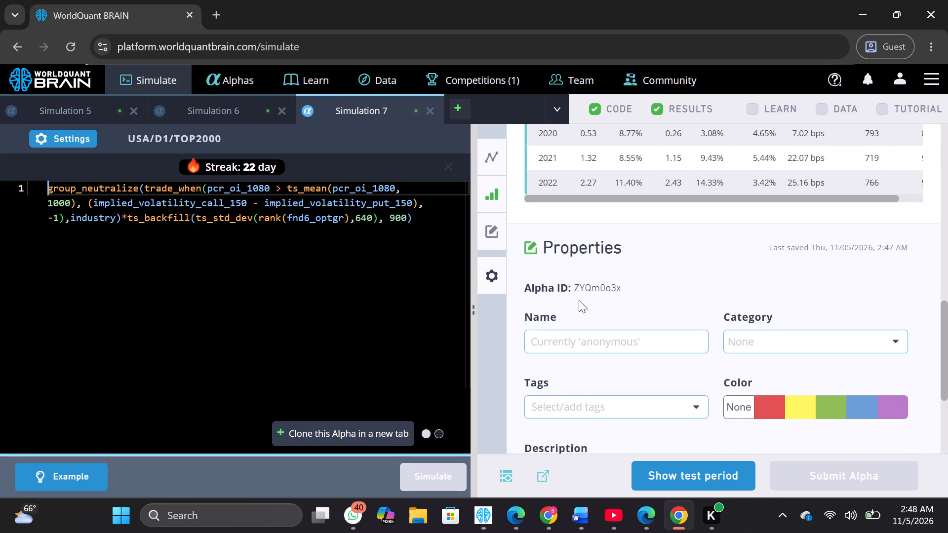
key(End)
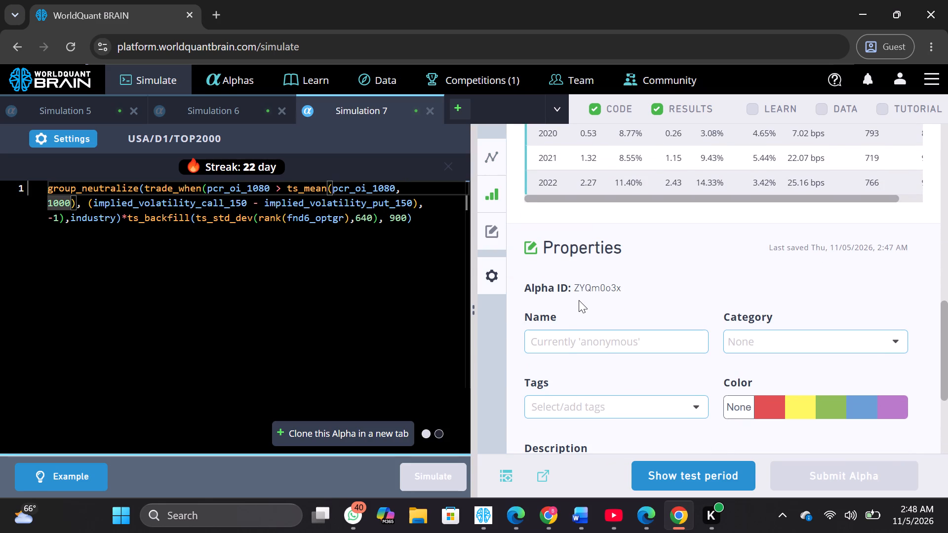